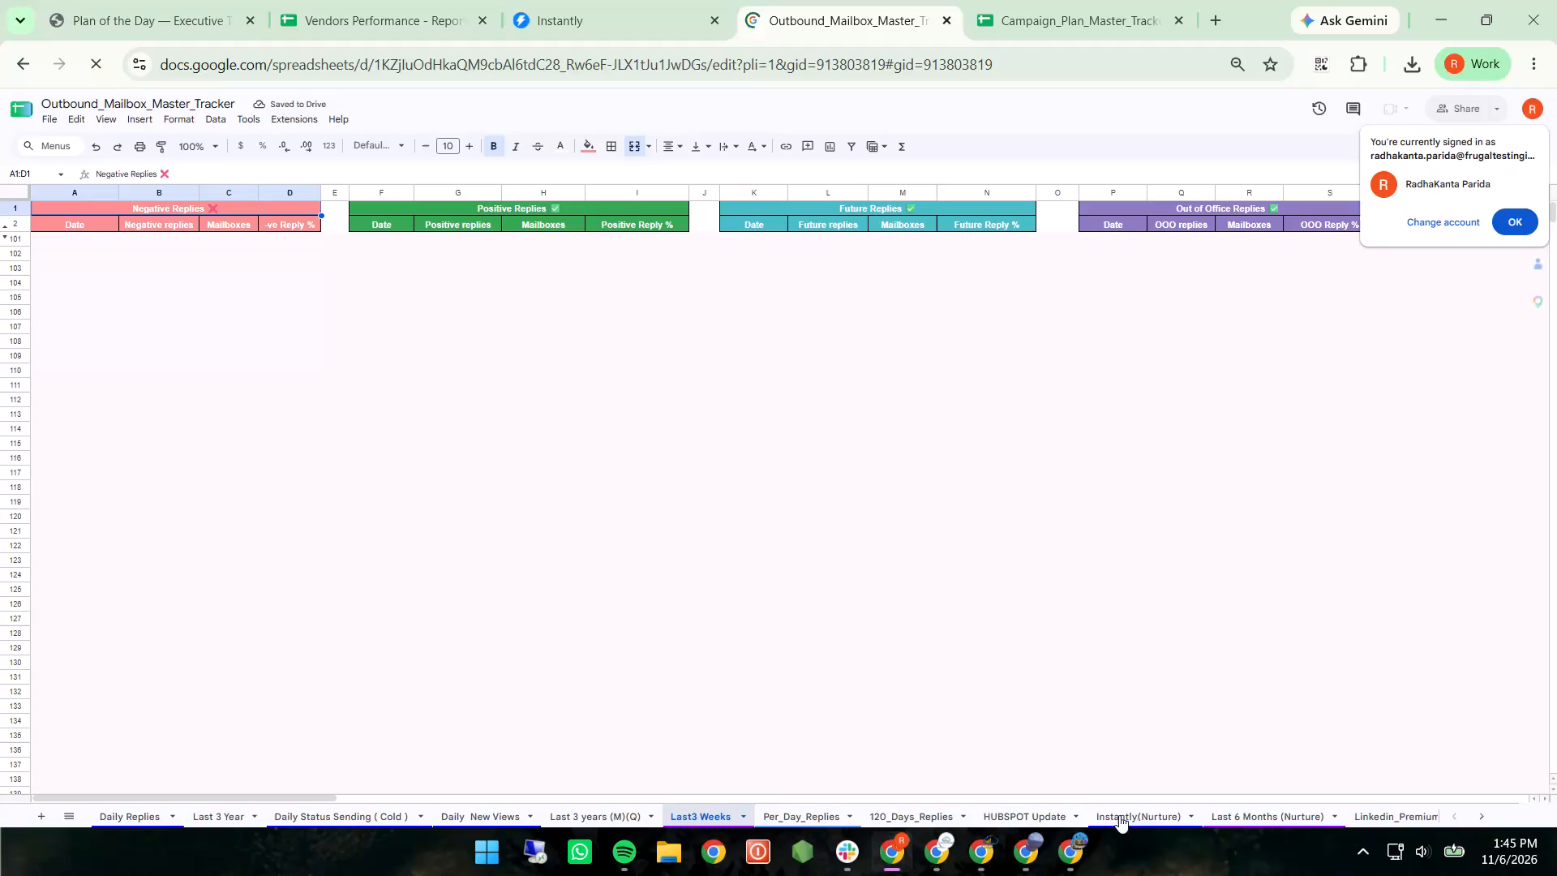
Open the Instantly(Nurture) sheet and dismiss the signed-in account notice.
click(1143, 814)
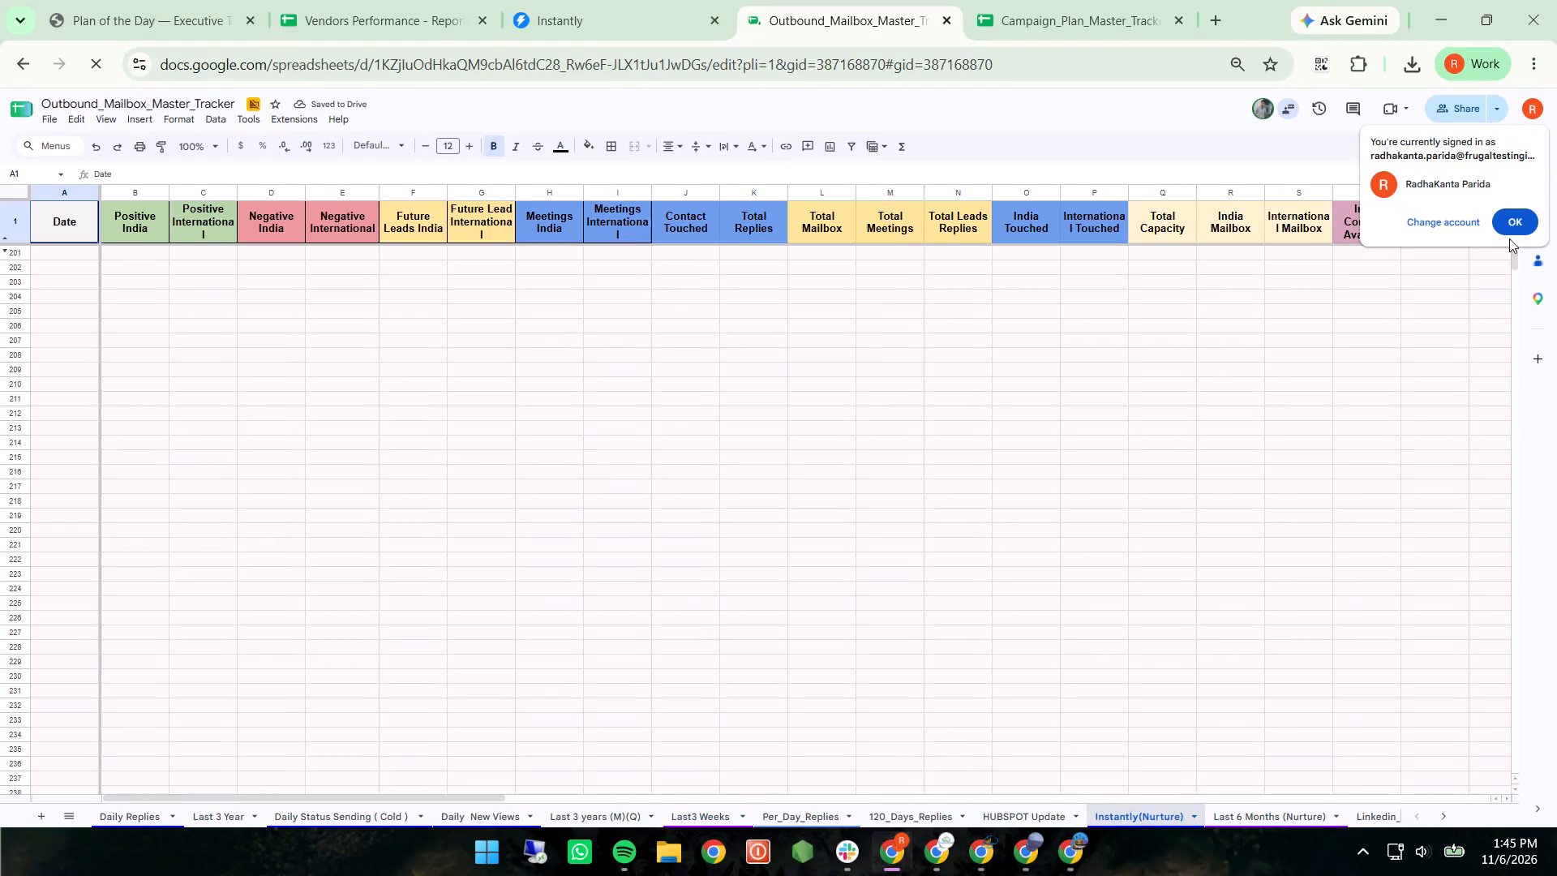
click(1502, 225)
Move the Instantly Nurture India Leads vs International Leads chart out from behind the Contacts Touched chart, to start around column AU near row 409.
scroll(1271, 502, left, 9)
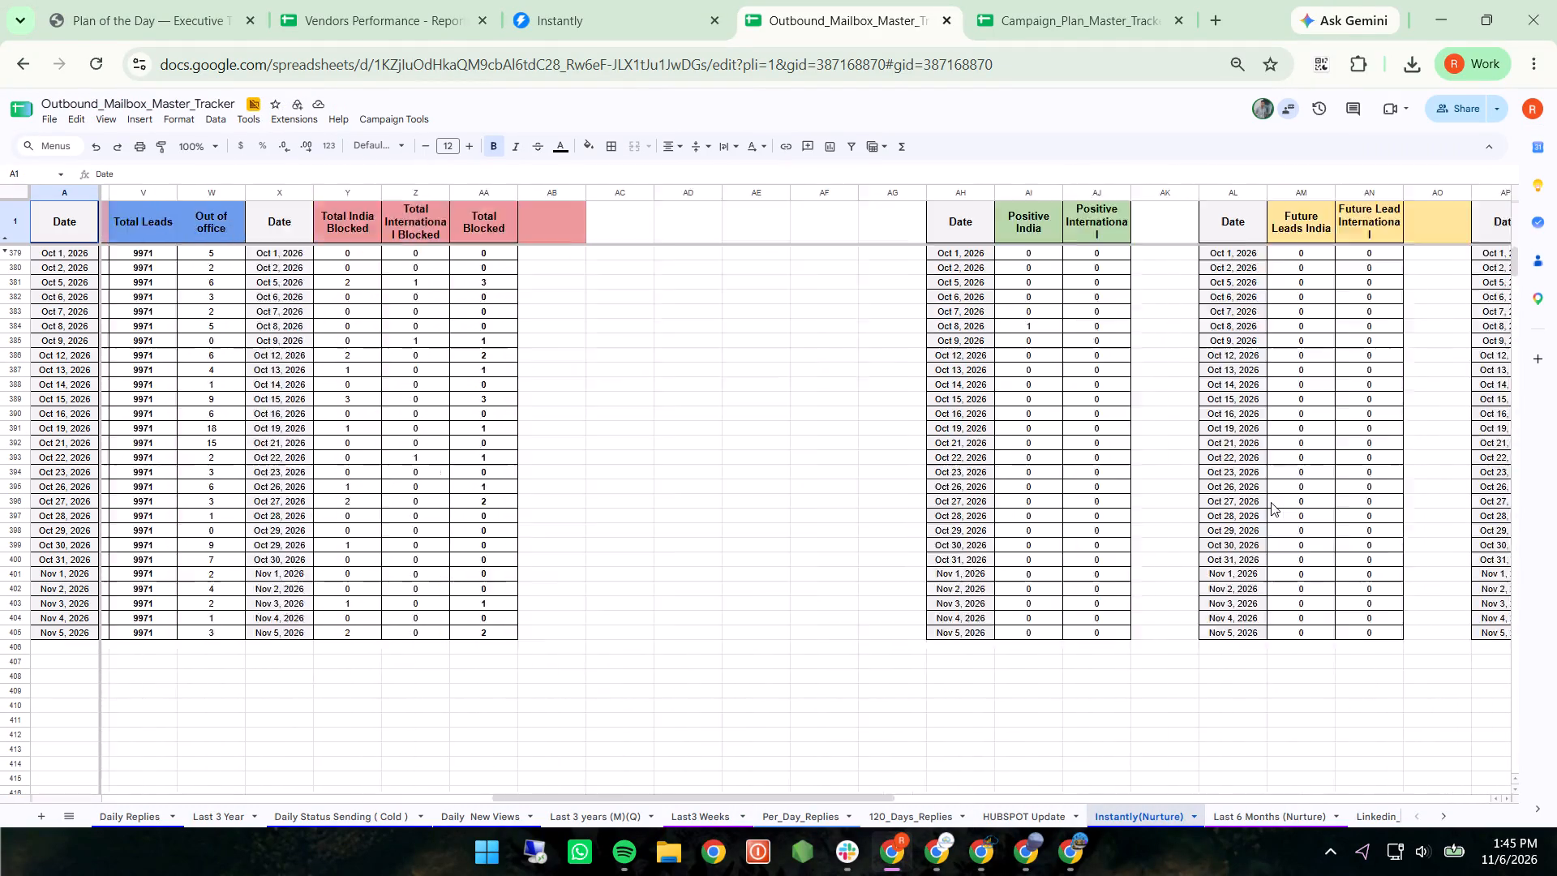
scroll(1271, 502, left, 9)
scroll(1271, 502, down, 5)
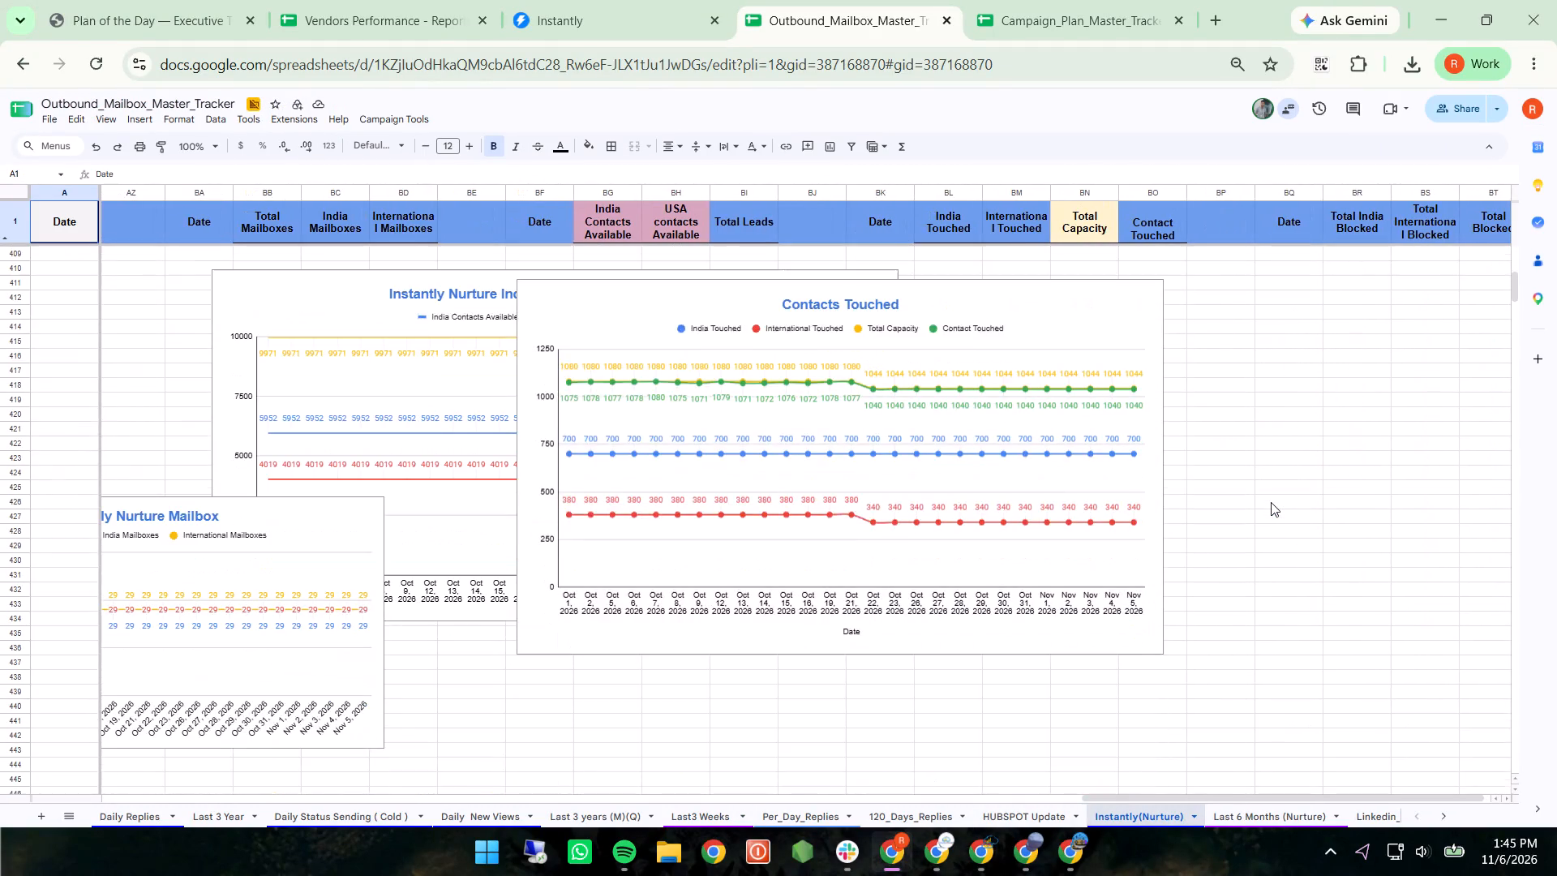
scroll(1271, 502, down, 1)
scroll(1271, 502, right, 7)
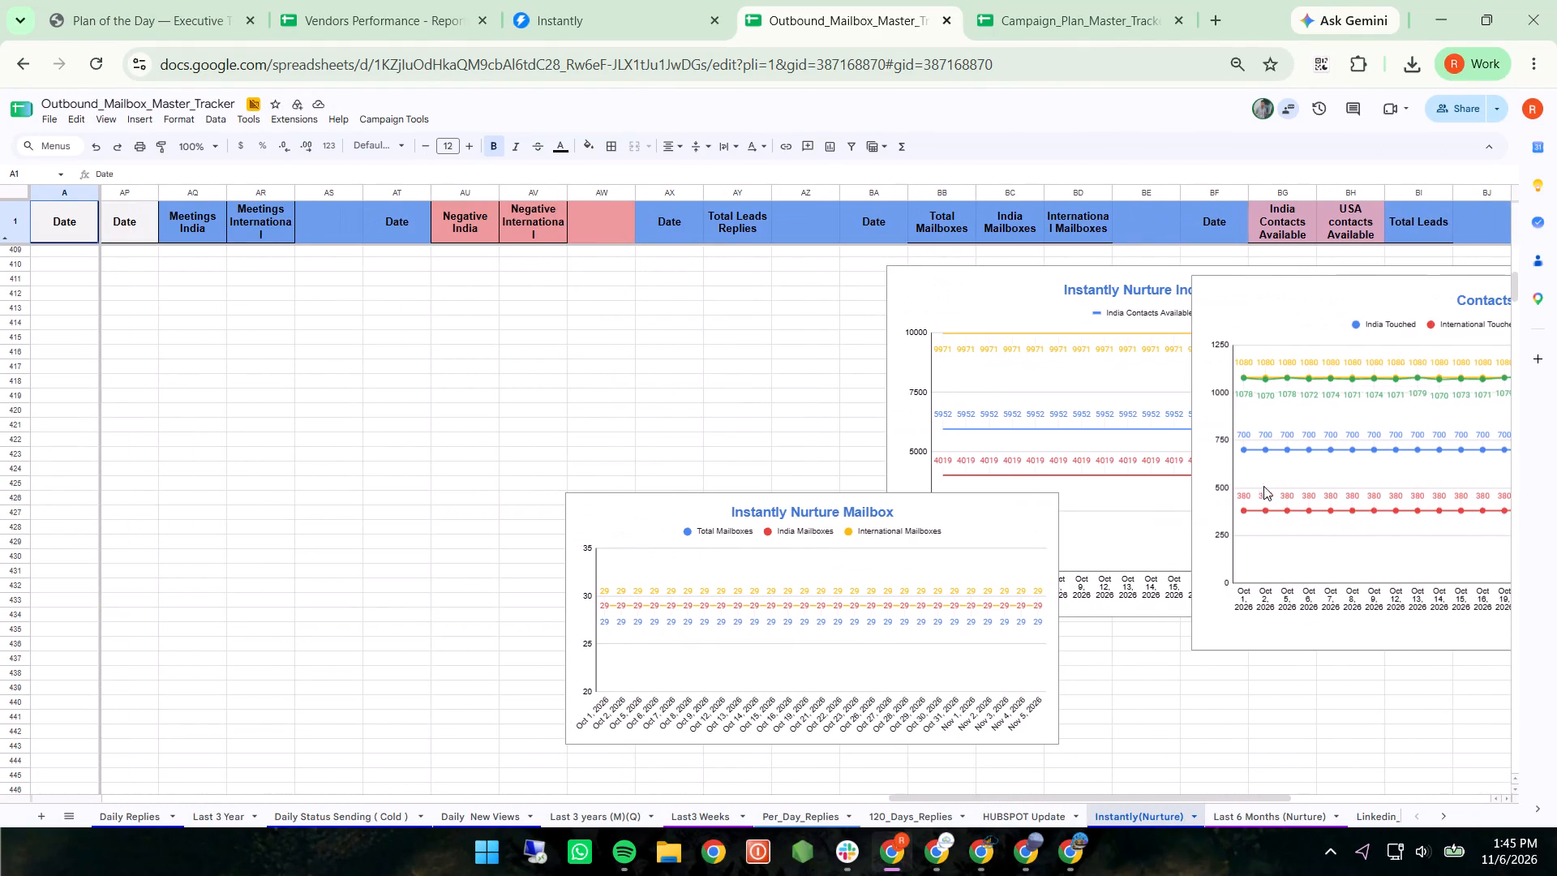
click(1028, 350)
drag(1028, 350, 589, 333)
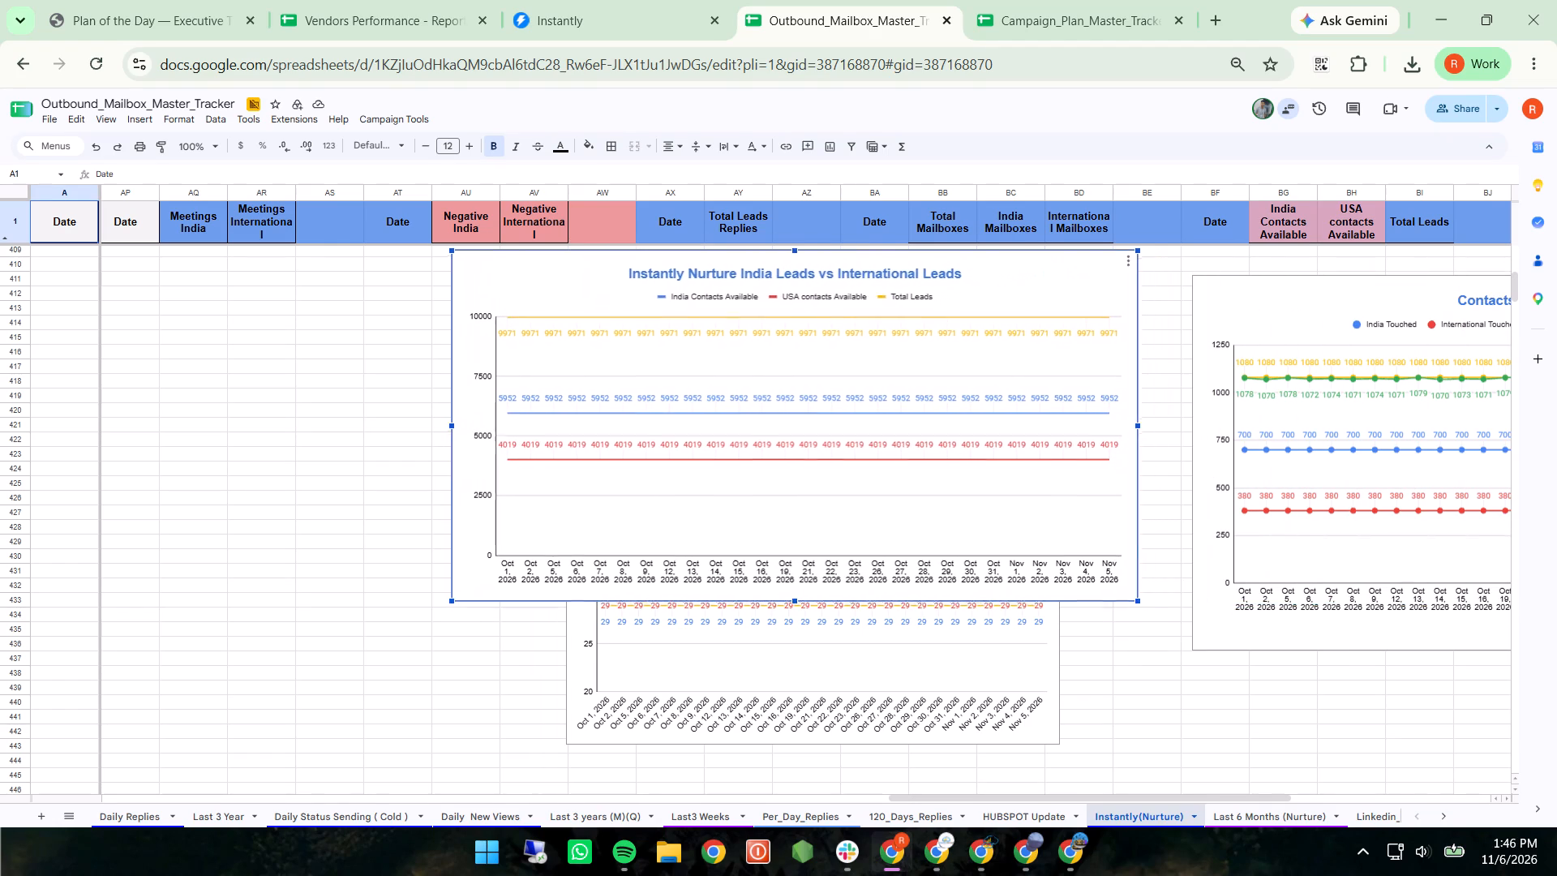
drag(589, 333, 589, 333)
Move the Instantly Nurture Mailbox chart clear of the leads chart, with its top near row 414 and its far edge around column AT.
click(658, 654)
drag(658, 654, 138, 560)
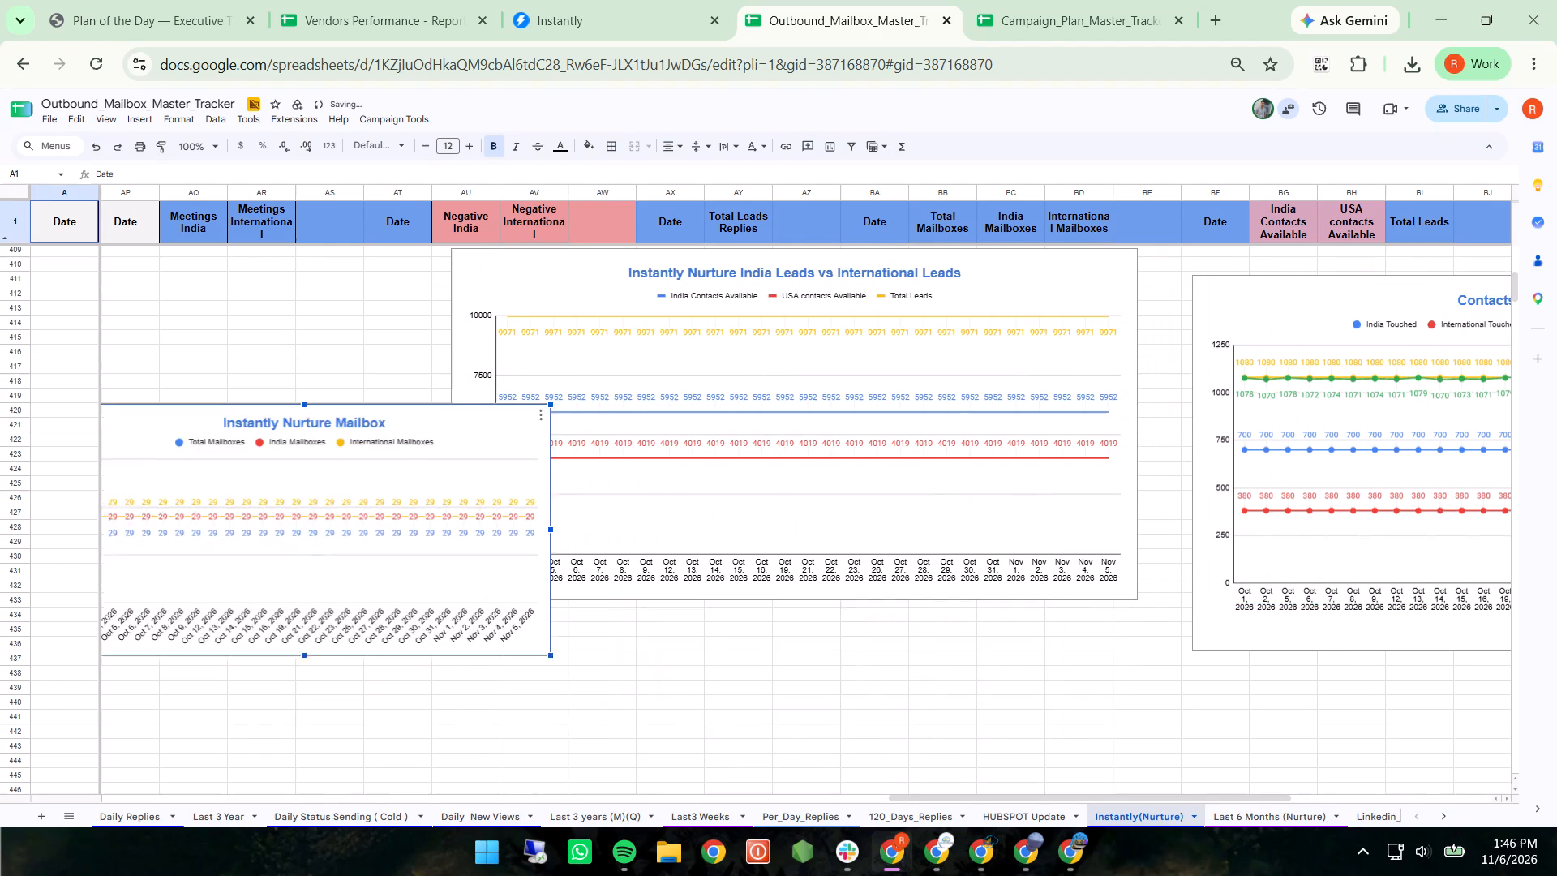
drag(138, 560, 8, 482)
Reposition the India Leads vs International Leads chart between the Mailbox and Contacts Touched charts, with its top at about row 413.
scroll(8, 482, left, 2)
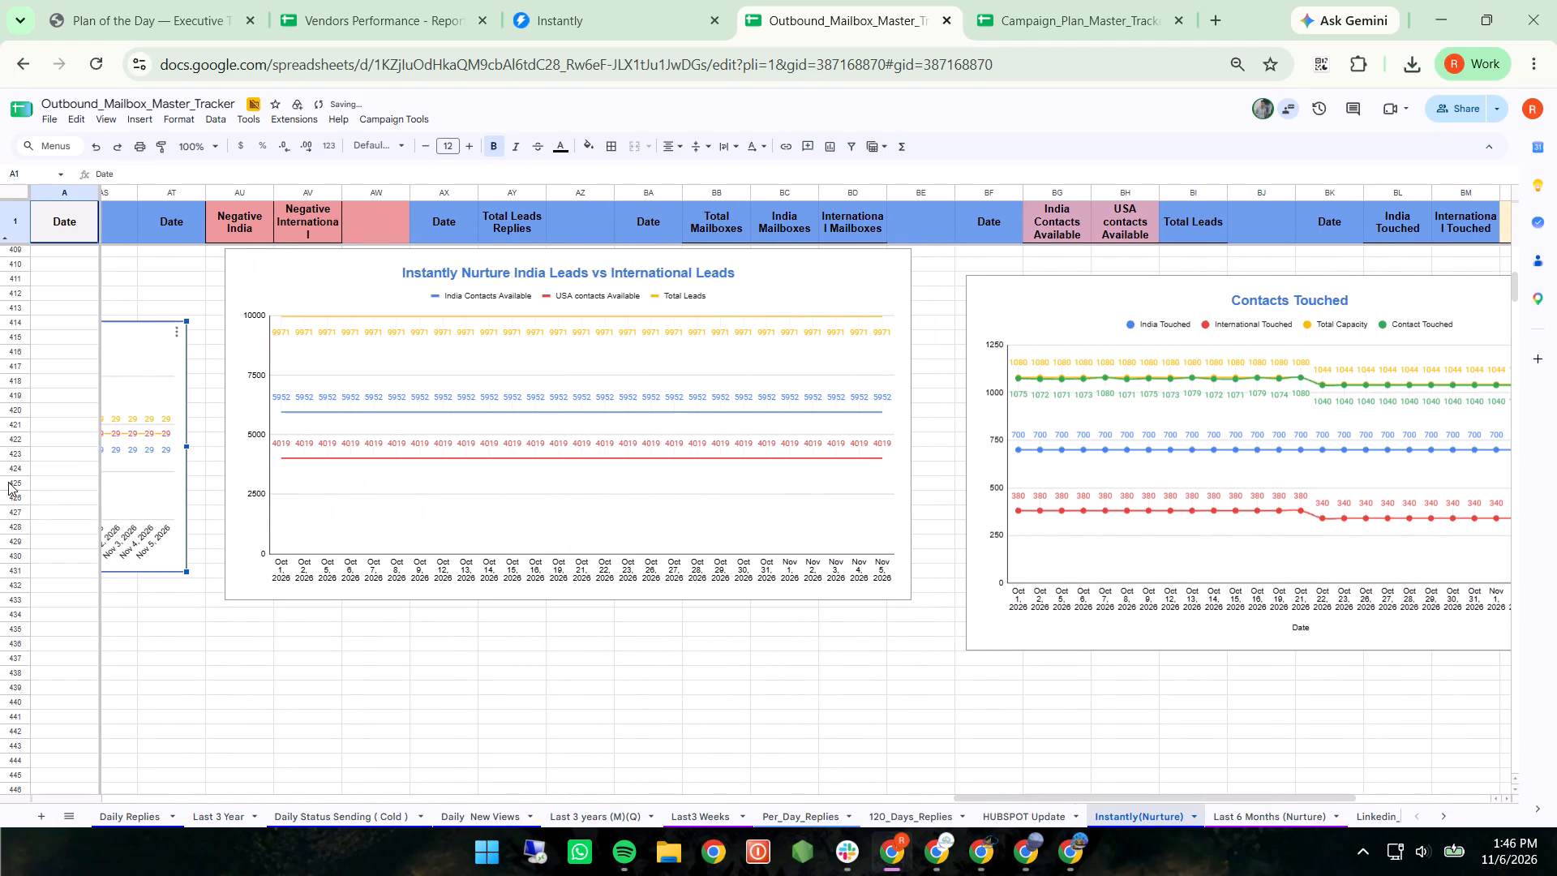
scroll(8, 482, down, 1)
scroll(8, 482, right, 1)
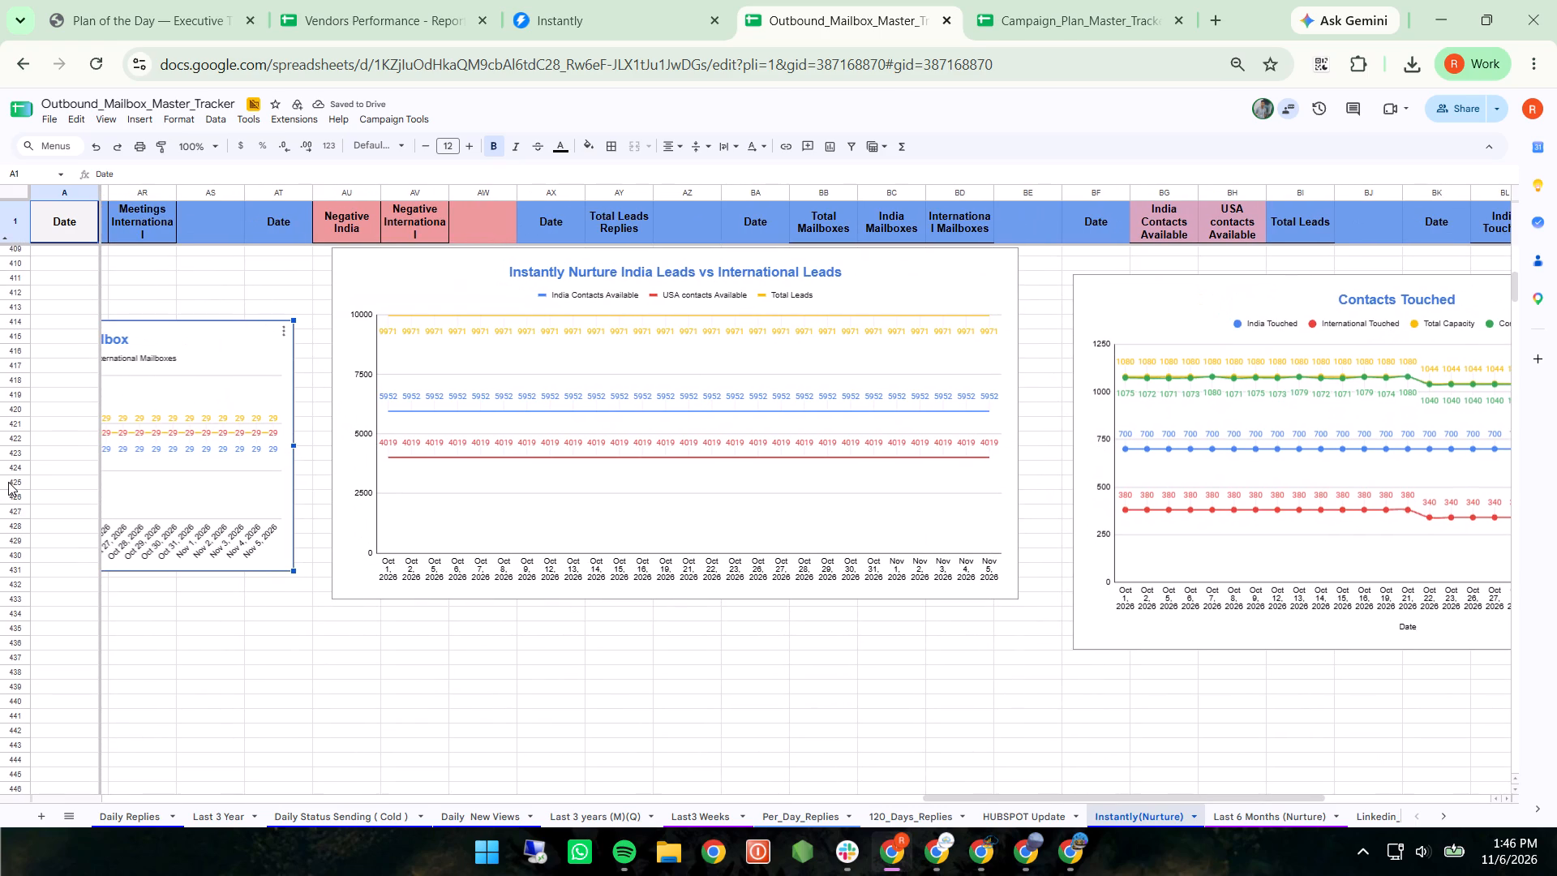
scroll(8, 482, right, 1)
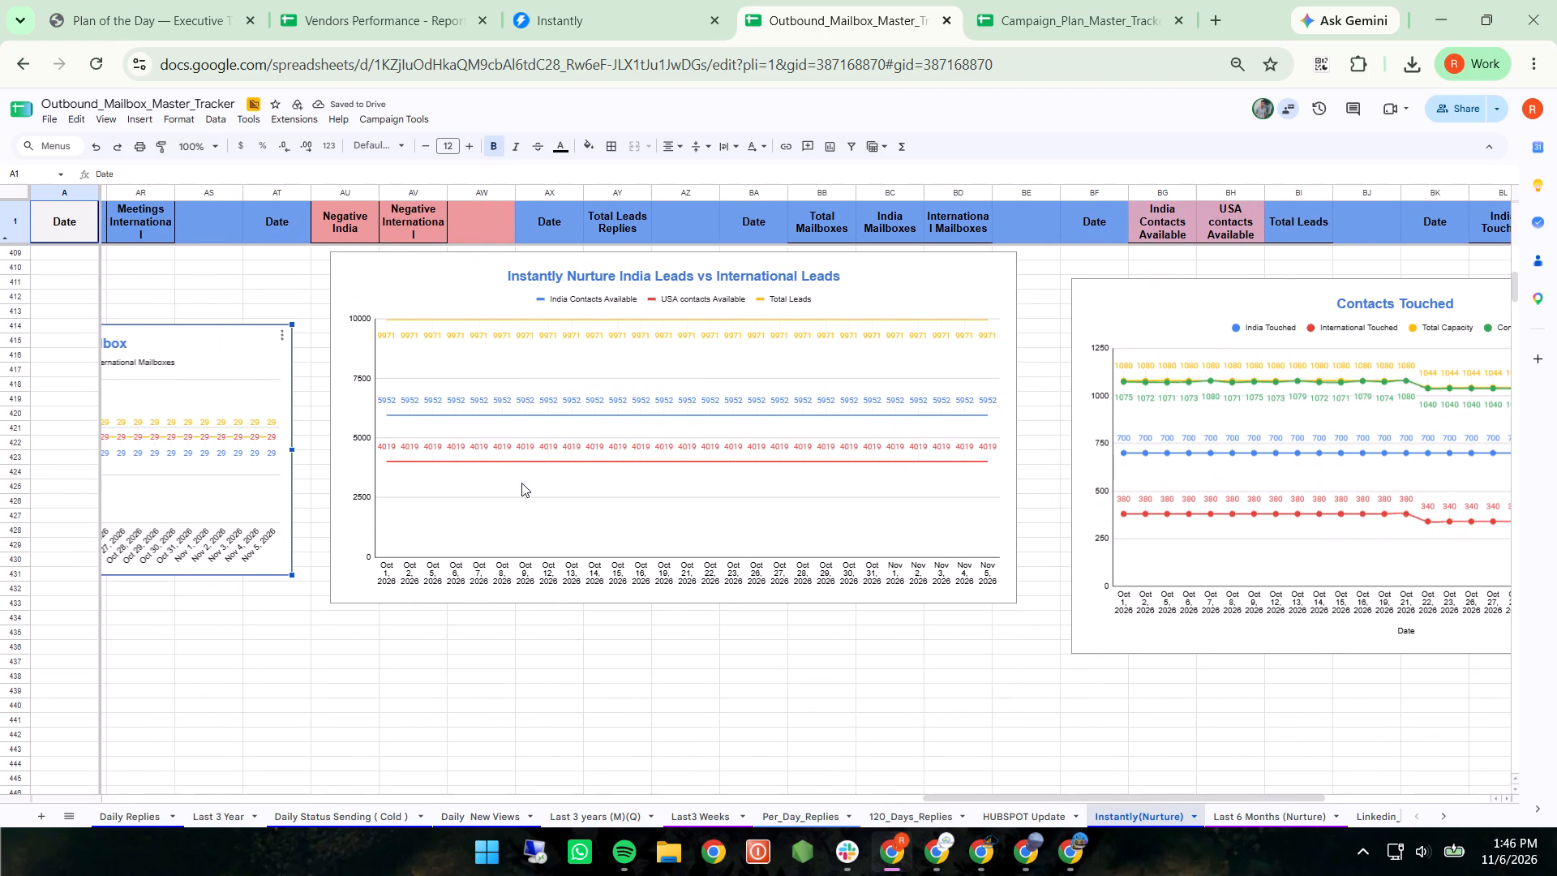
click(616, 451)
drag(616, 451, 617, 492)
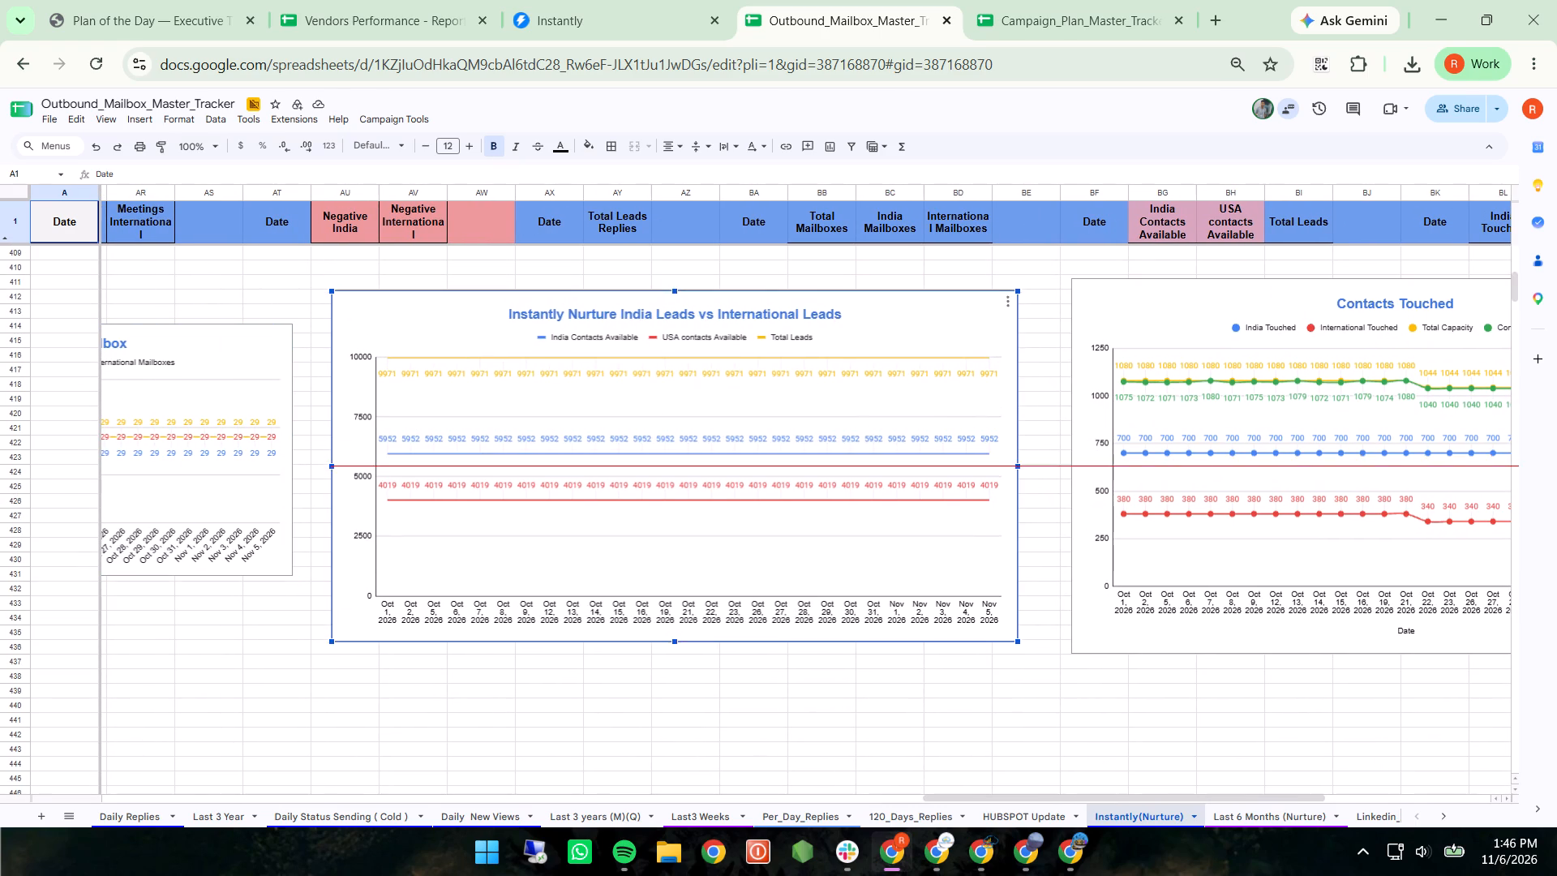
drag(617, 492, 600, 508)
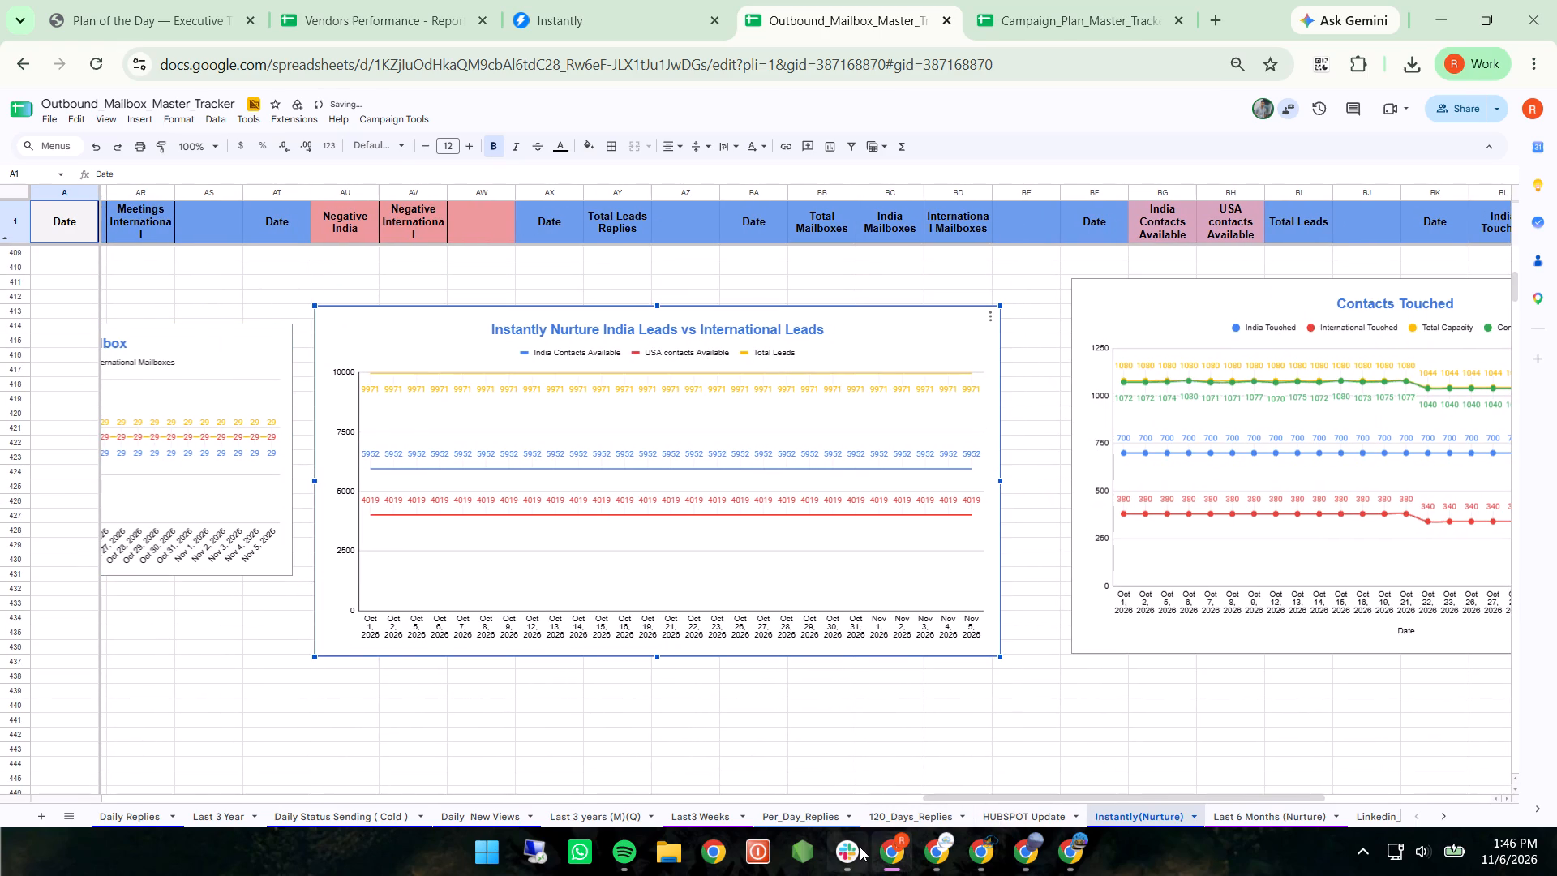
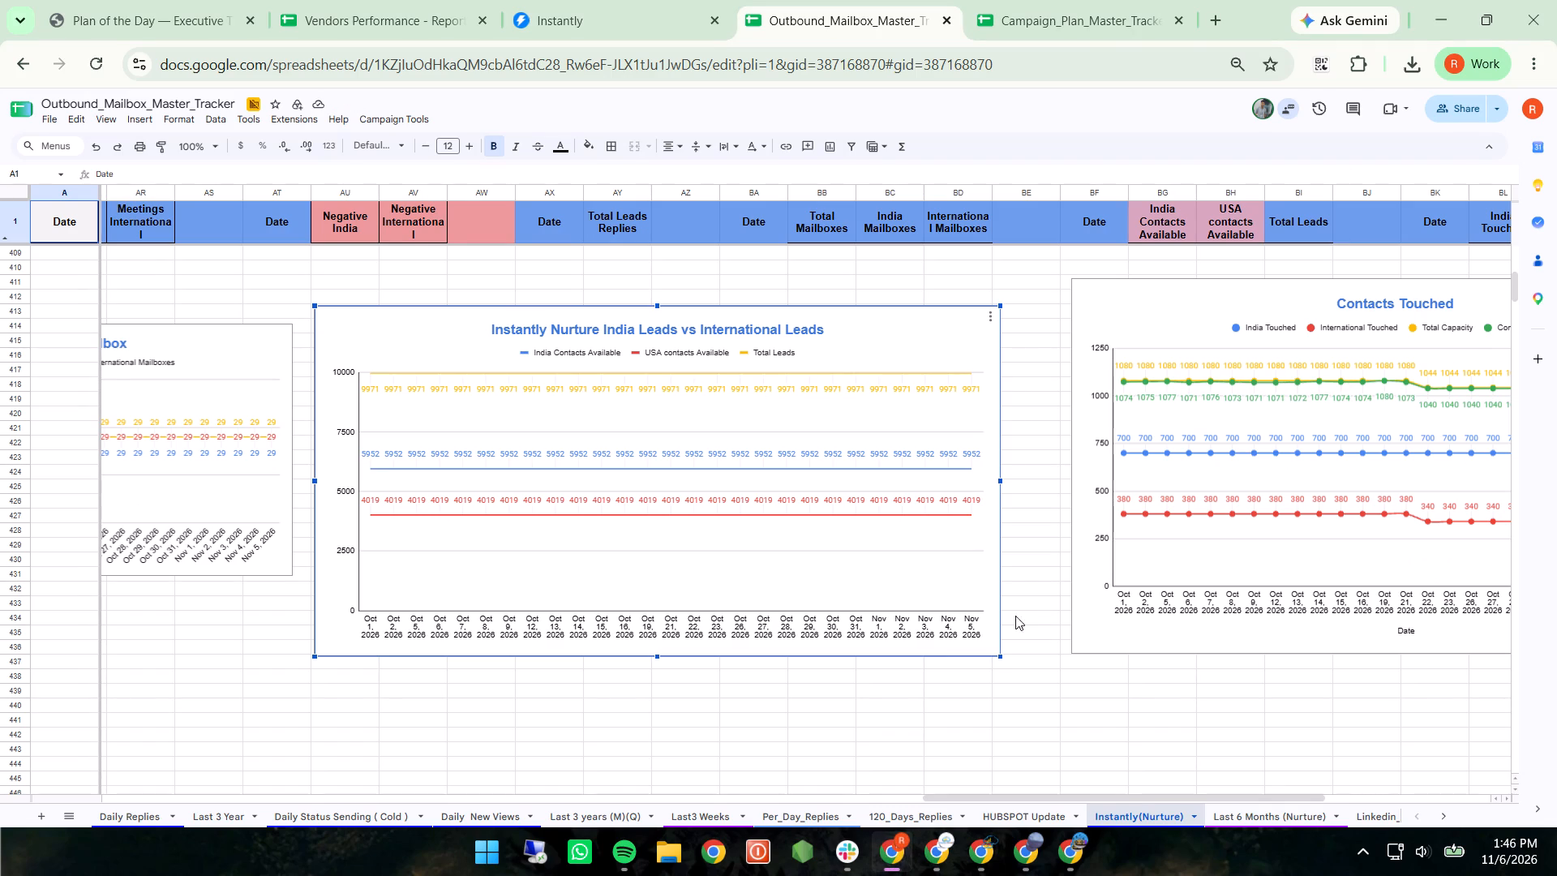
Move the Instantly Nurture Mailbox chart directly beneath the India Leads vs International Leads chart, starting at column AU near row 437.
click(1030, 585)
scroll(1030, 585, right, 1)
click(213, 480)
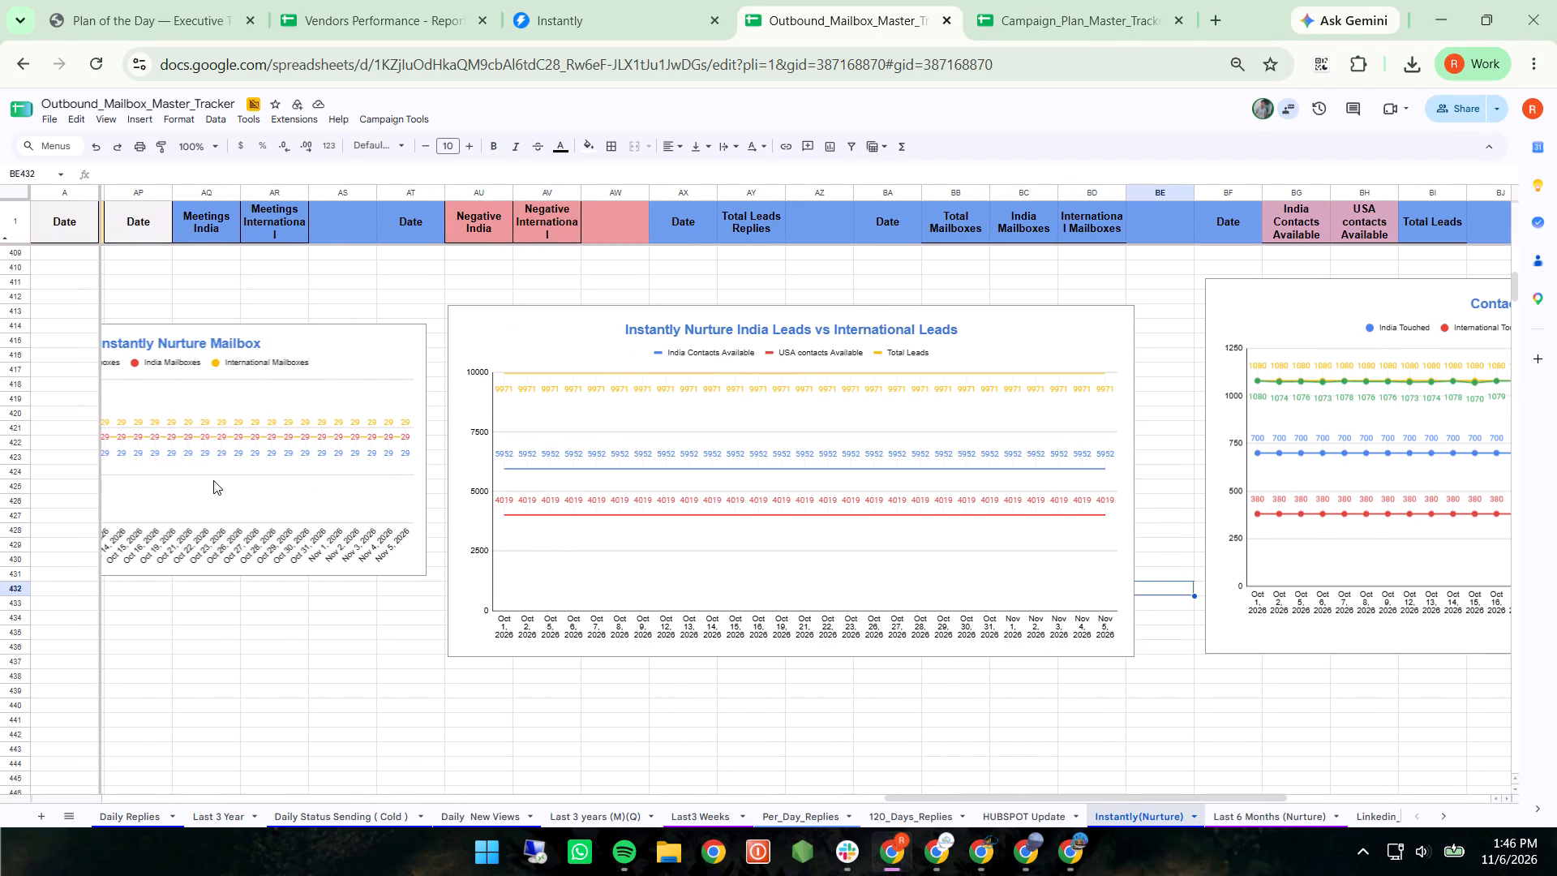
drag(213, 480, 309, 474)
drag(309, 474, 856, 814)
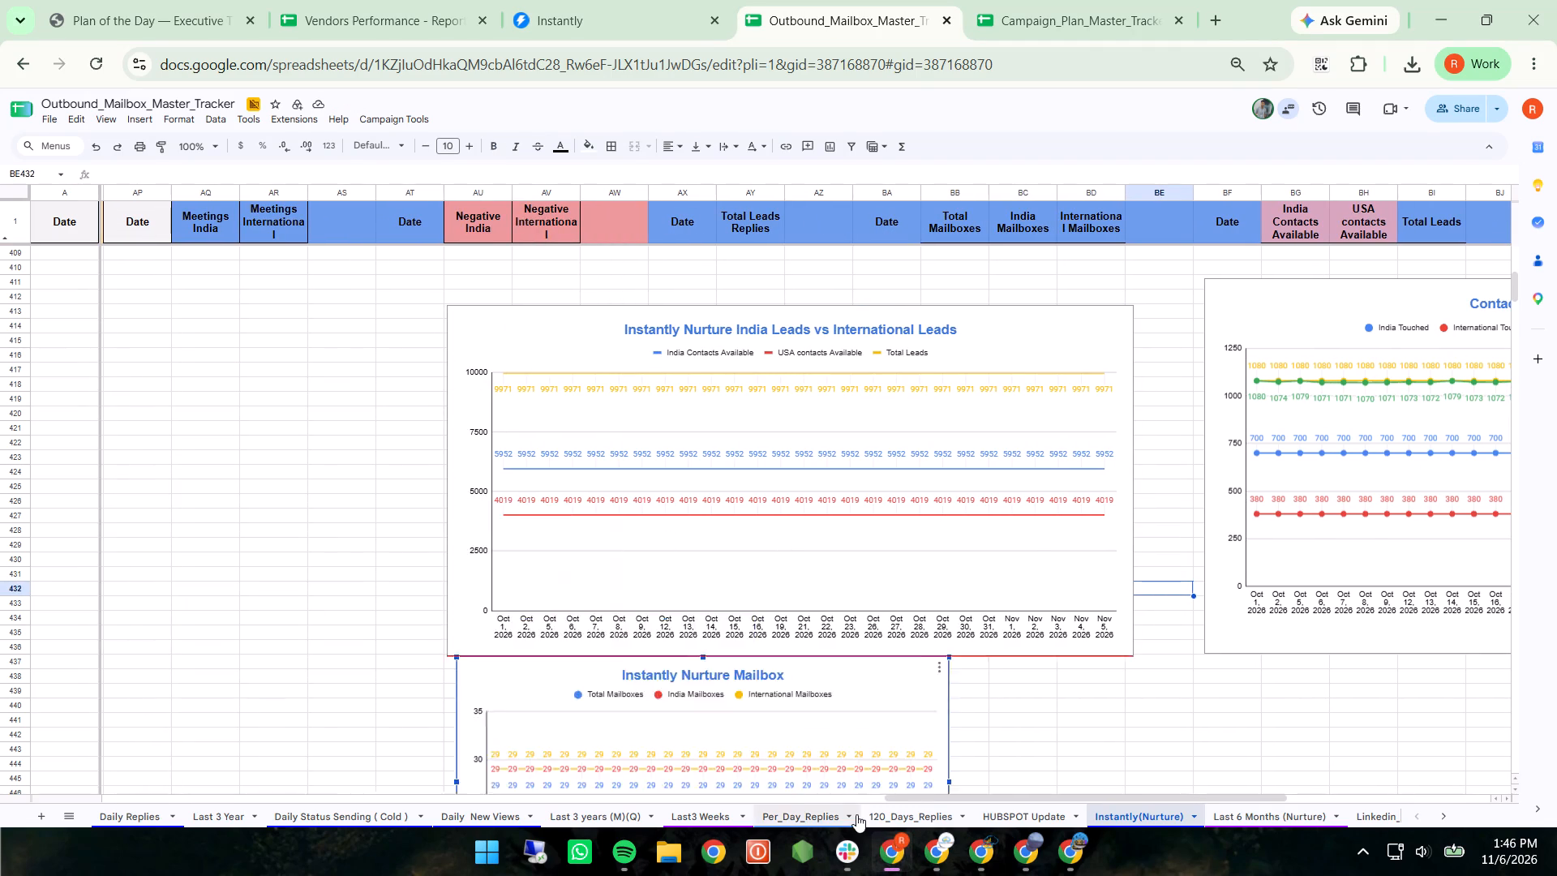
drag(856, 814, 859, 813)
scroll(859, 813, down, 1)
drag(909, 727, 881, 733)
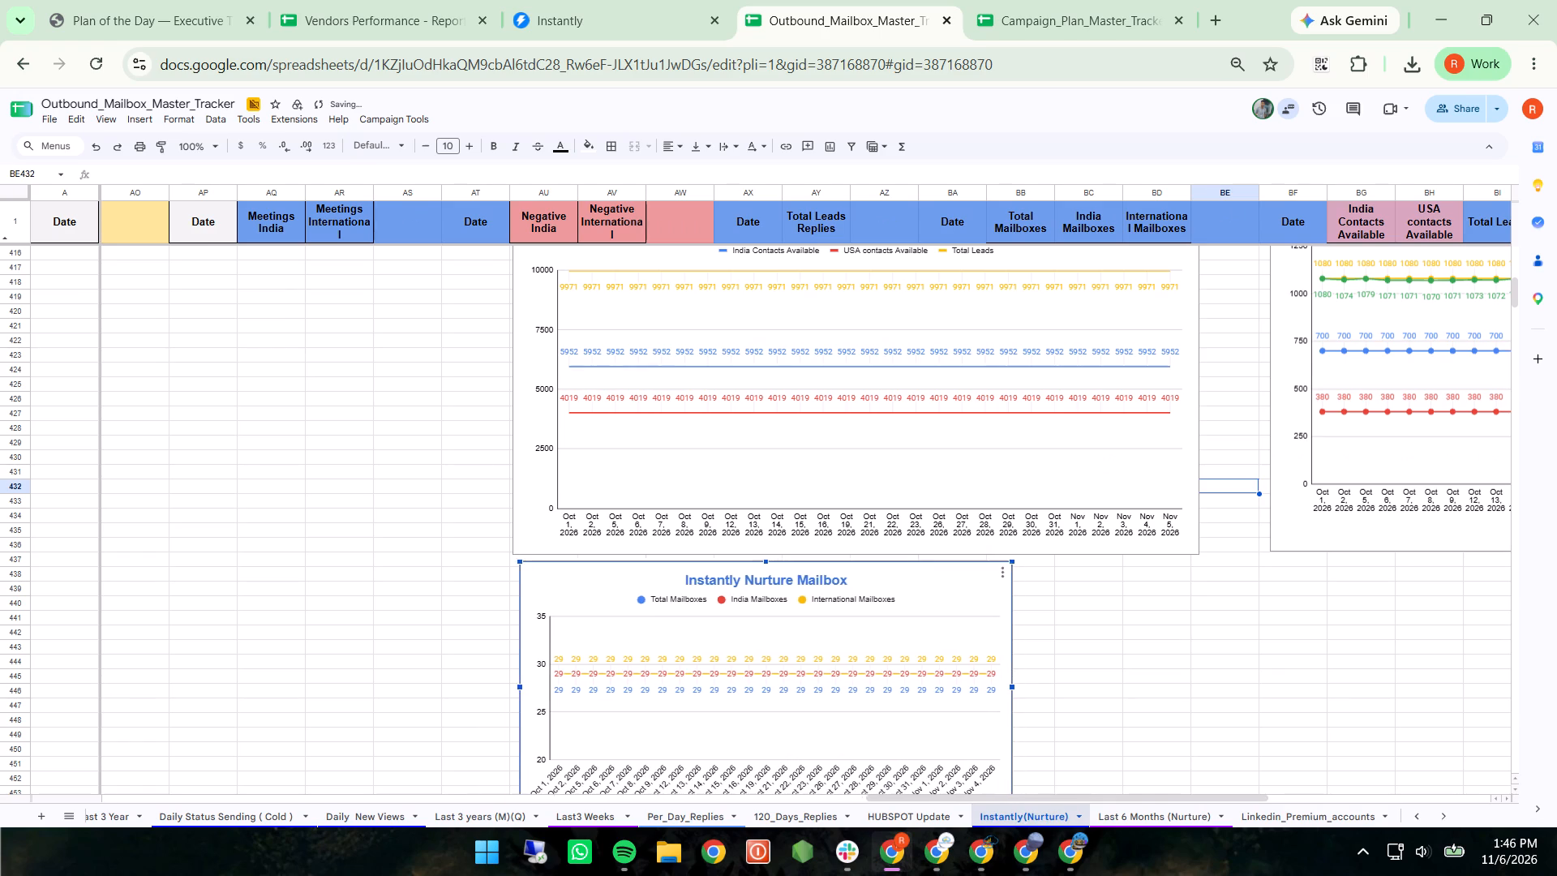
drag(881, 733, 876, 729)
Widen the Instantly Nurture Mailbox chart to match the width of the leads chart above, ending at the start of column BE.
scroll(876, 729, left, 3)
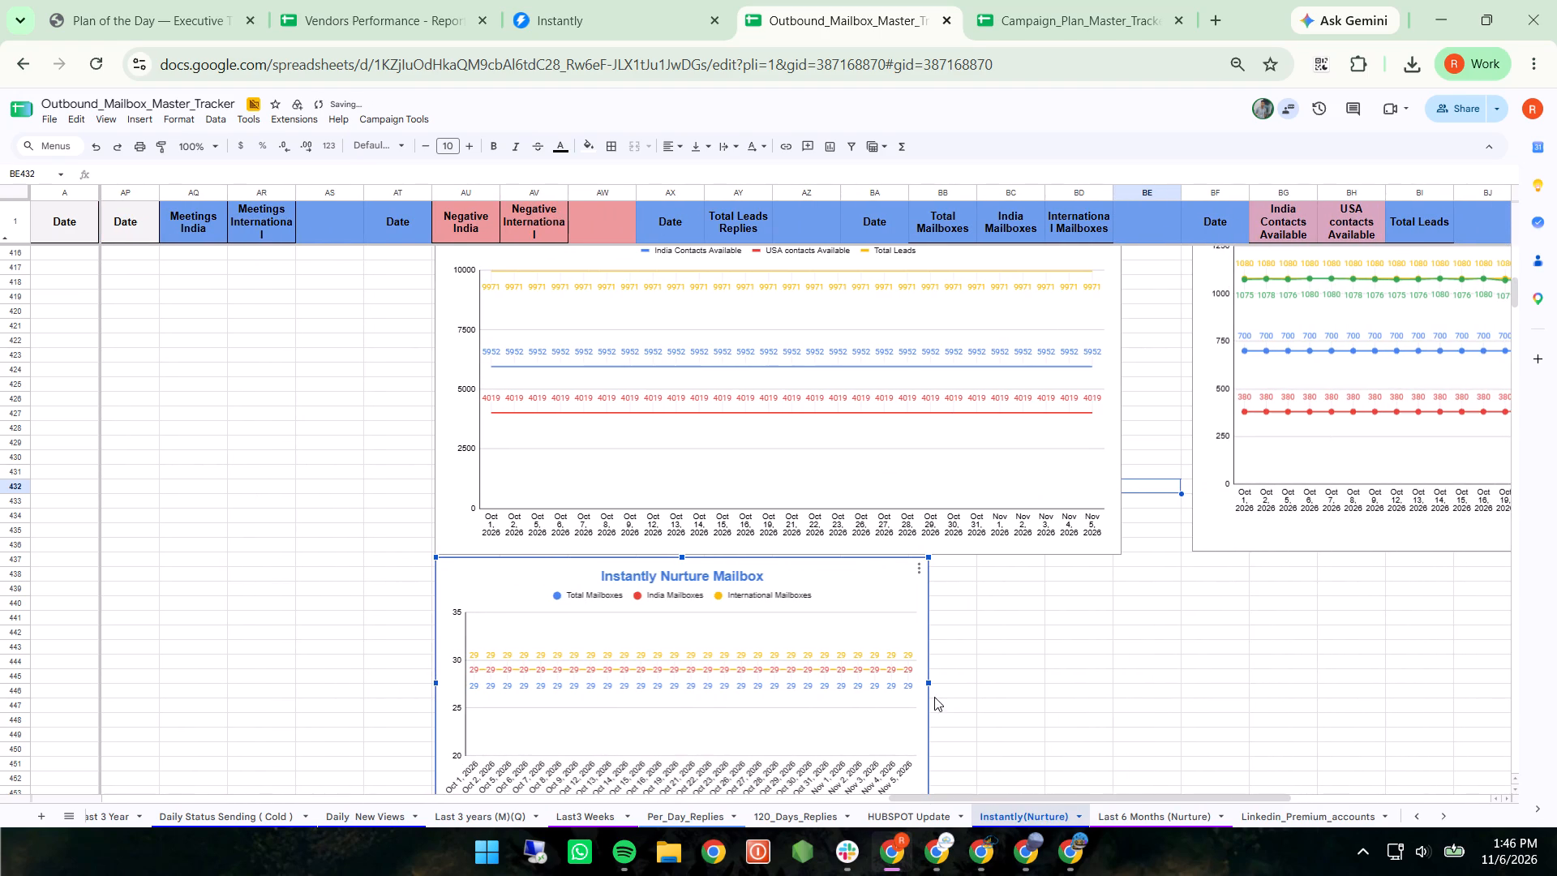
drag(926, 681, 1062, 661)
scroll(1062, 661, left, 4)
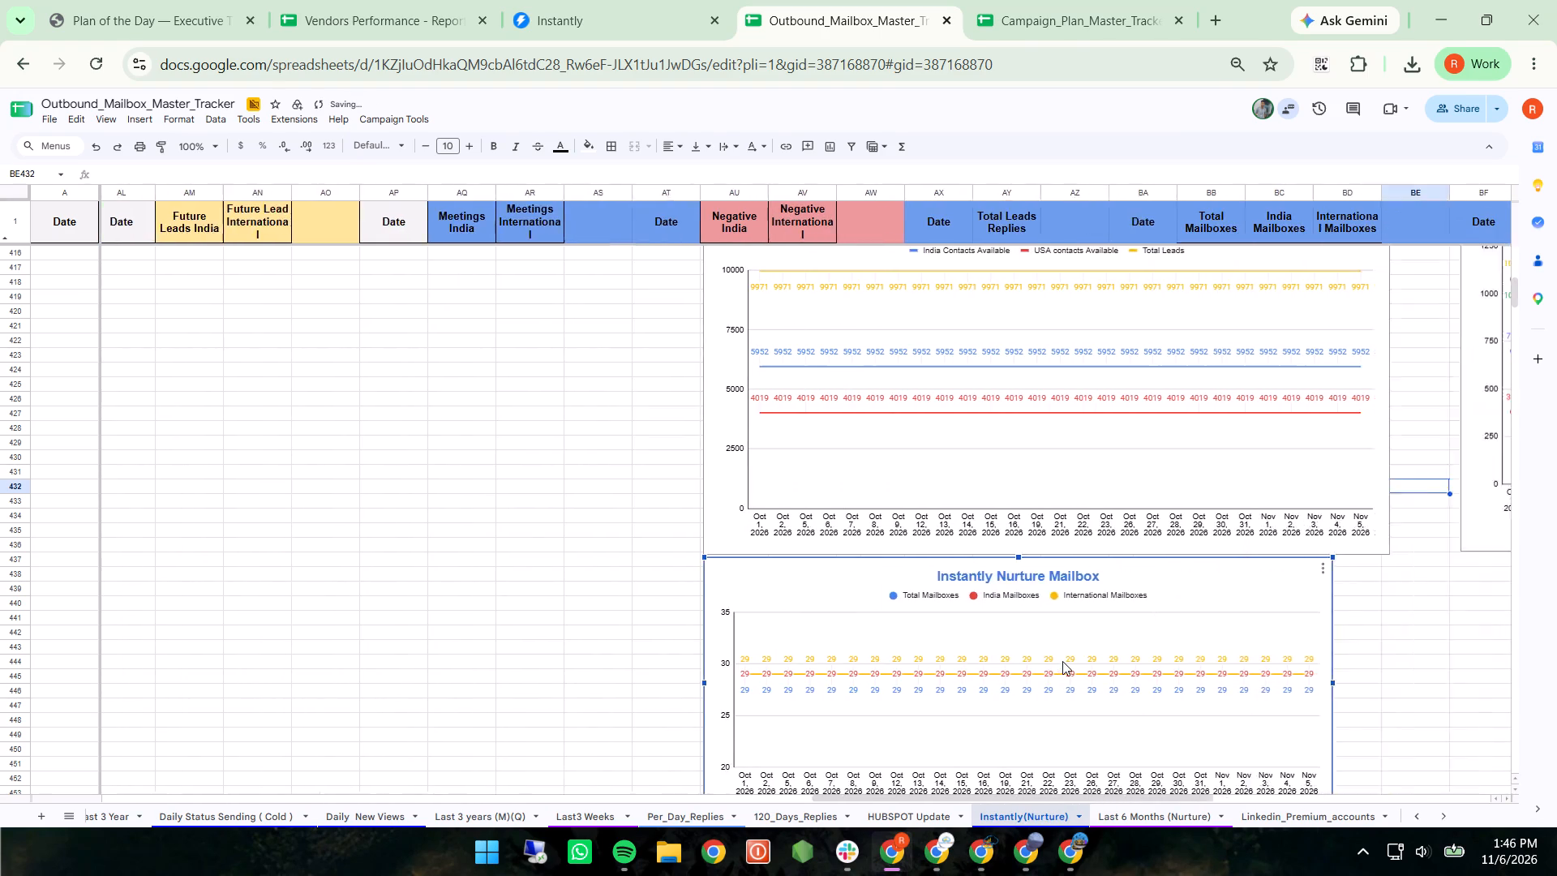
scroll(1062, 661, left, 3)
scroll(1062, 661, down, 3)
scroll(830, 444, up, 1)
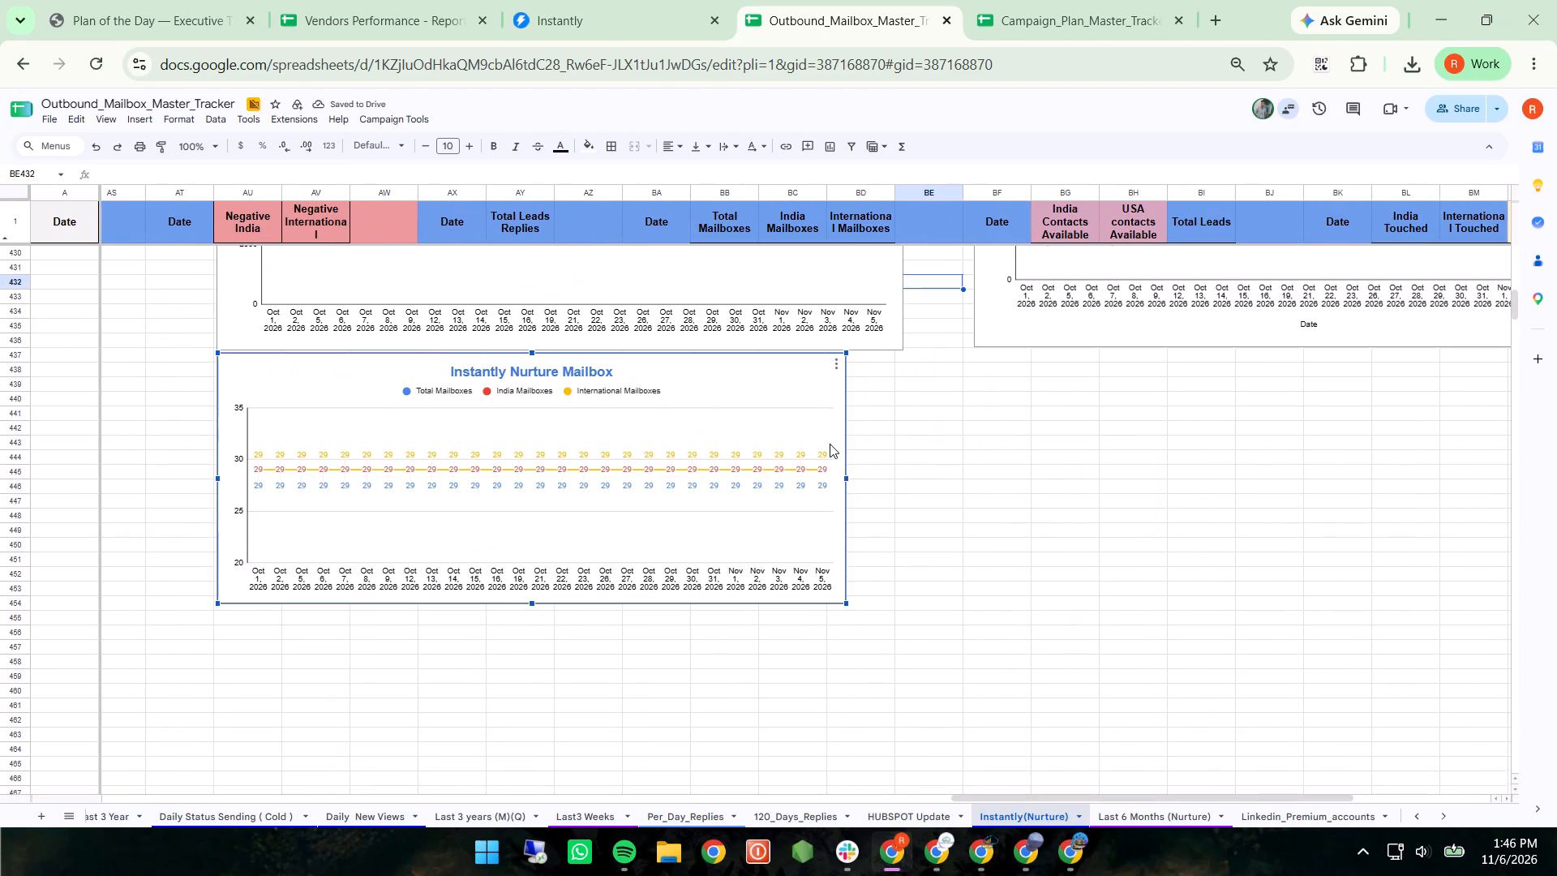
scroll(830, 444, up, 1)
drag(846, 480, 889, 481)
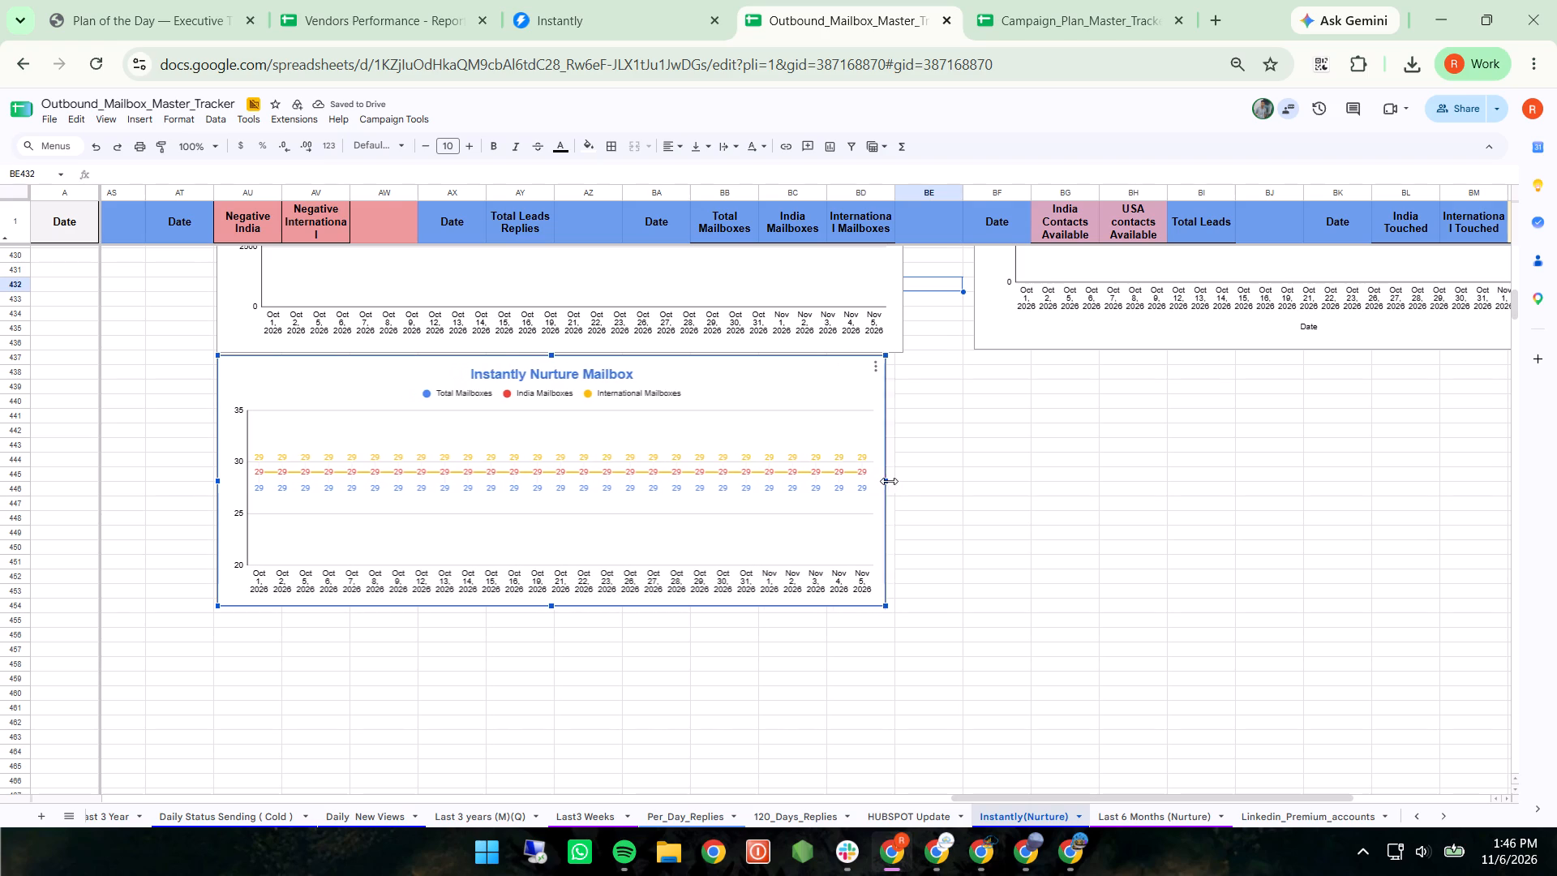
drag(889, 481, 903, 483)
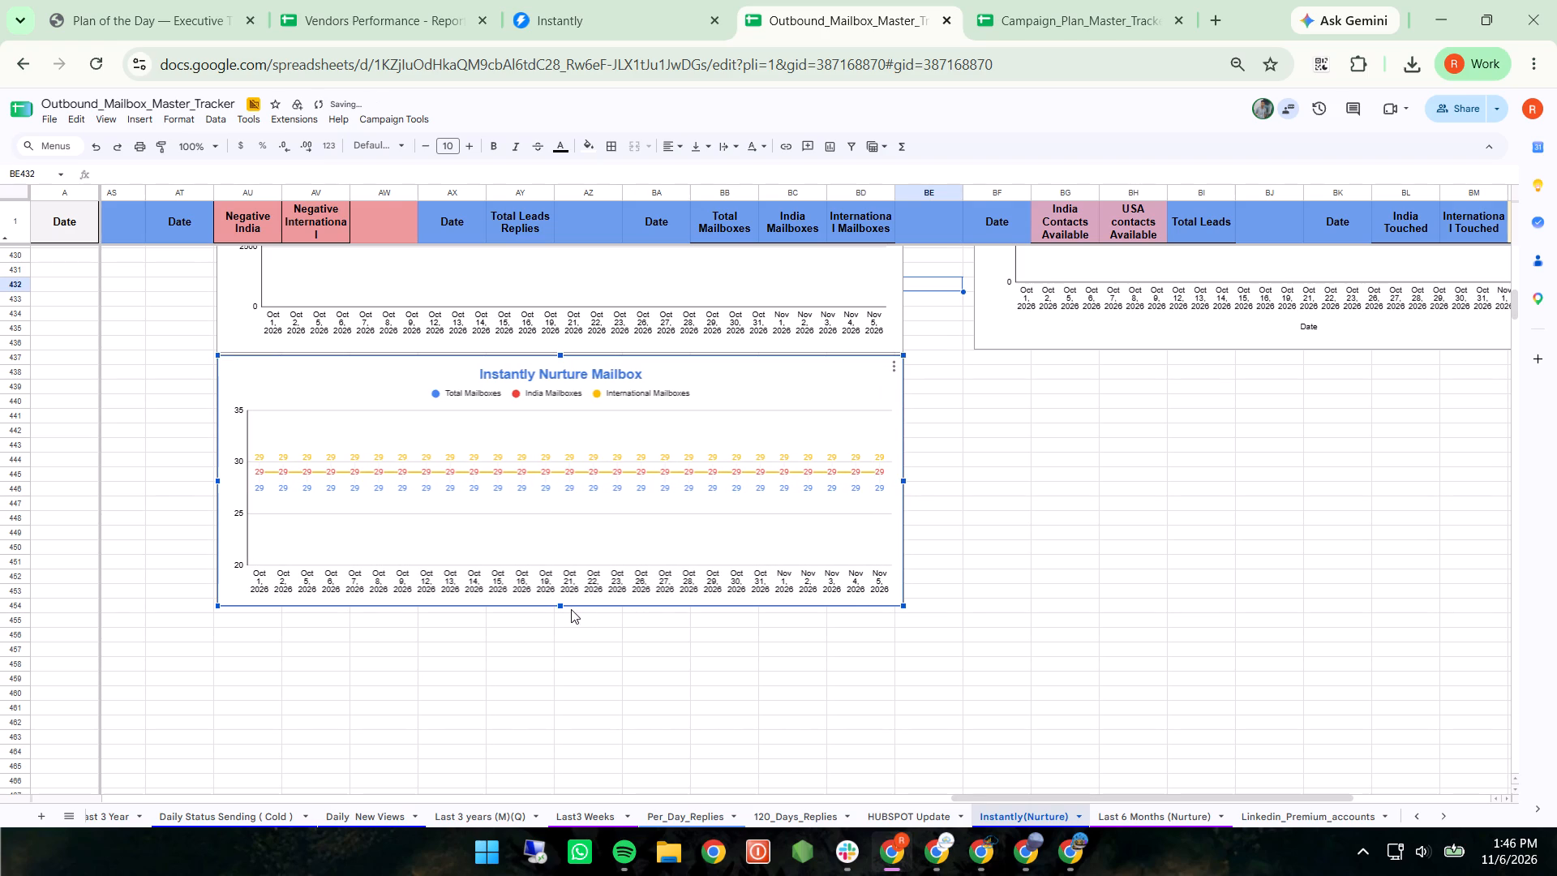
Increase the Instantly Nurture Mailbox chart's height so its bottom edge sits around row 454, and deselect it.
drag(560, 604, 564, 693)
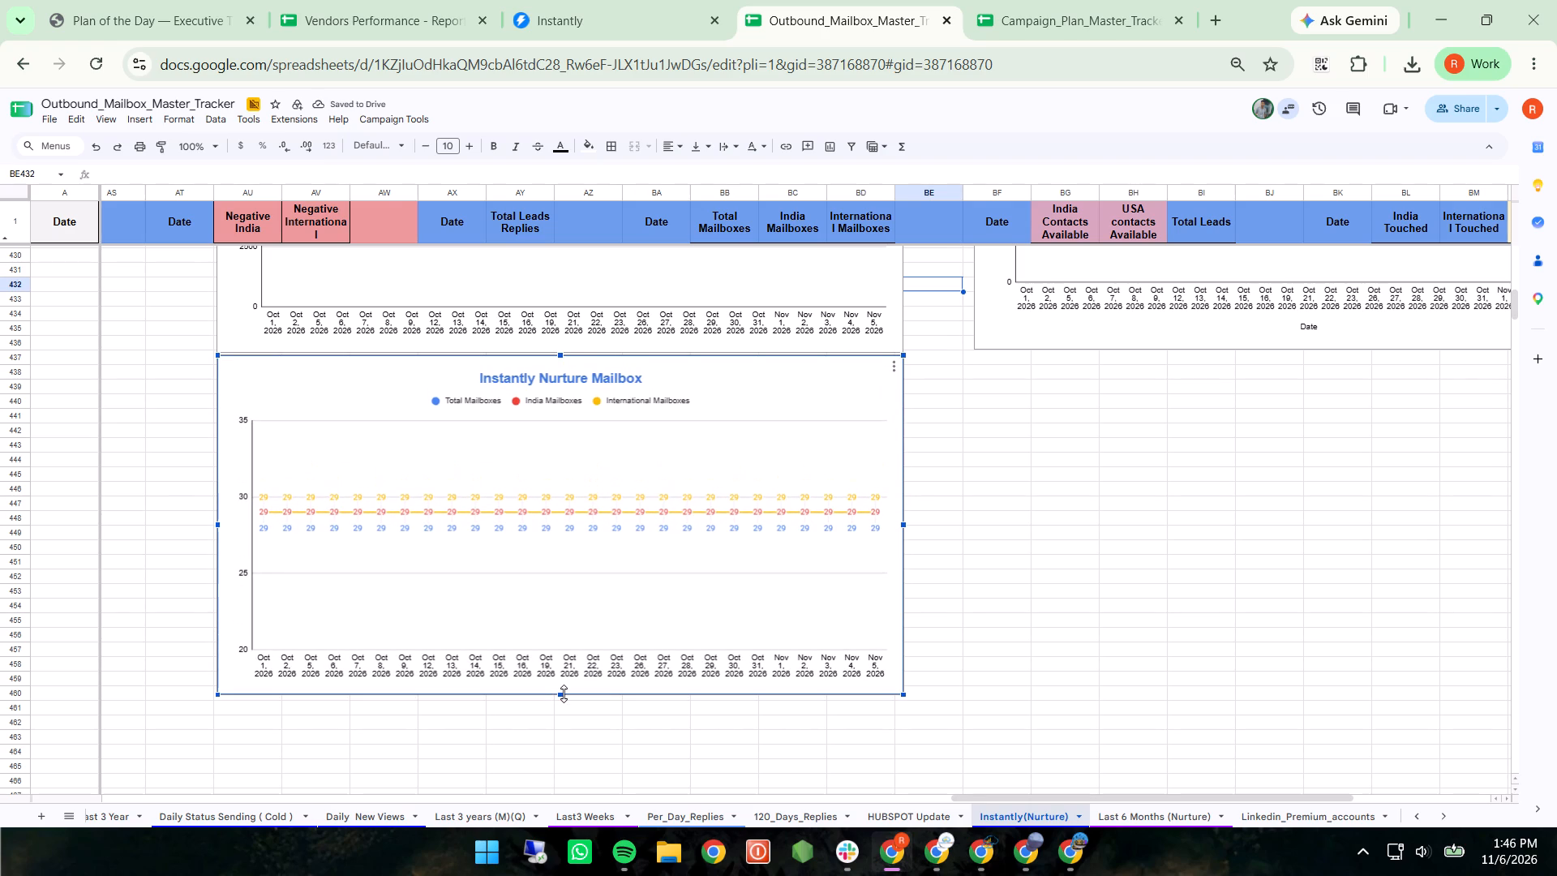
drag(564, 693, 566, 630)
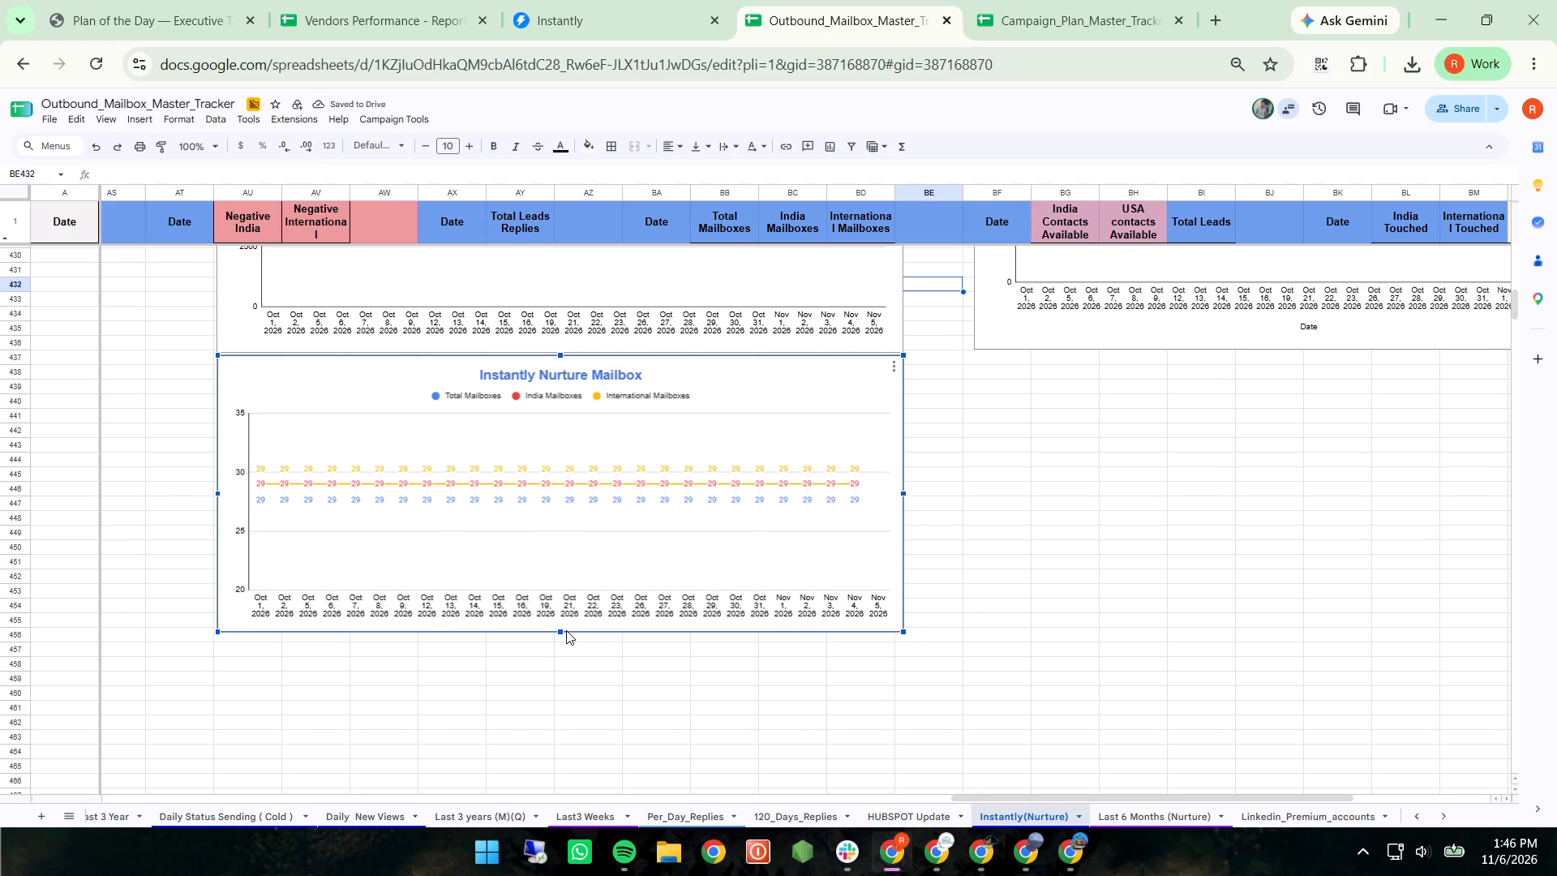
drag(566, 630, 565, 616)
scroll(565, 616, up, 3)
scroll(565, 616, down, 1)
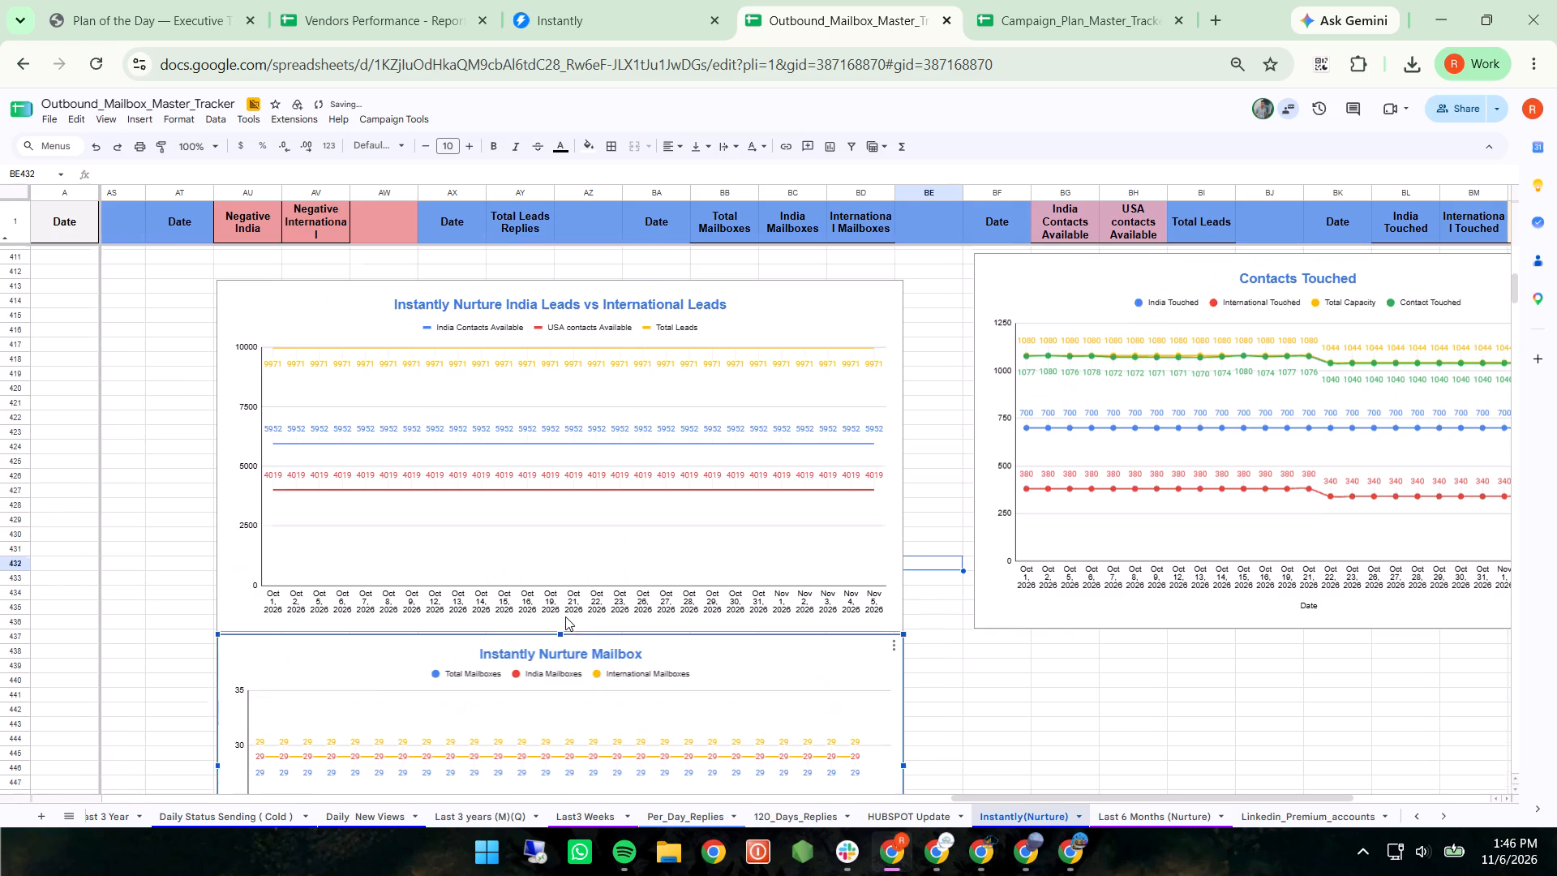
scroll(565, 616, down, 1)
click(944, 605)
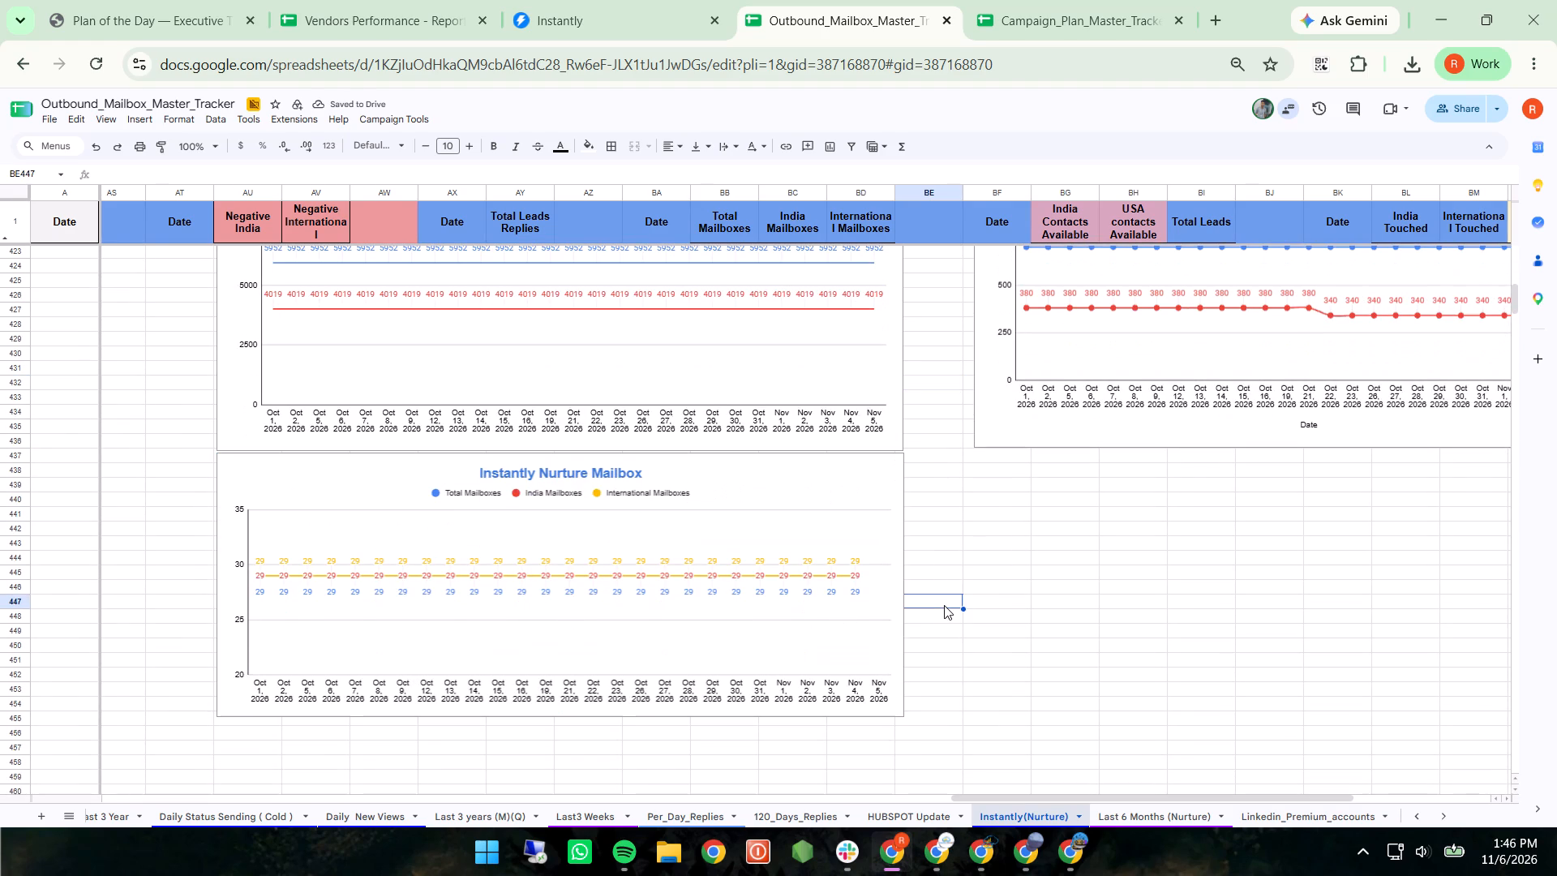
Move the Contacts Touched chart to start at column BF, with its top aligned to the leads chart's top at row 413.
scroll(1070, 585, up, 2)
scroll(1070, 585, down, 1)
scroll(1070, 585, up, 1)
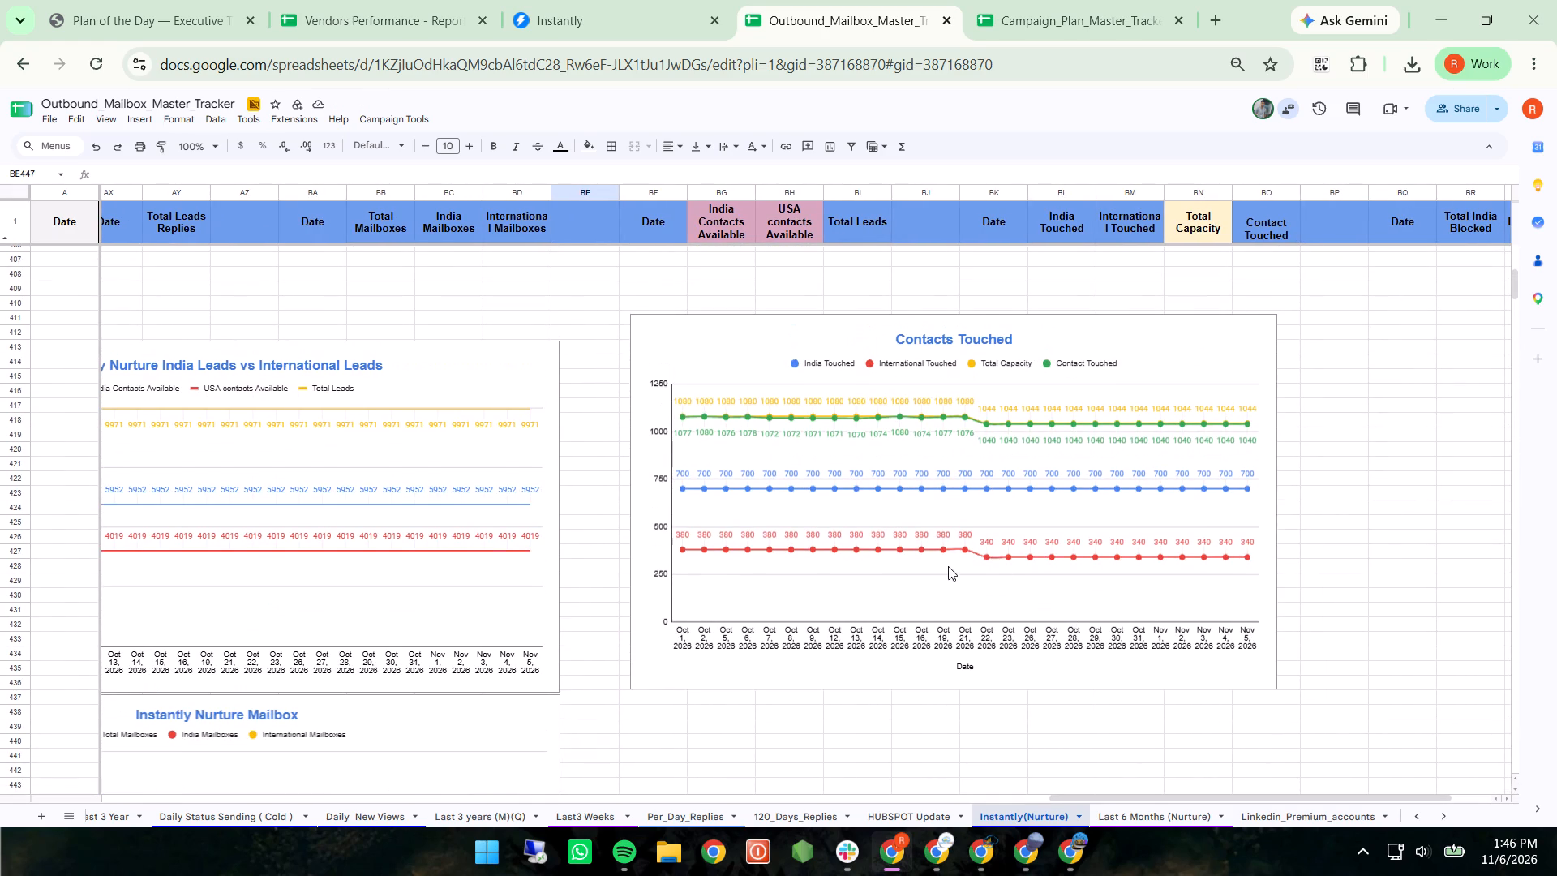
click(939, 569)
drag(939, 569, 923, 598)
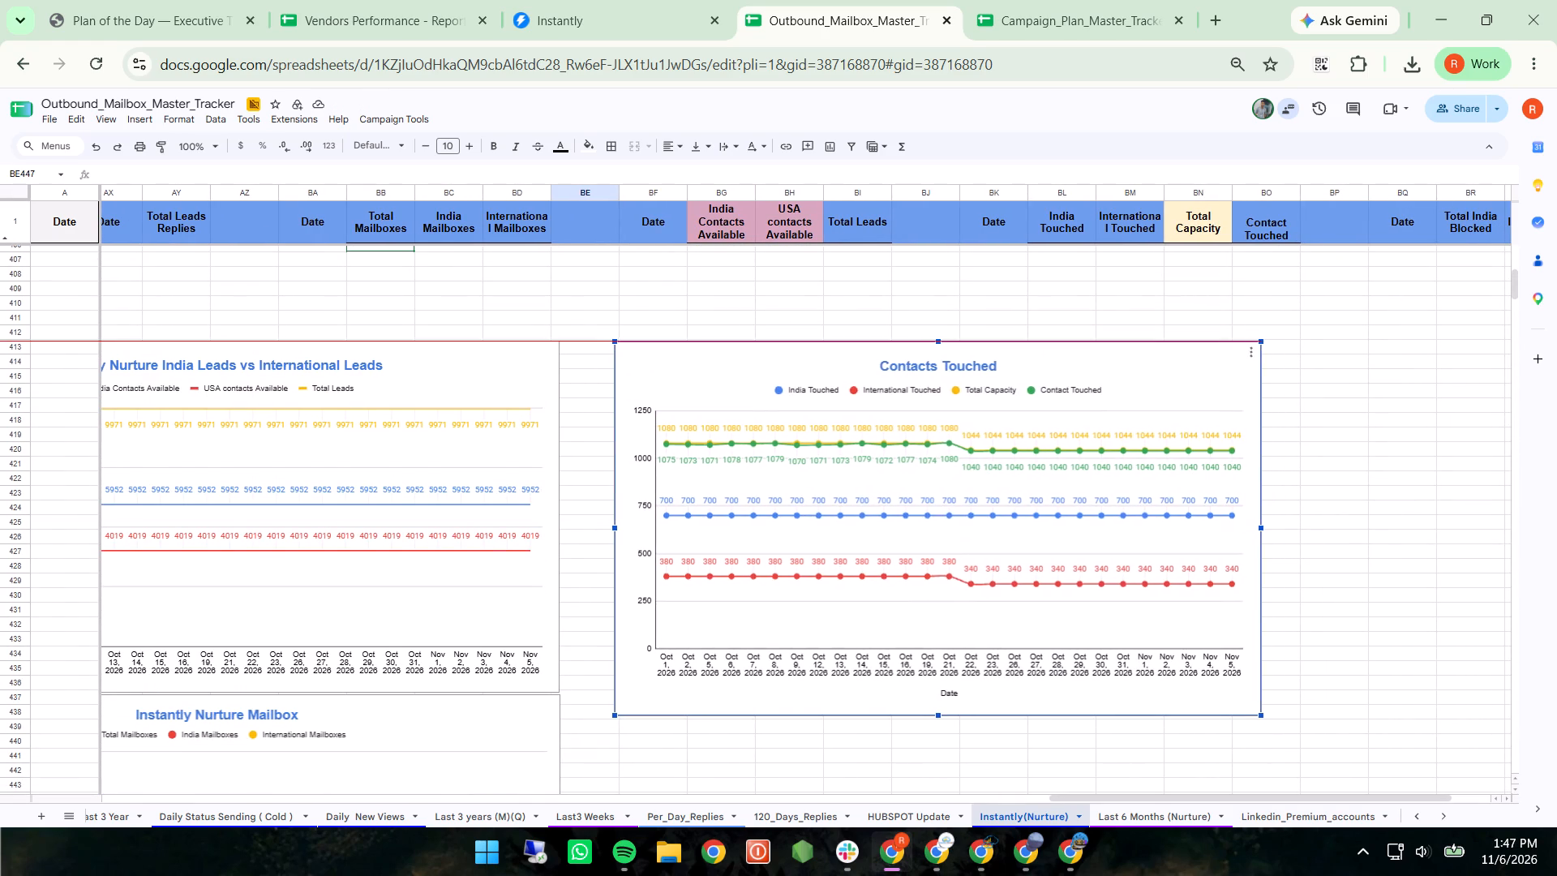
drag(923, 598, 929, 599)
scroll(929, 599, left, 1)
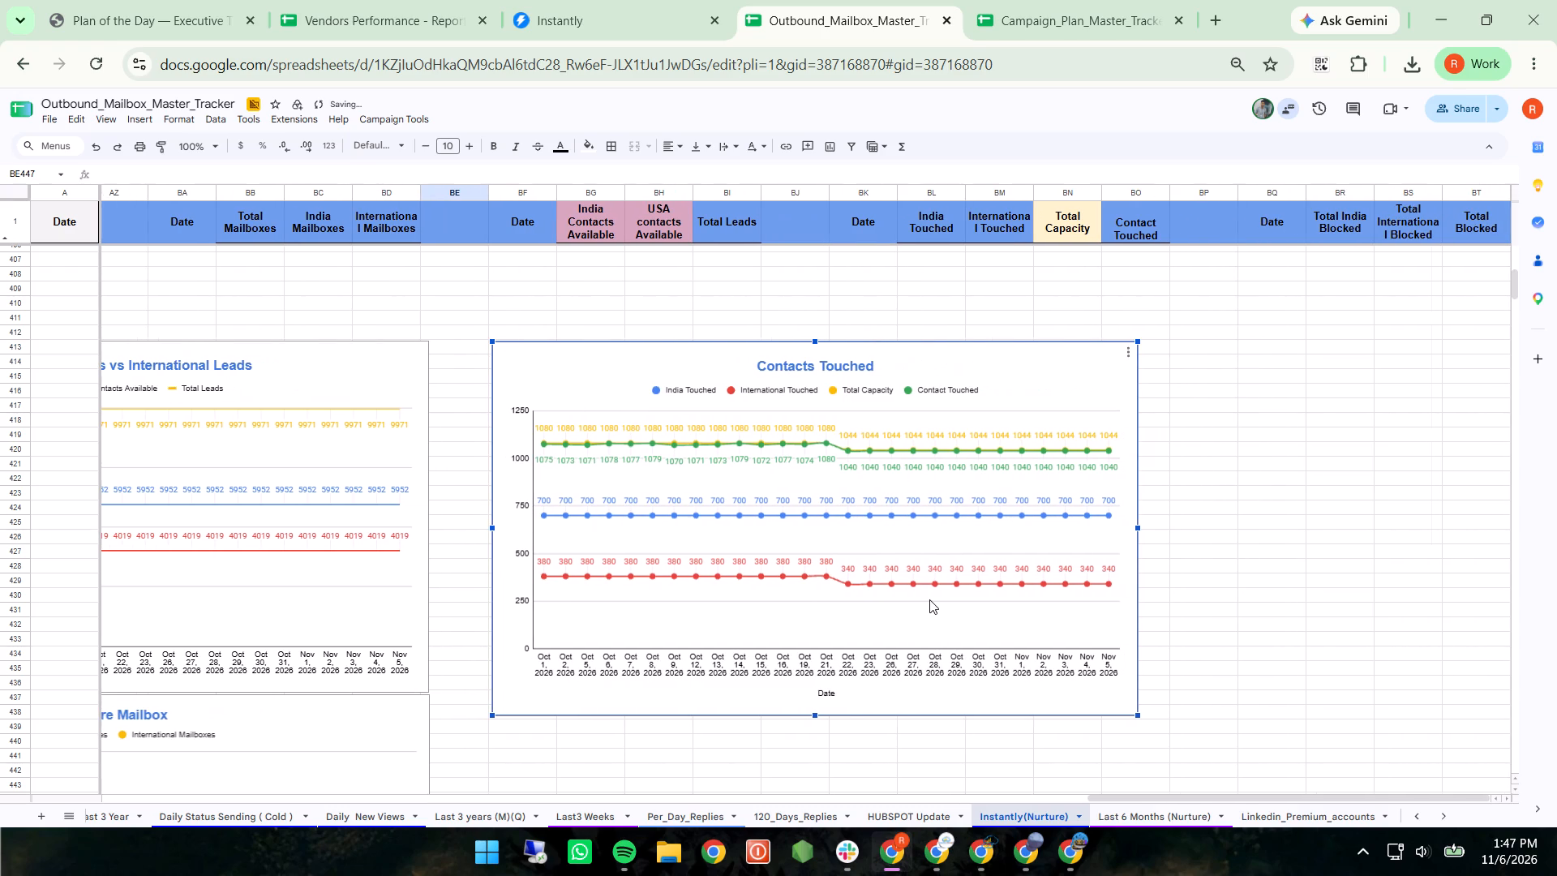
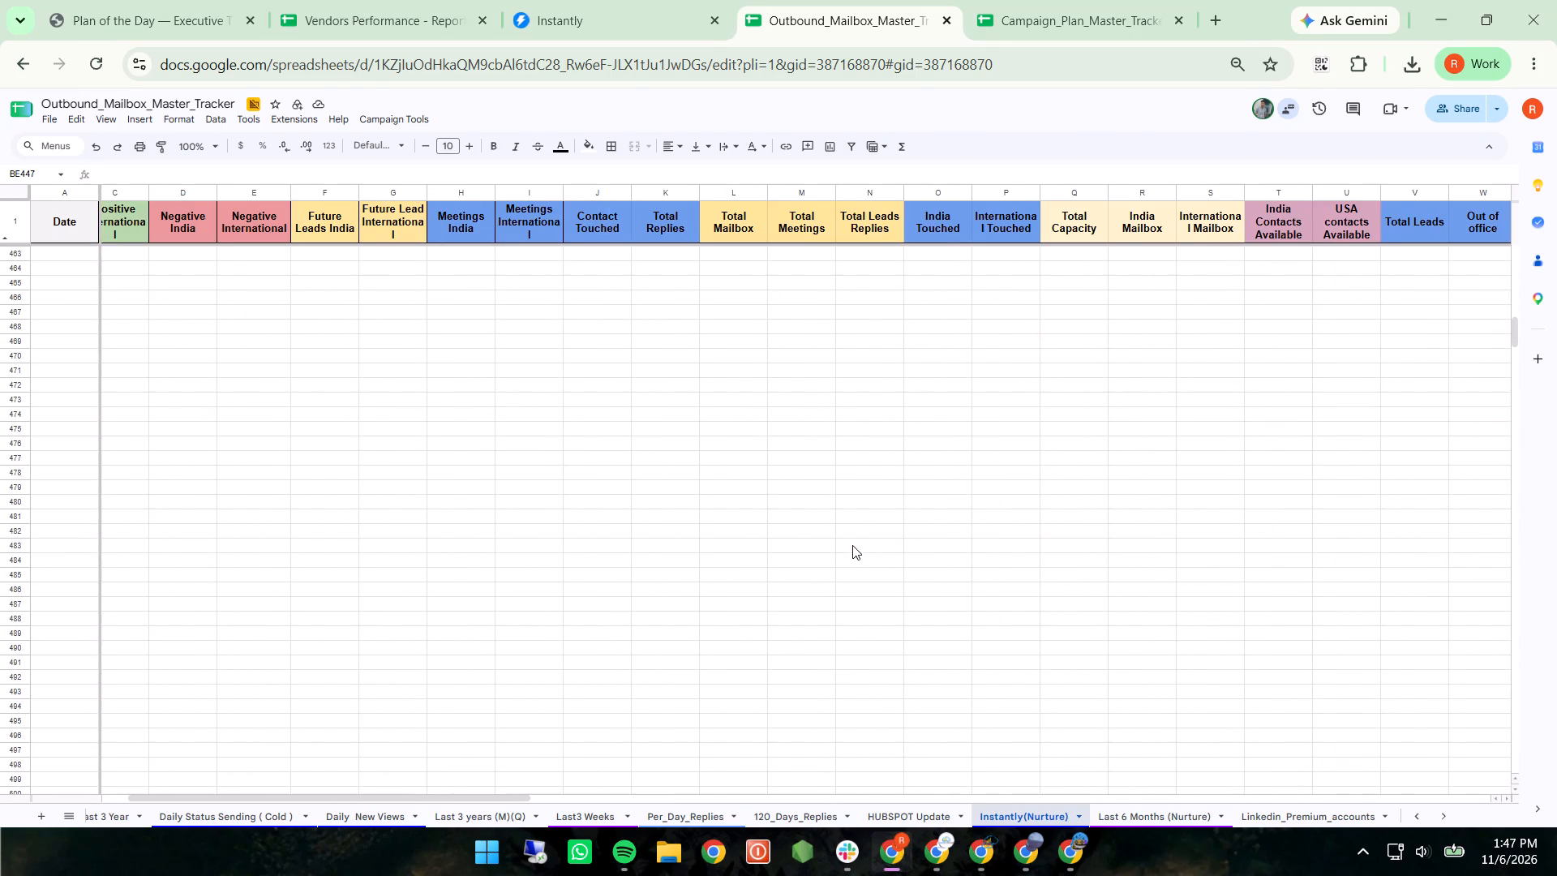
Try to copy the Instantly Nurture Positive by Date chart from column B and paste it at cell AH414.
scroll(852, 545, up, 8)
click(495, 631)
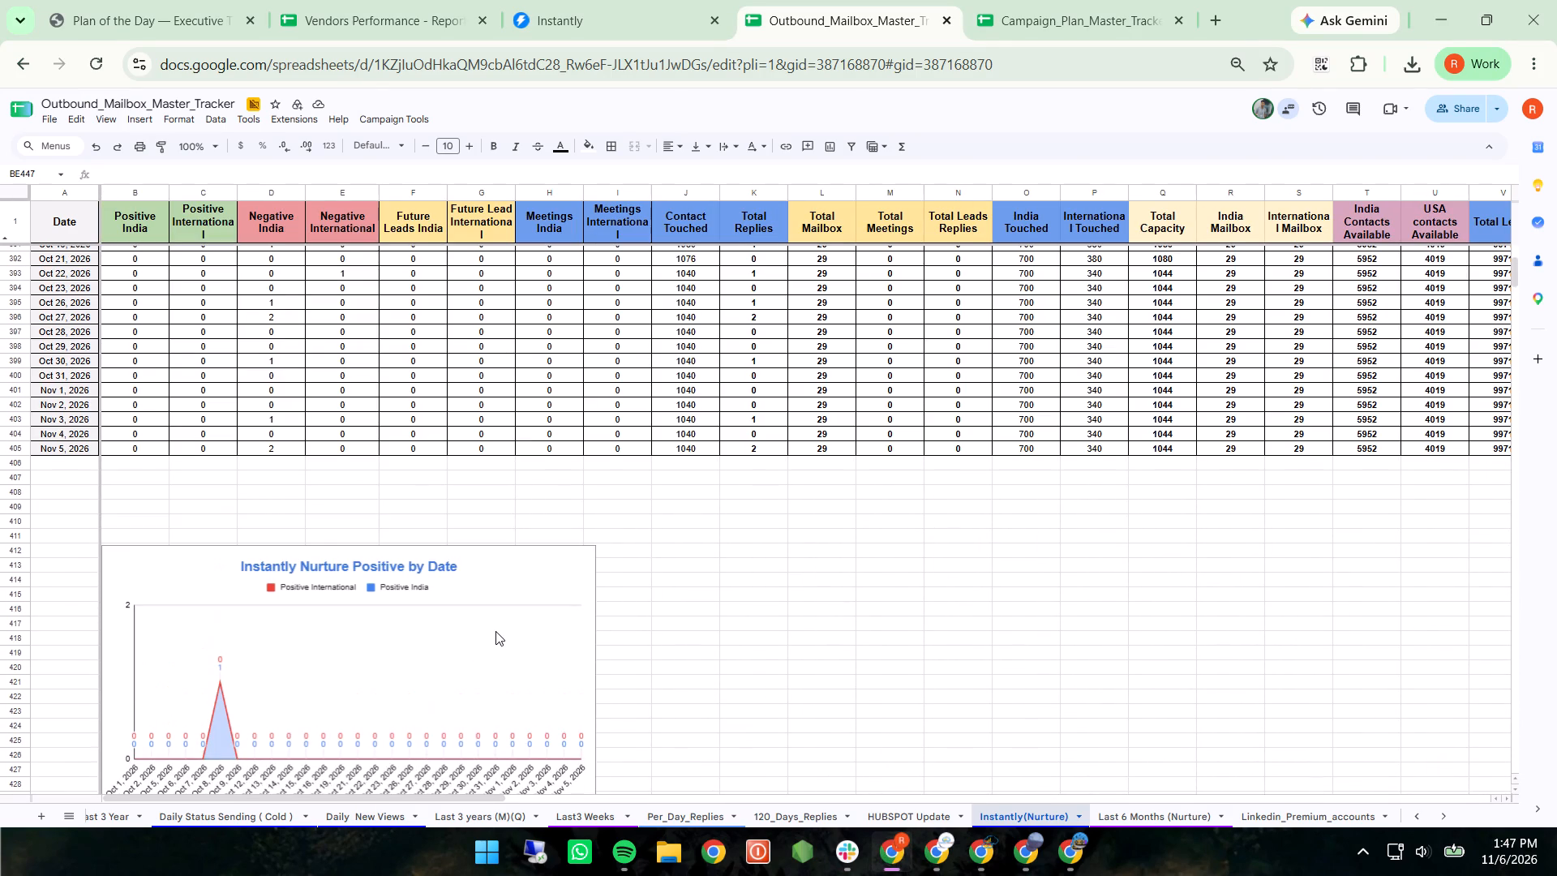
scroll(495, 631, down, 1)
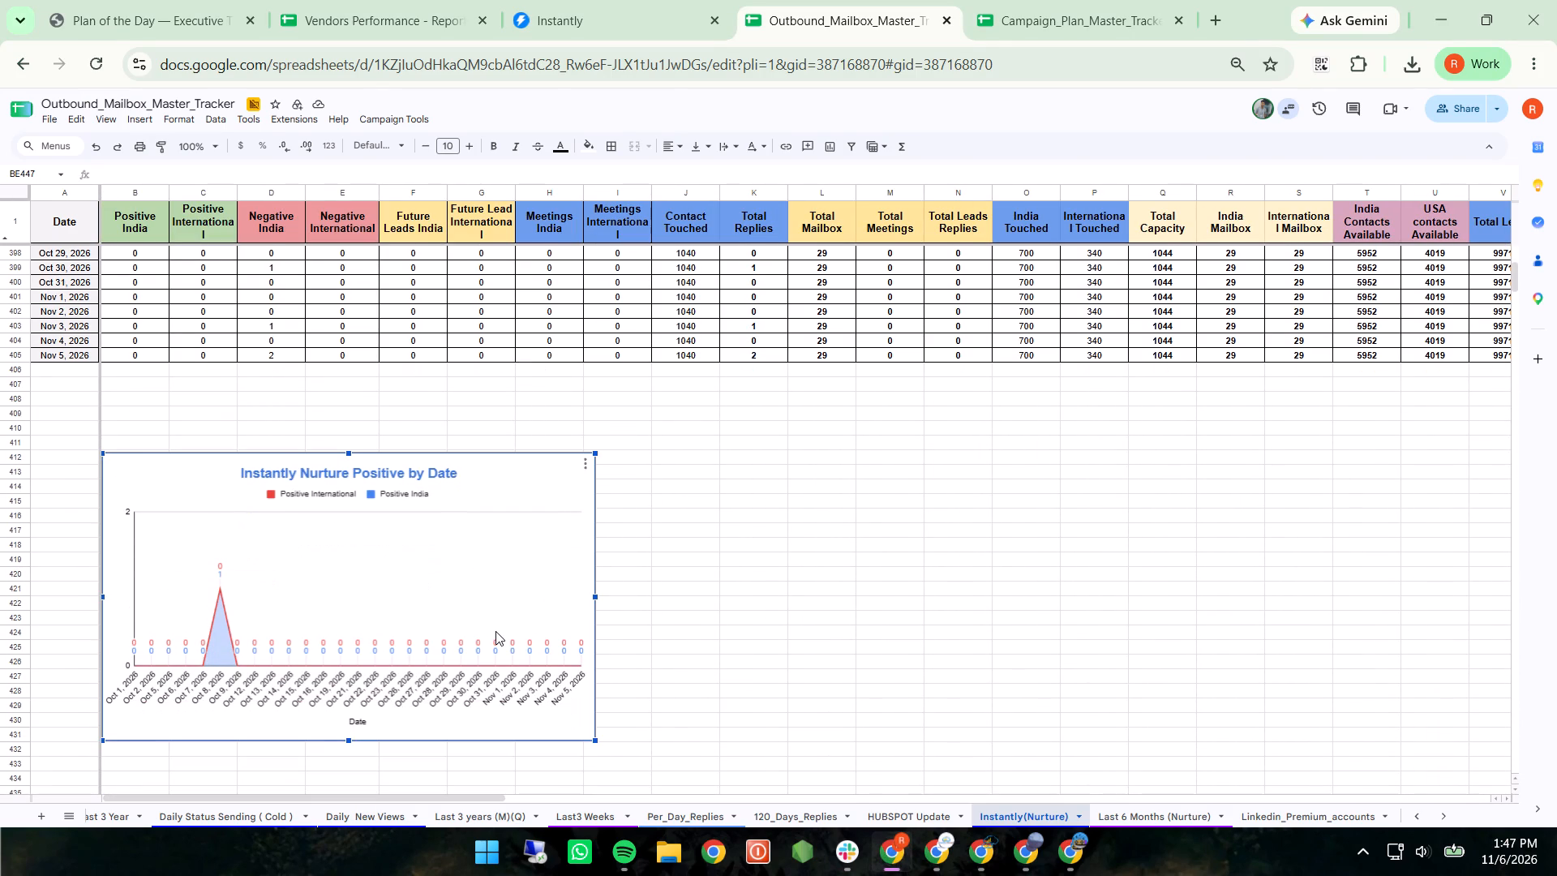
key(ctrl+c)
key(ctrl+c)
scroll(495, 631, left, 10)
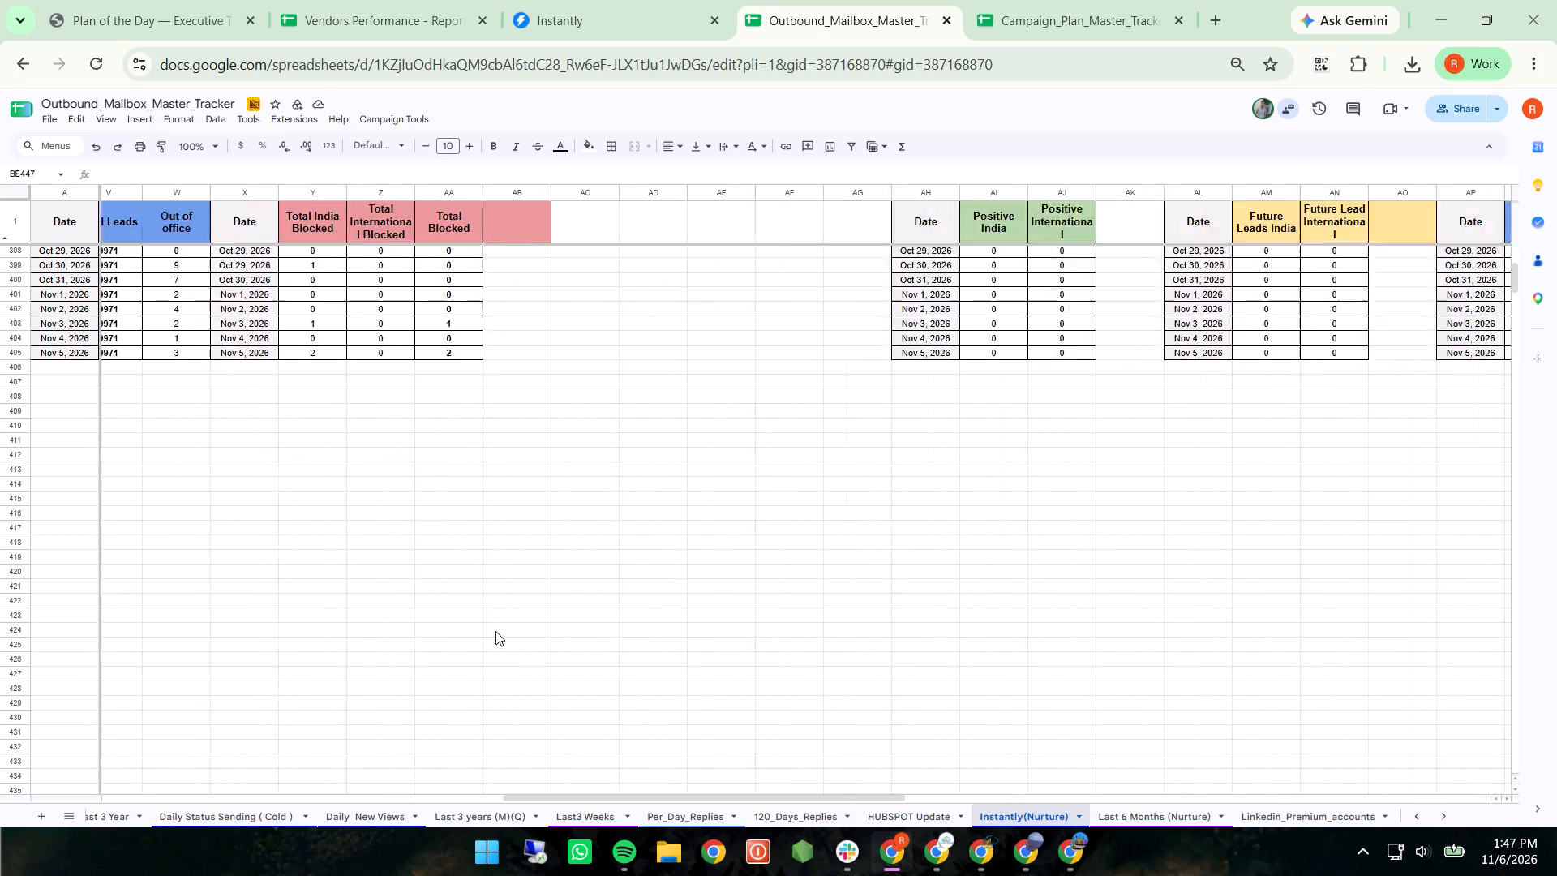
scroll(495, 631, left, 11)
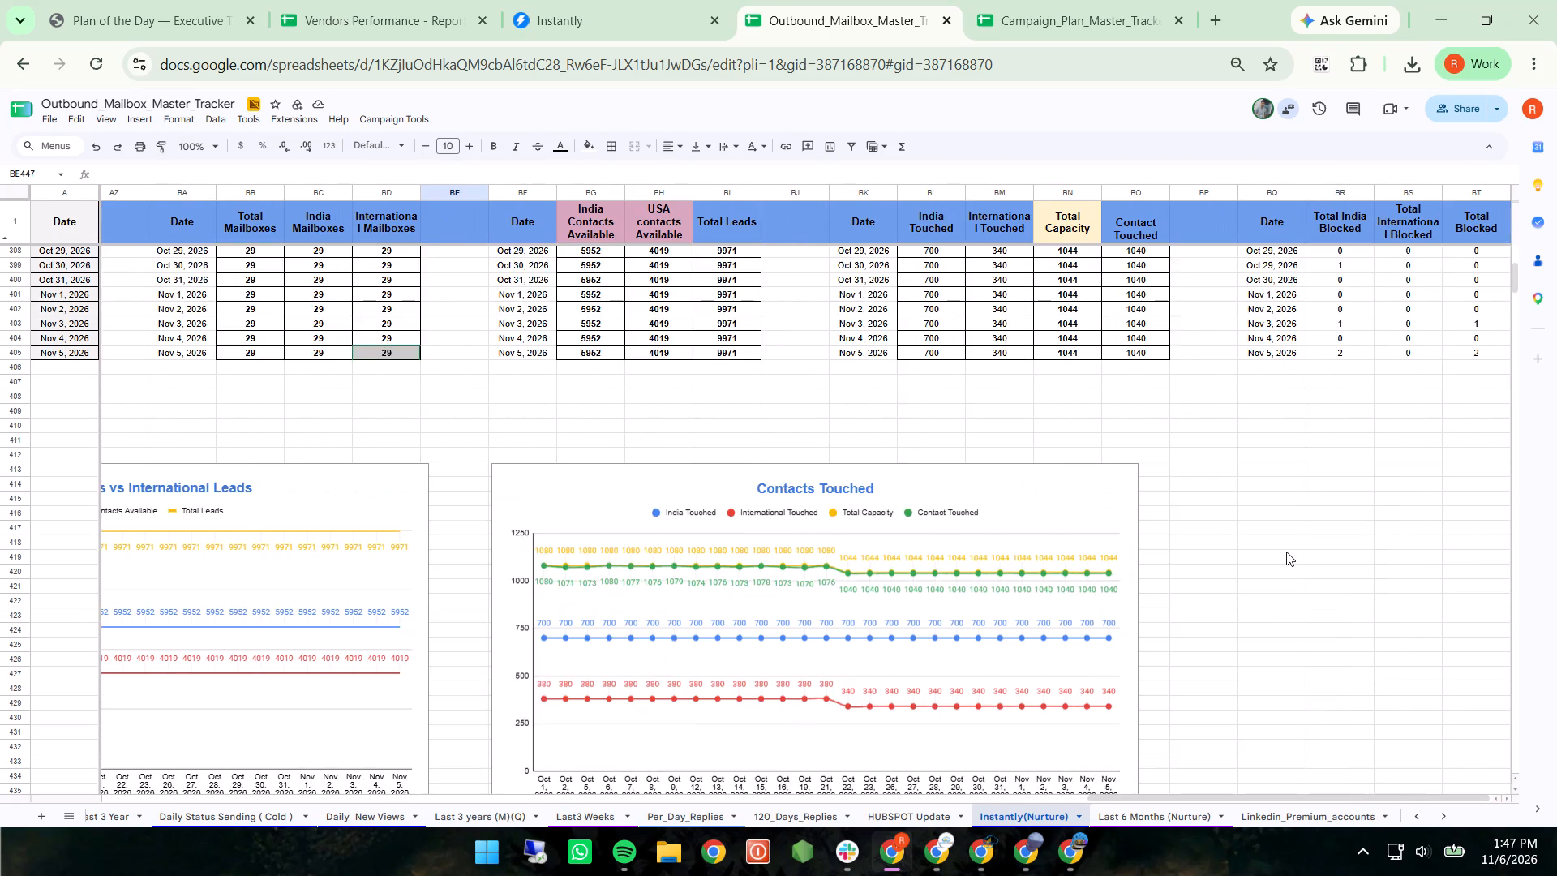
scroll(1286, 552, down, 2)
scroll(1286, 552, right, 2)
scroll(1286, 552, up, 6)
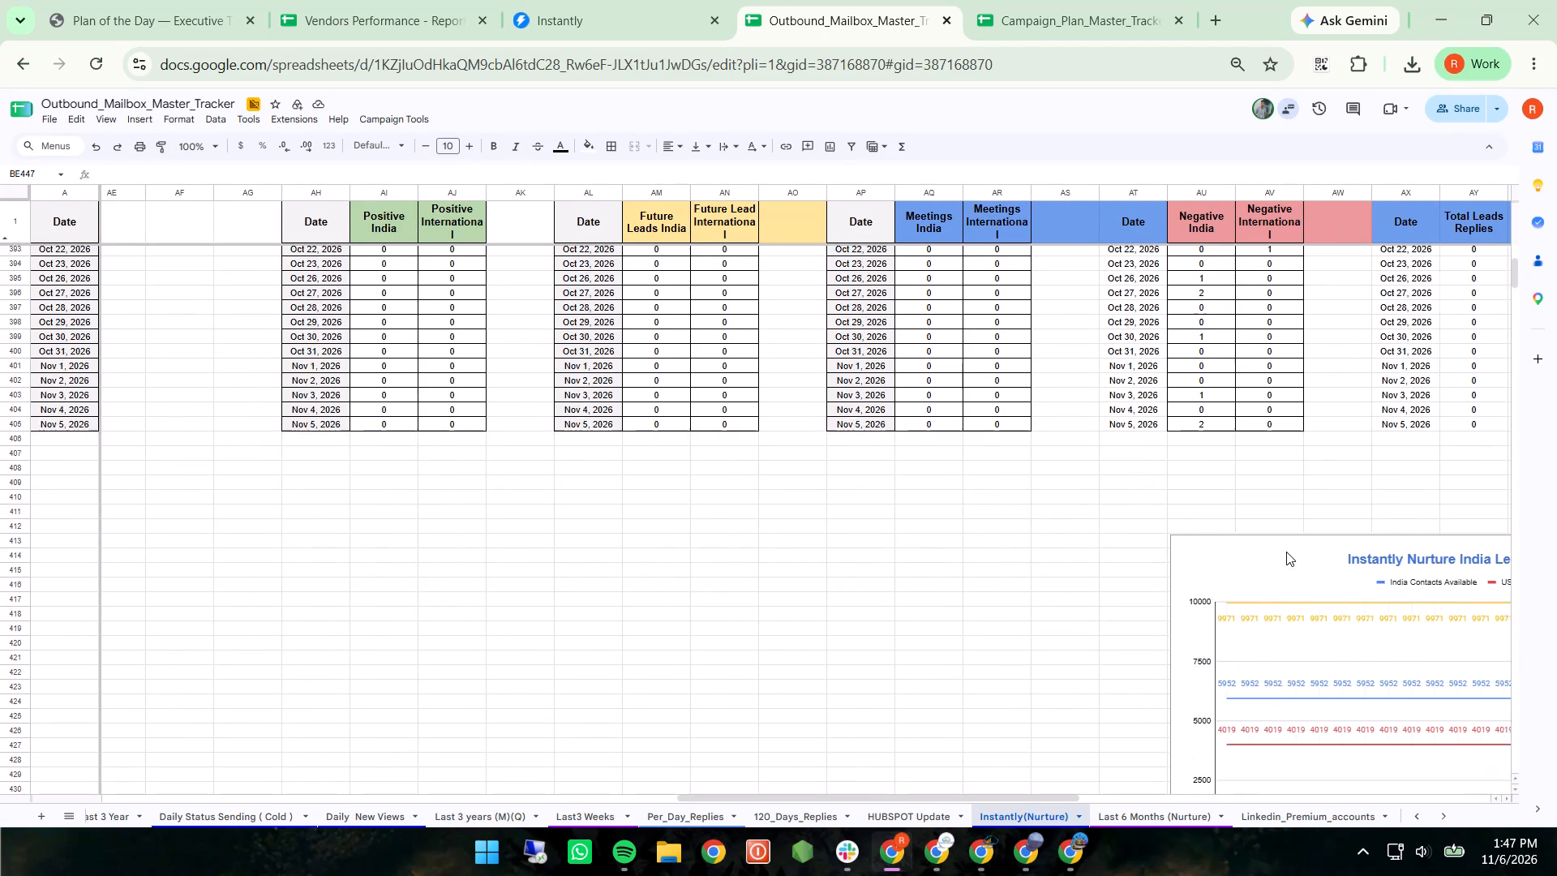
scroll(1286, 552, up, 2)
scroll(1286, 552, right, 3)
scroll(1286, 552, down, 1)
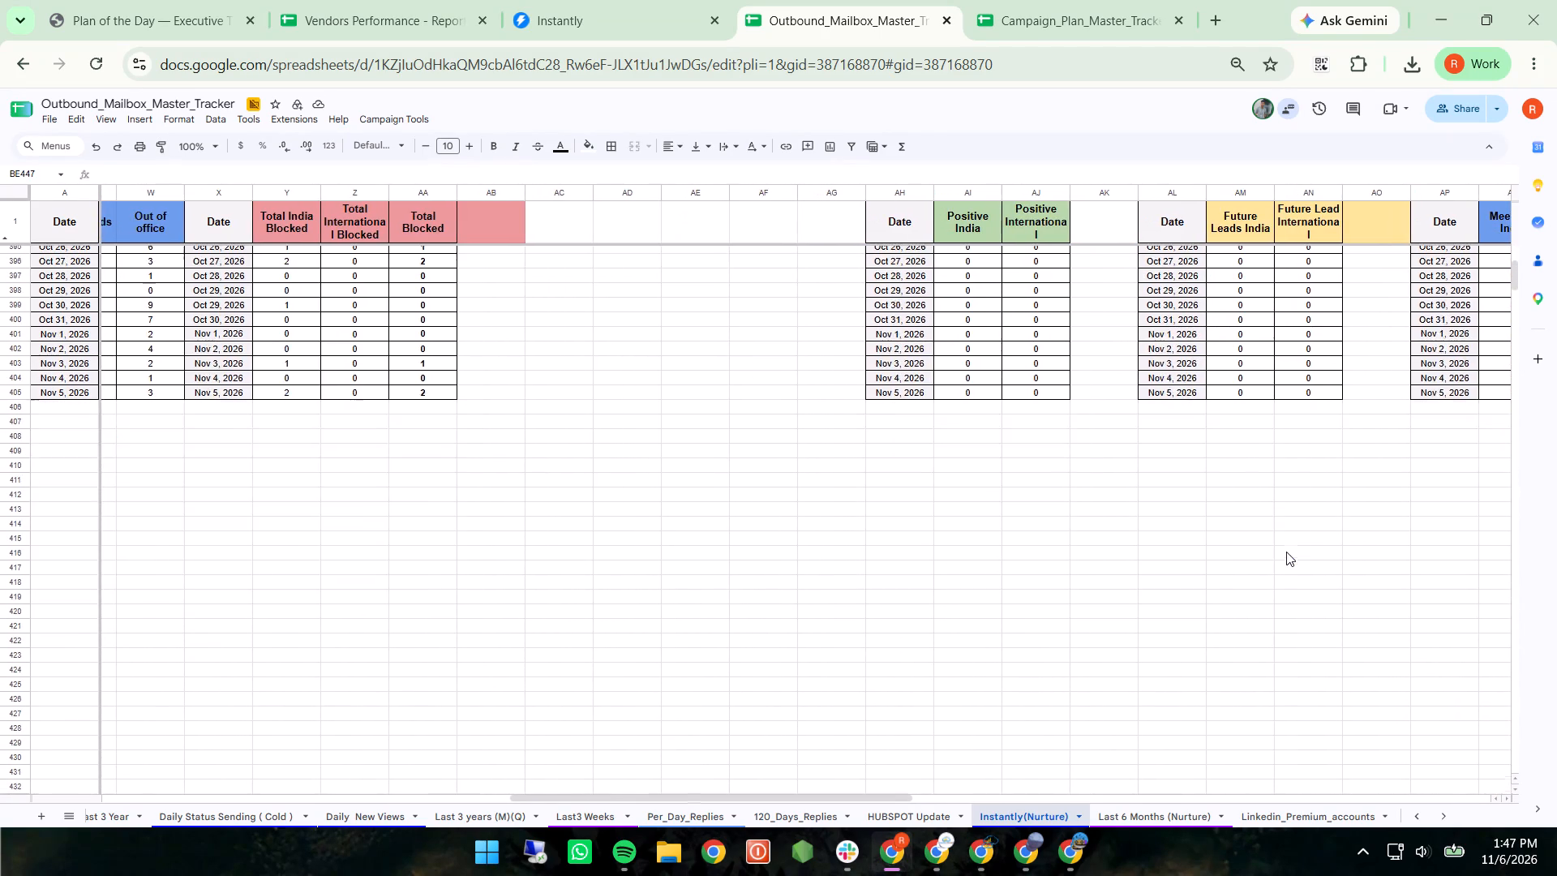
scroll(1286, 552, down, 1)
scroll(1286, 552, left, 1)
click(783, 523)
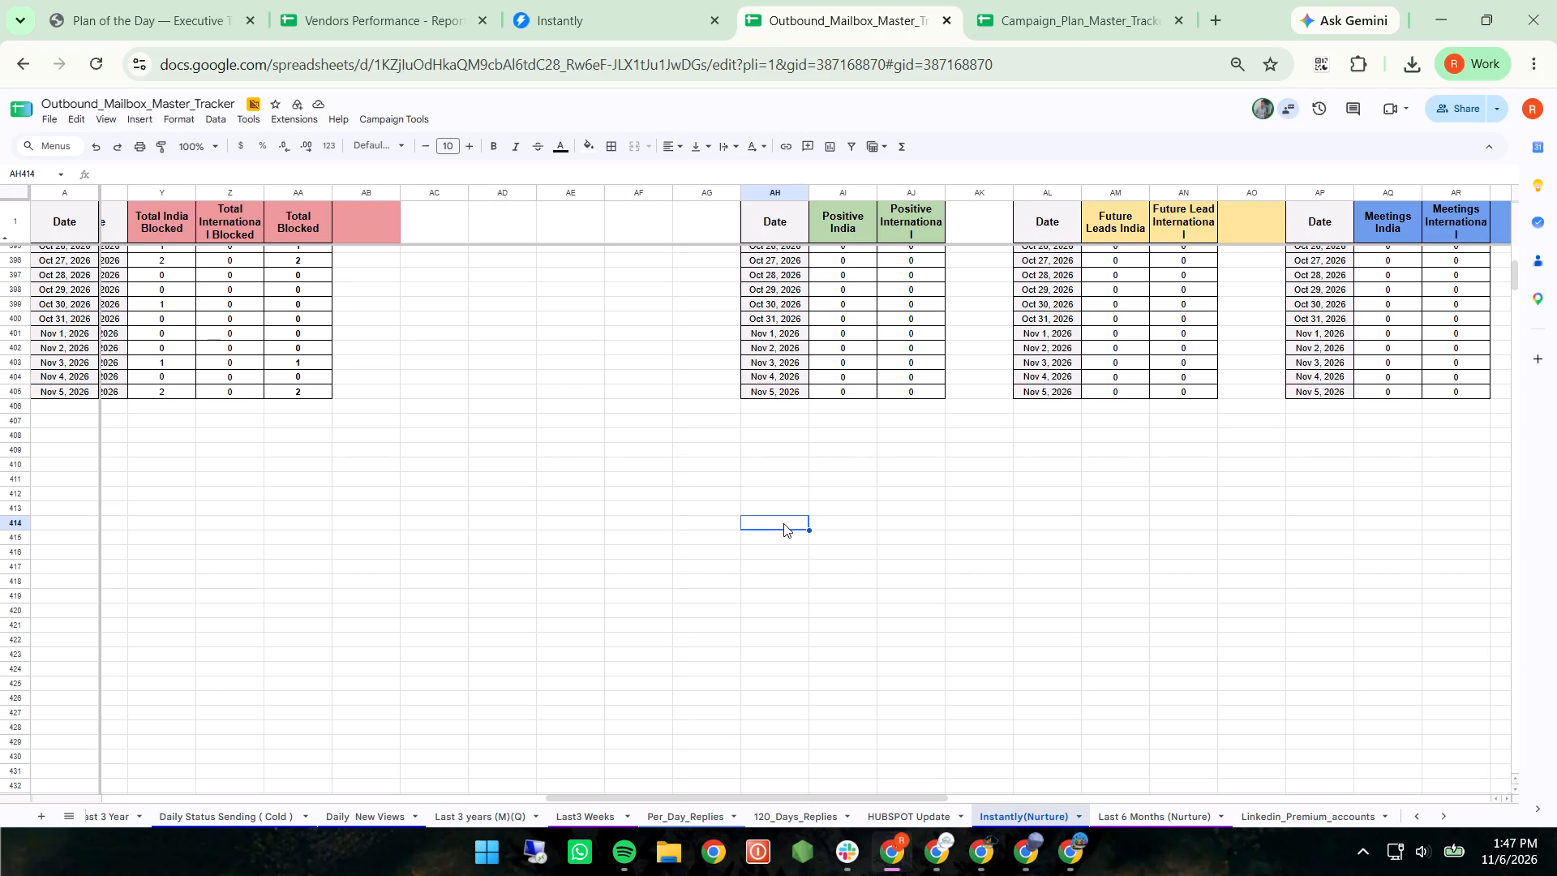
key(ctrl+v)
Copy the Instantly Nurture Positive by Date chart to cell AH414 and shift the copy up to start at row 411.
scroll(887, 518, right, 10)
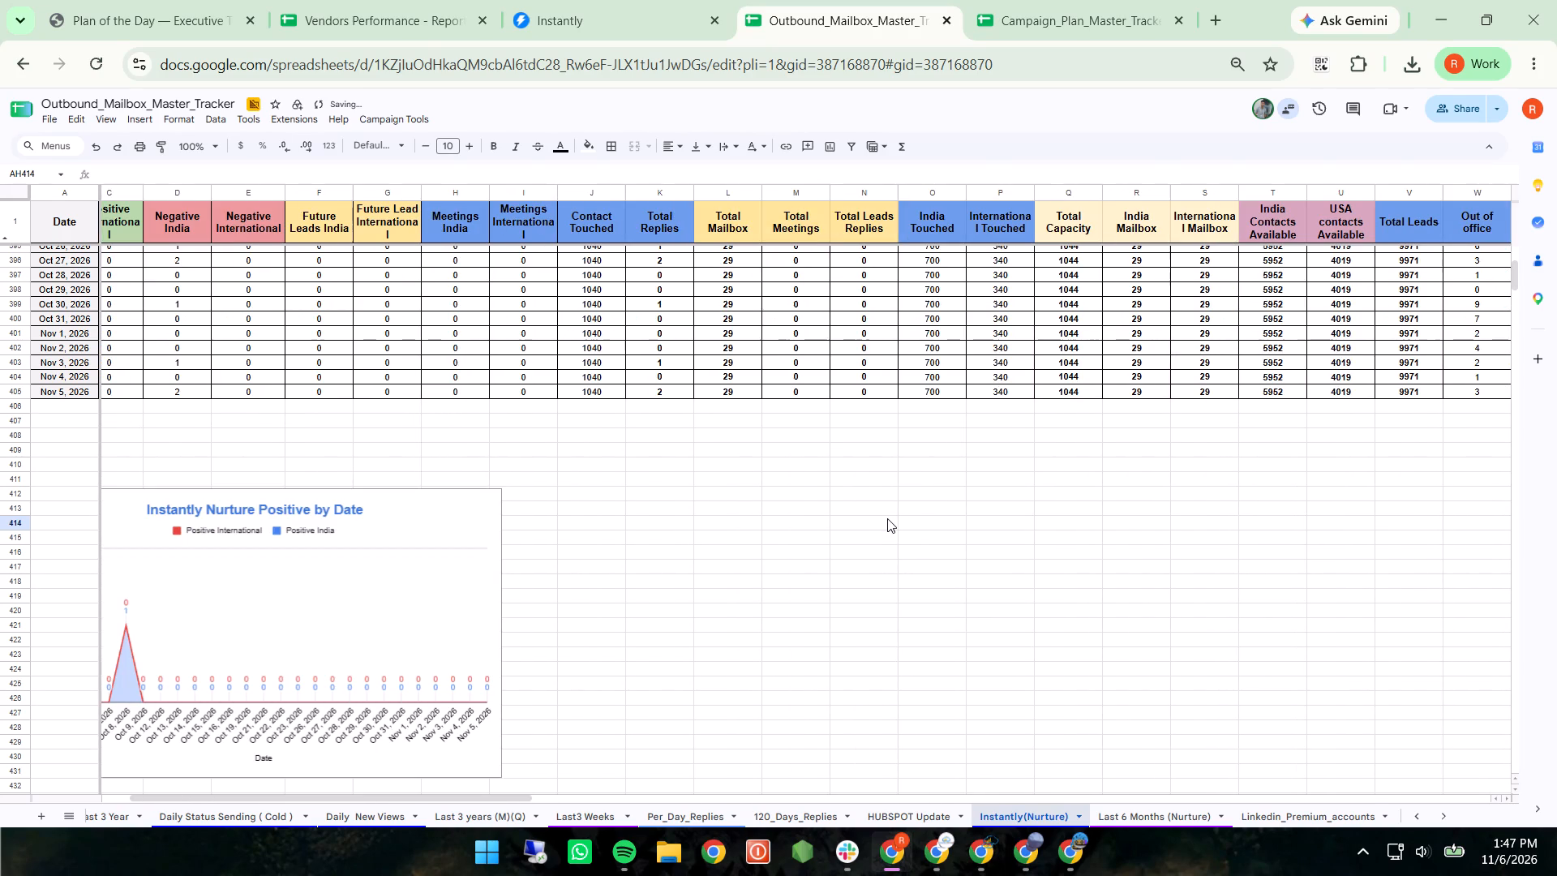
click(515, 595)
key(ctrl+c)
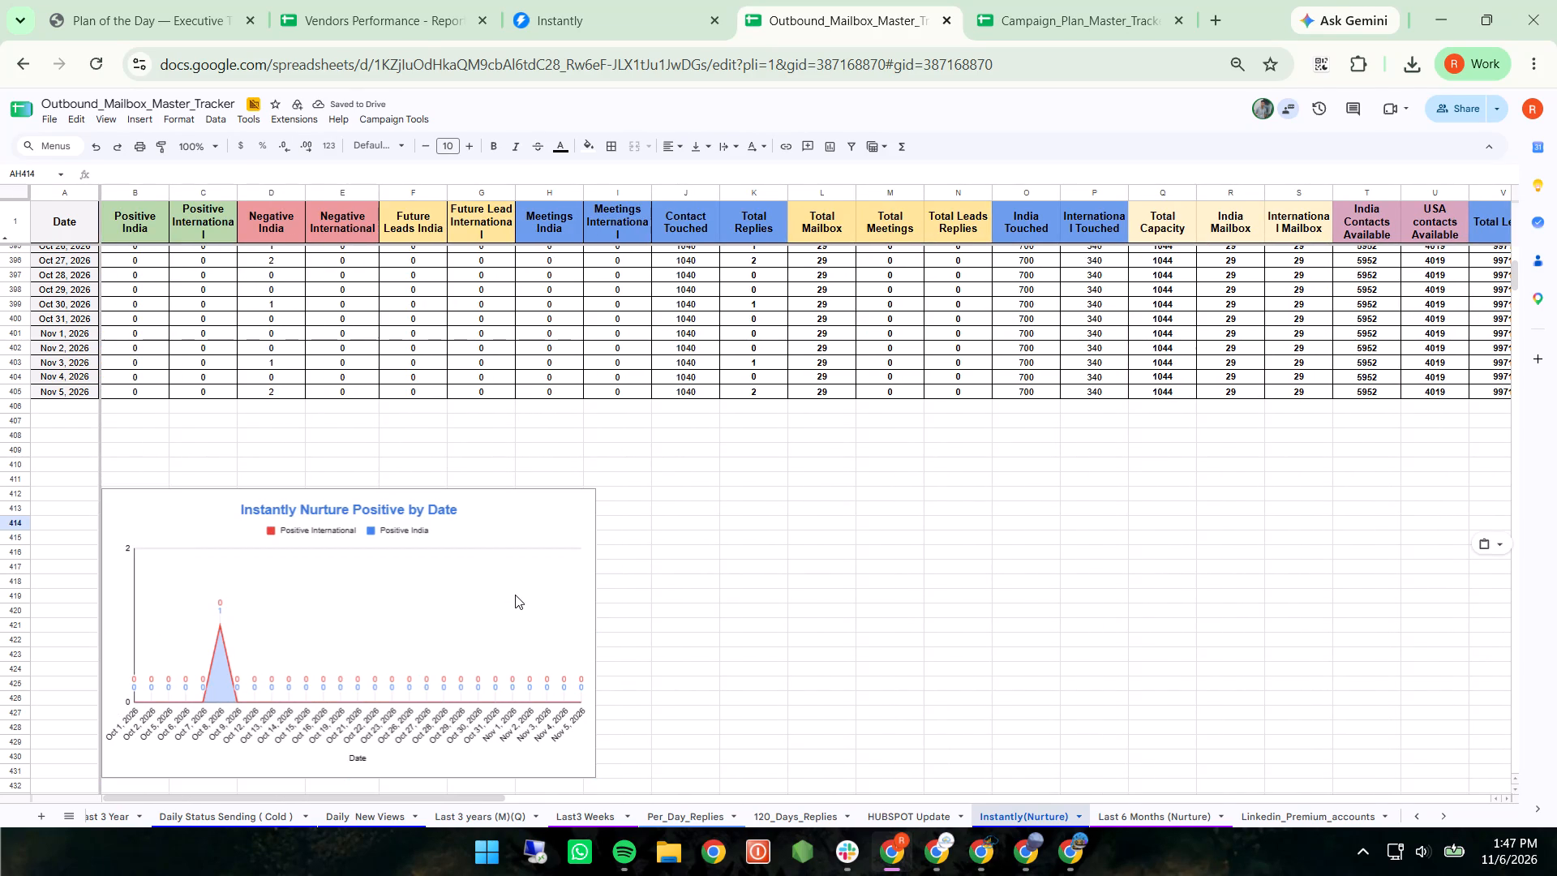
scroll(515, 595, left, 8)
scroll(515, 595, right, 10)
click(422, 608)
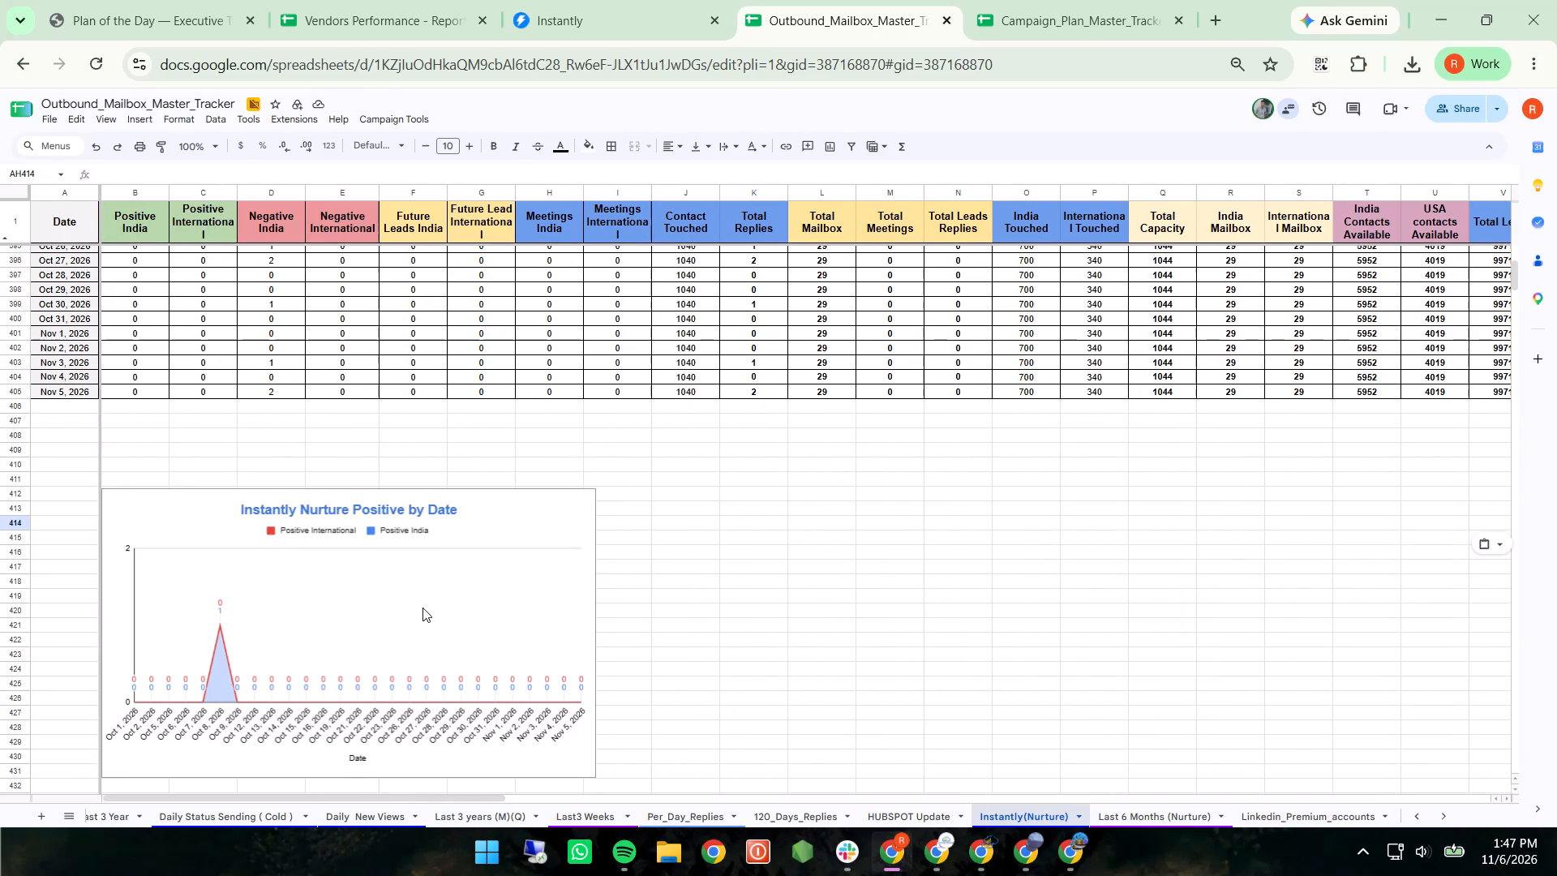
key(ctrl+c)
scroll(422, 608, left, 9)
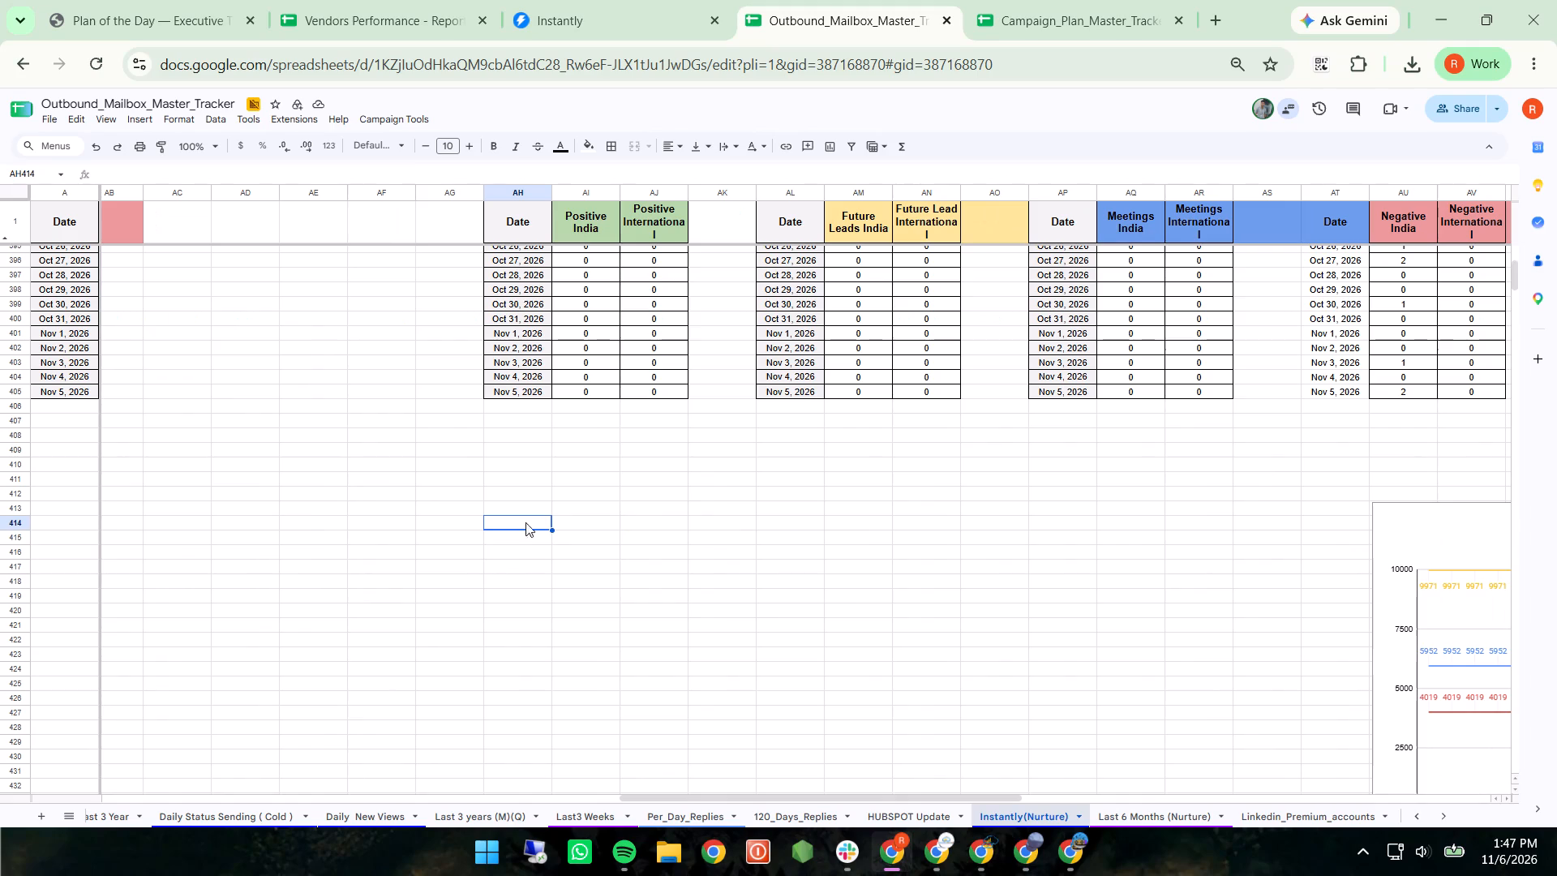
click(507, 517)
key(ctrl+v)
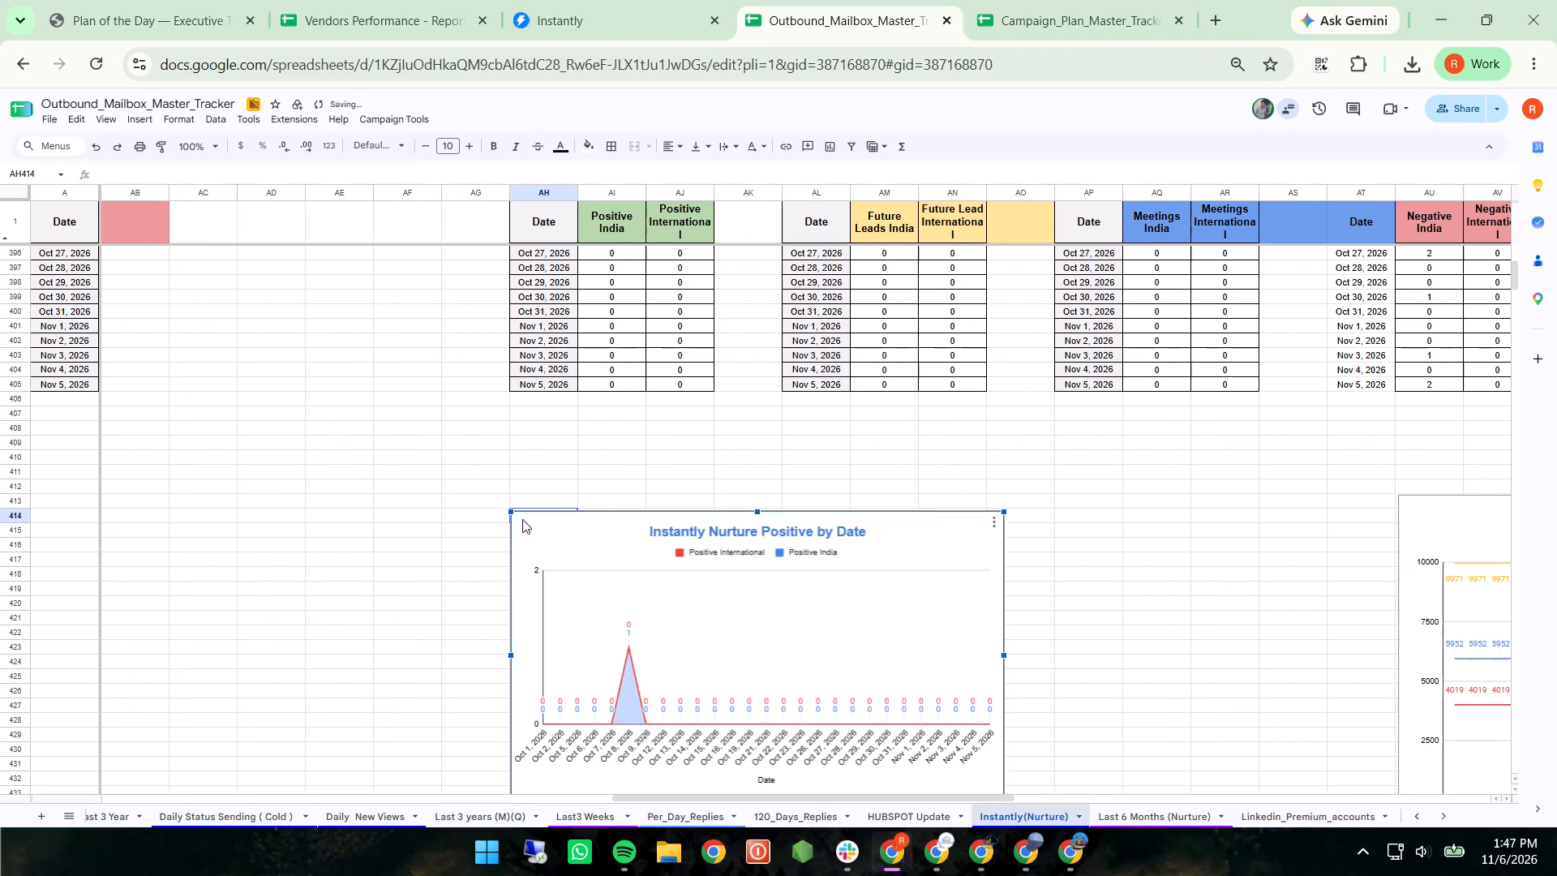
click(717, 537)
drag(717, 537, 718, 495)
Set the copied Instantly Nurture Positive by Date chart's data range to columns AH:AJ.
click(993, 487)
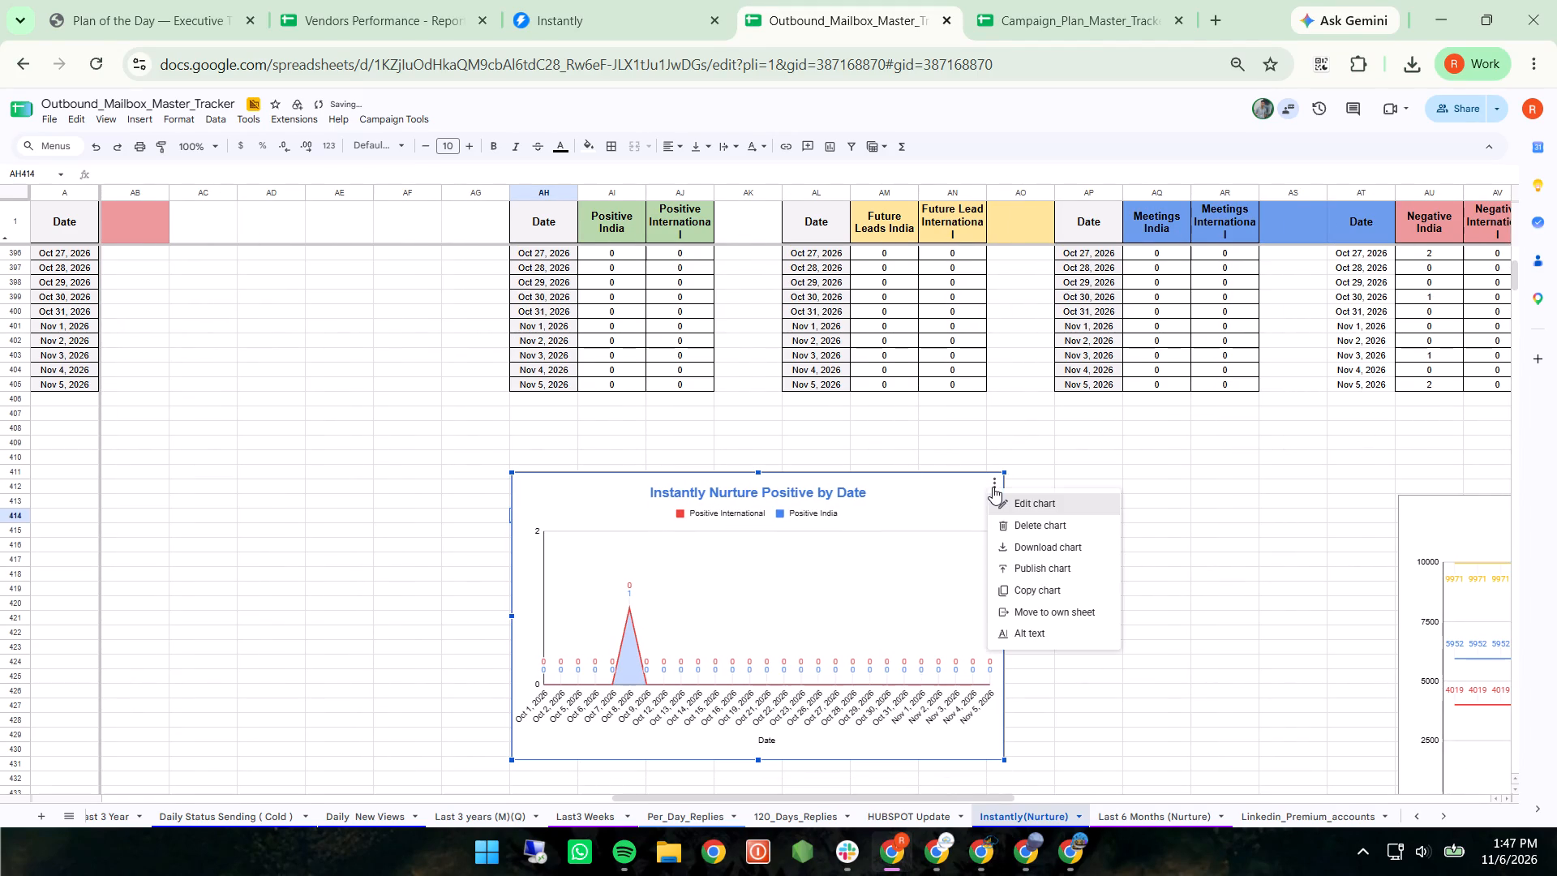
click(1032, 501)
scroll(873, 493, up, 5)
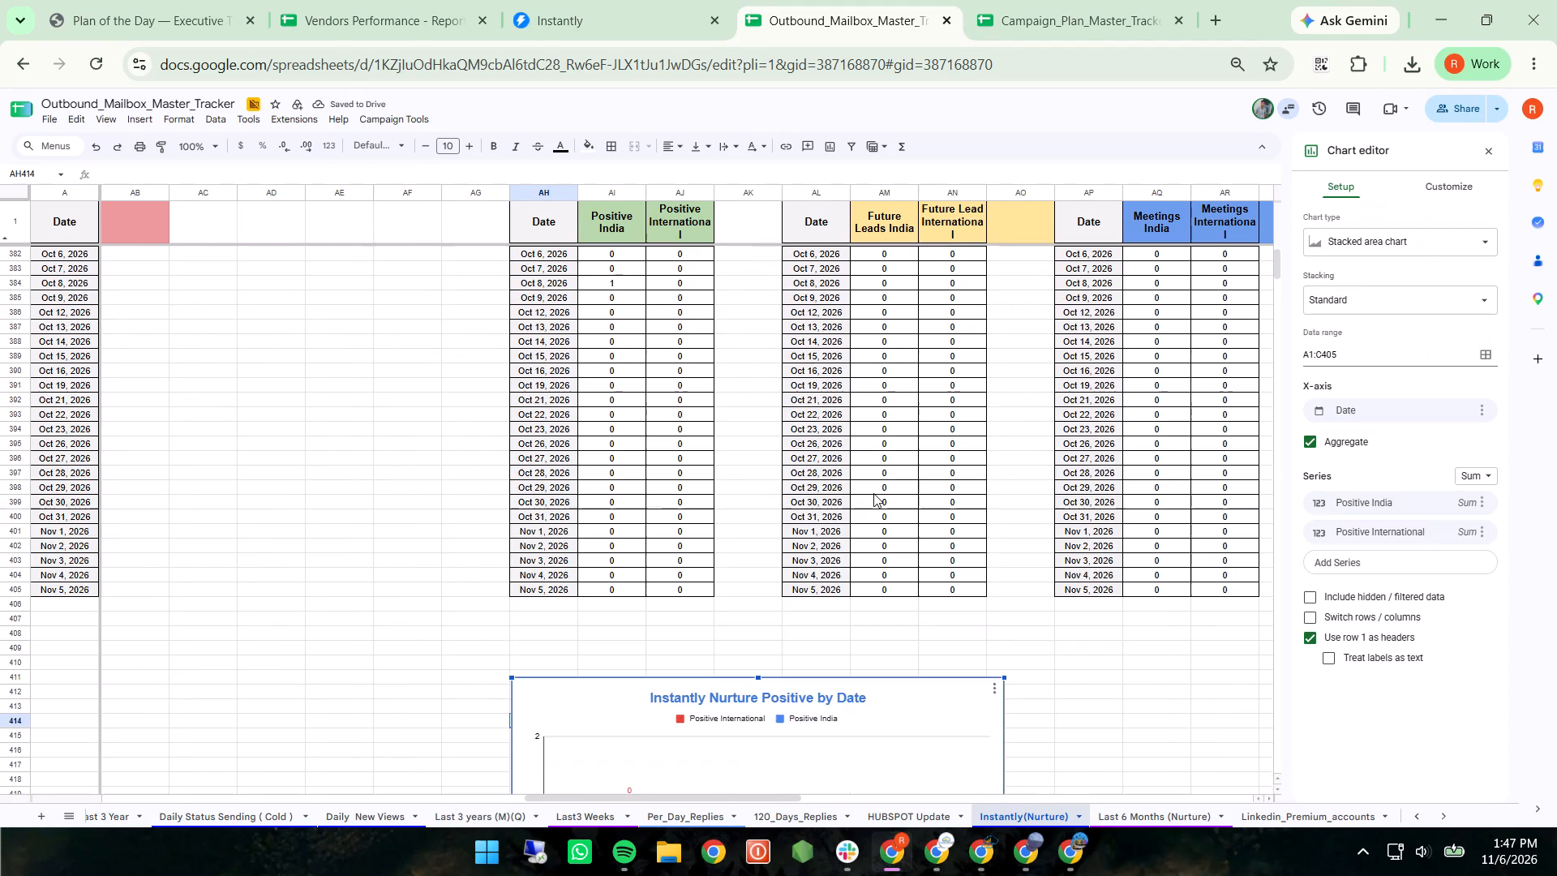
scroll(873, 493, up, 3)
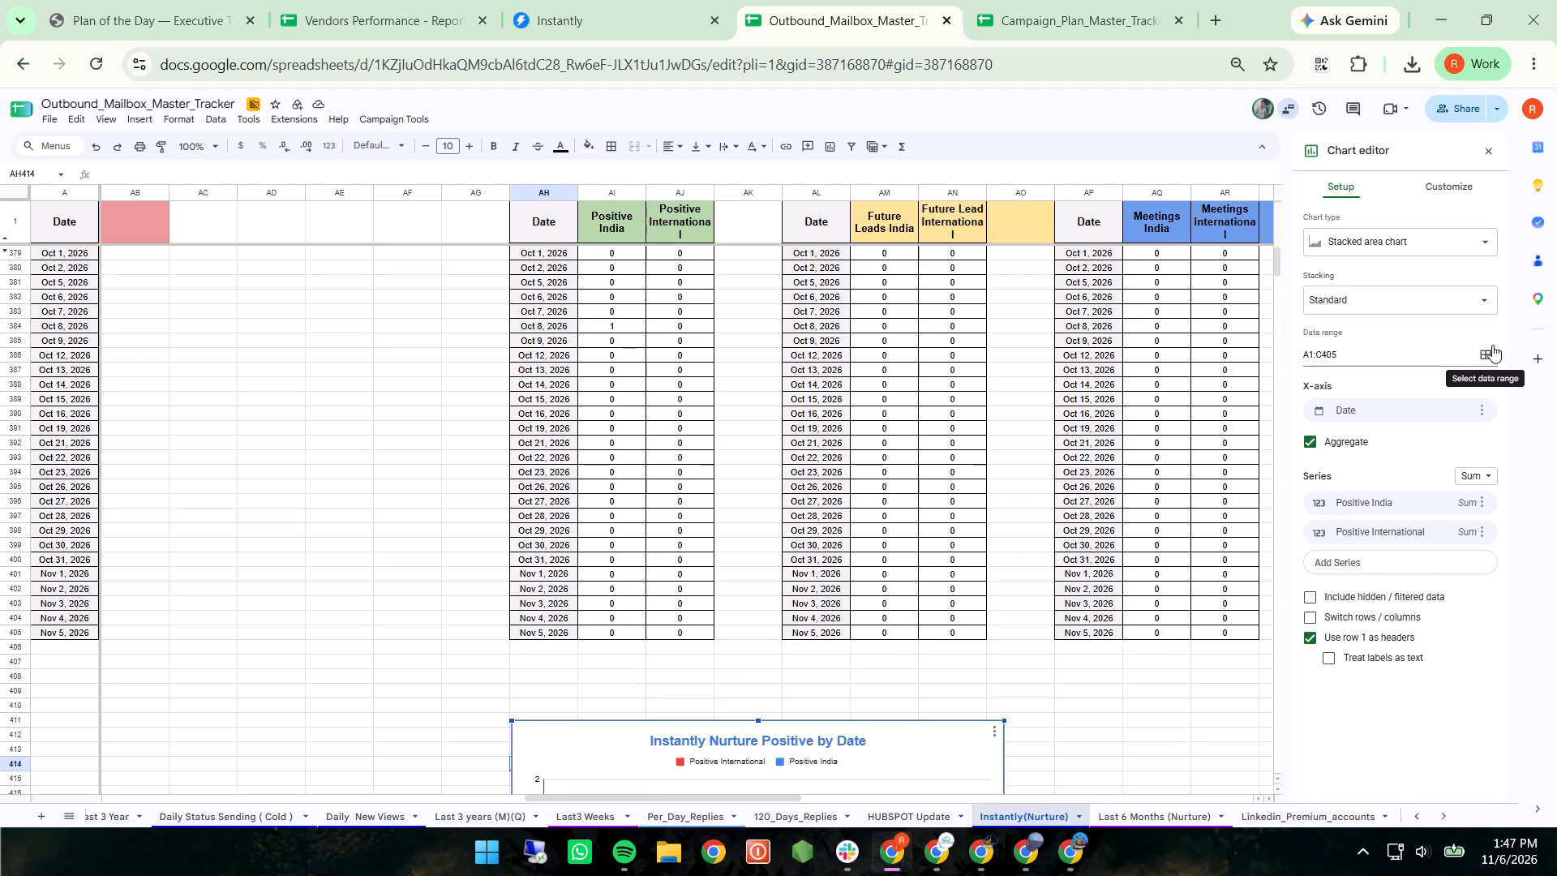
click(1483, 357)
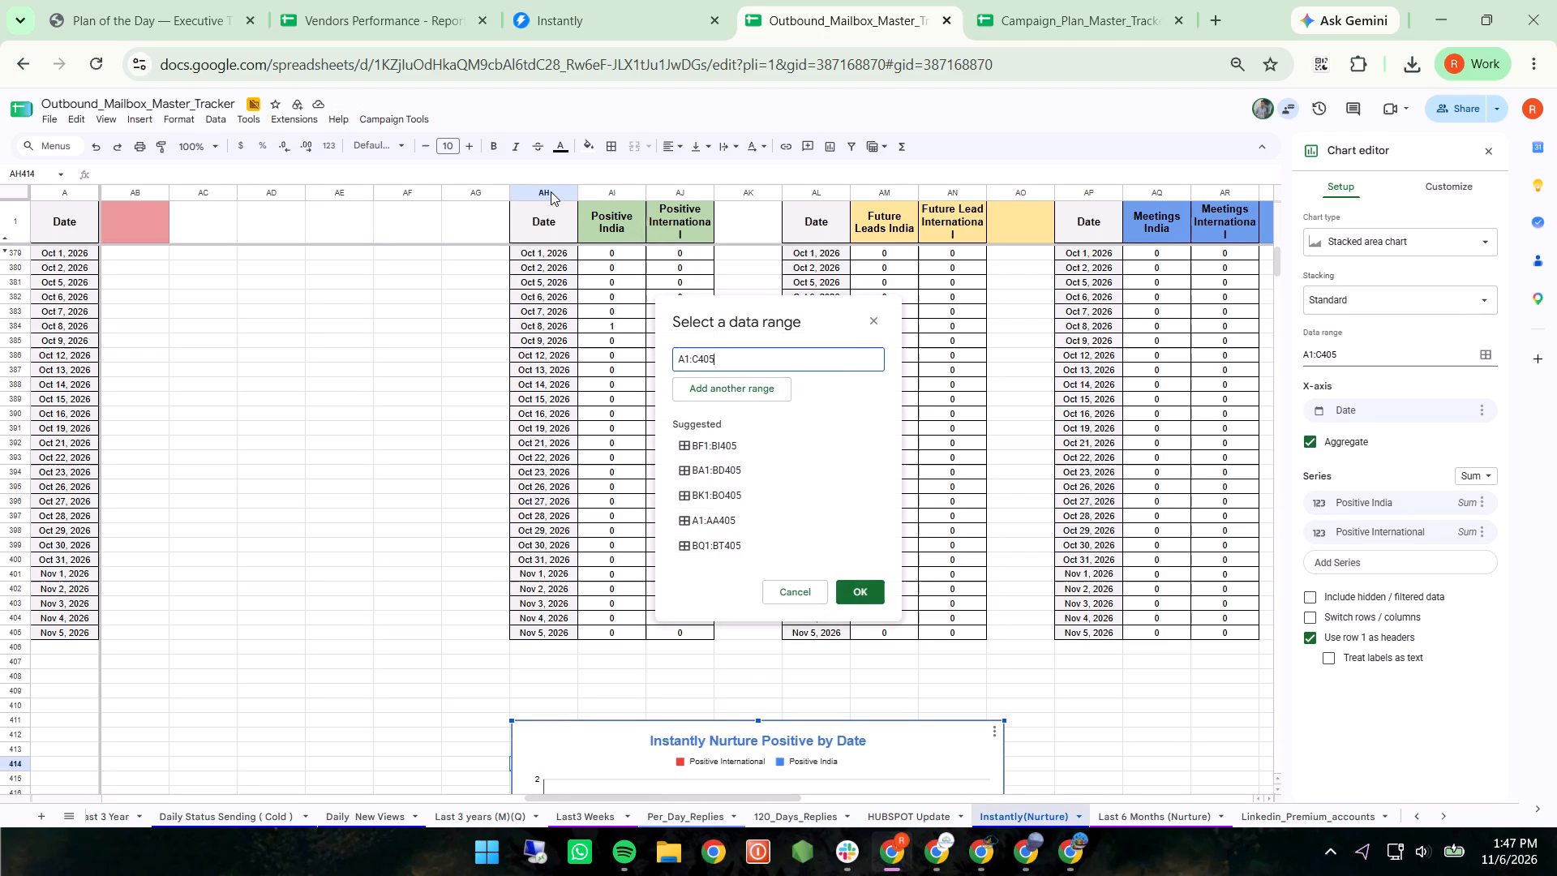
click(551, 191)
key(shift+Right)
key(shift+Right)
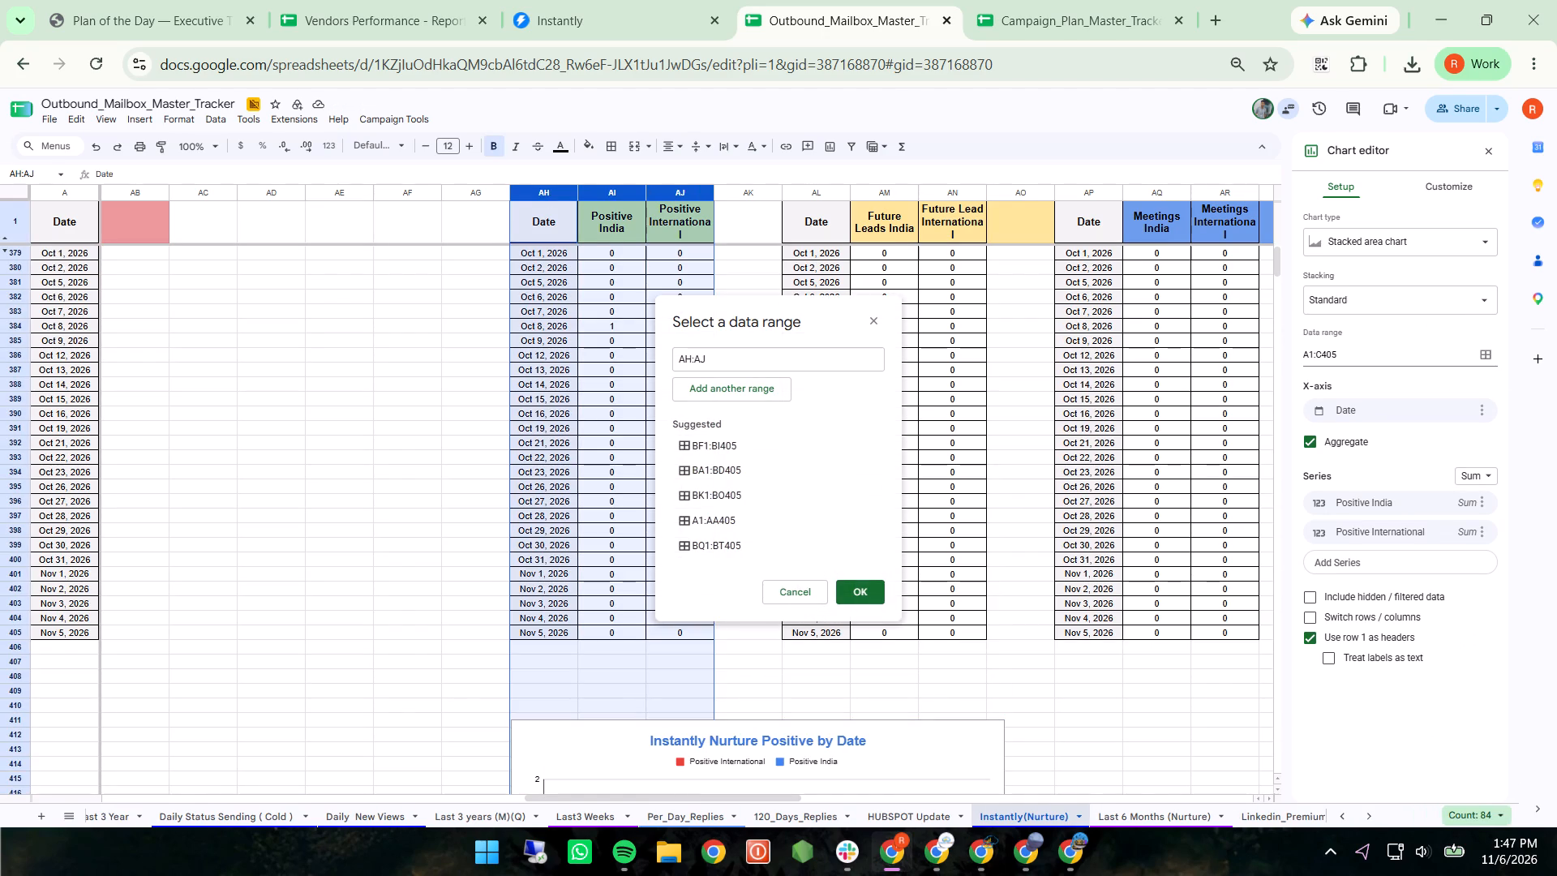
click(868, 590)
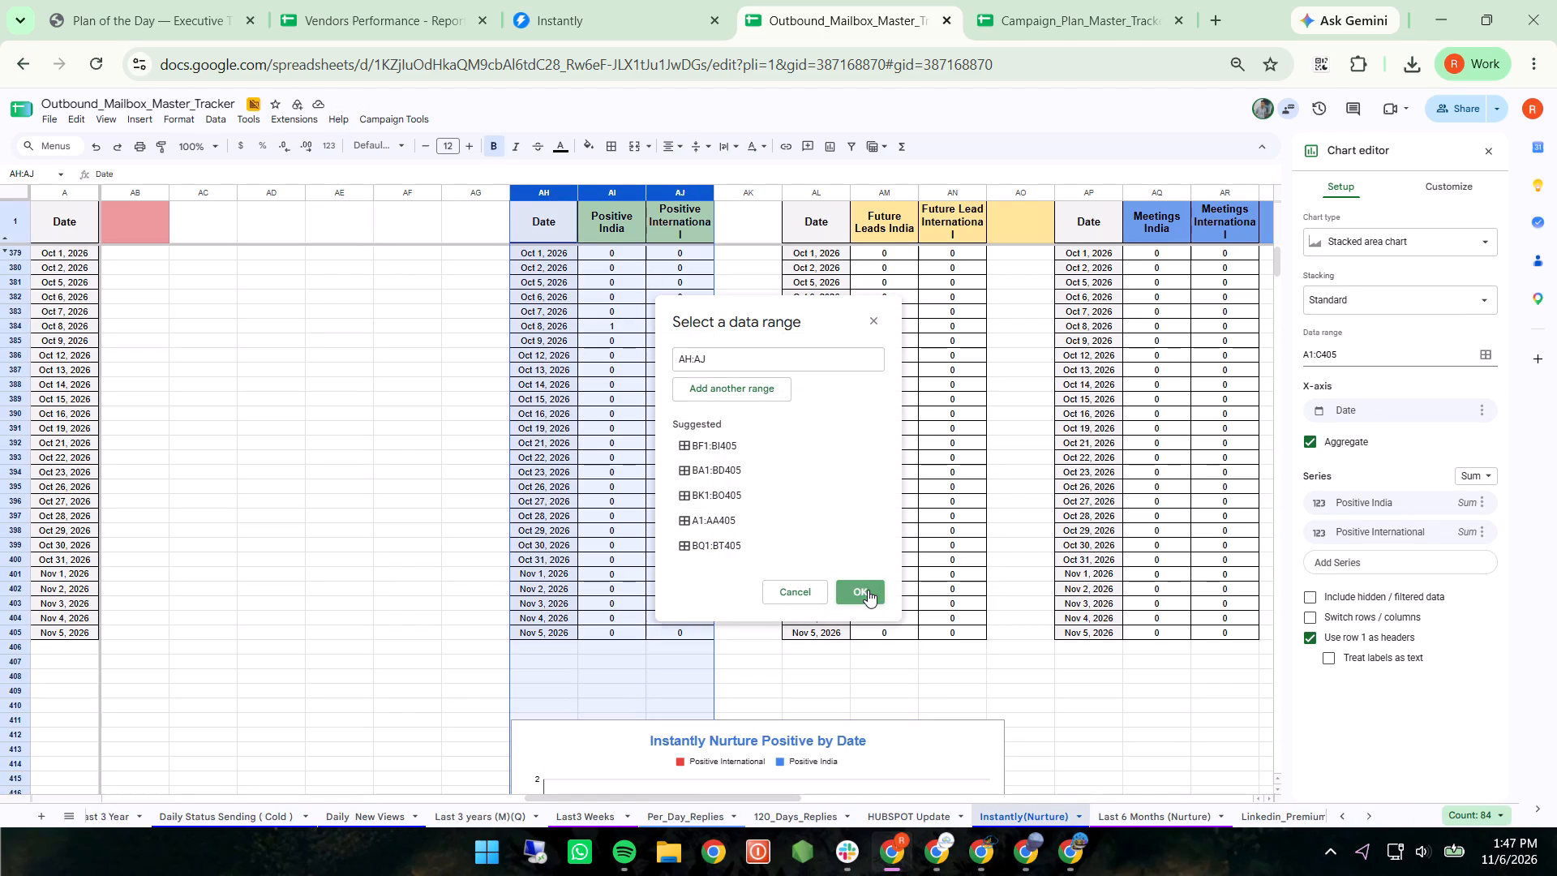
scroll(868, 590, down, 3)
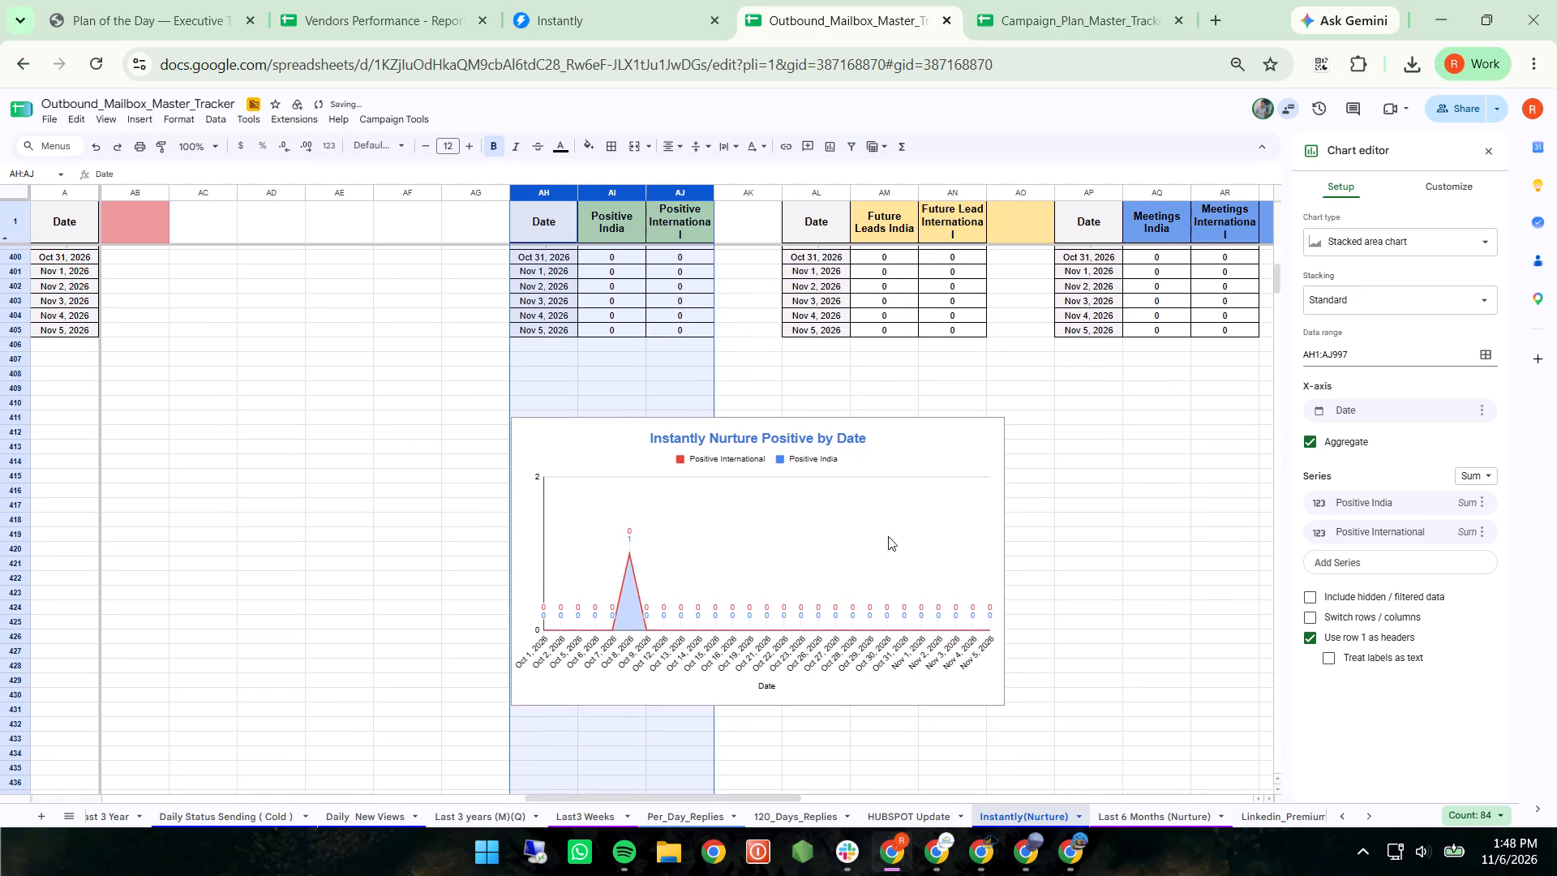
Copy the re-ranged Positive by Date chart, and move the original of that copy to start at column AG, row 411.
click(897, 501)
scroll(897, 501, left, 3)
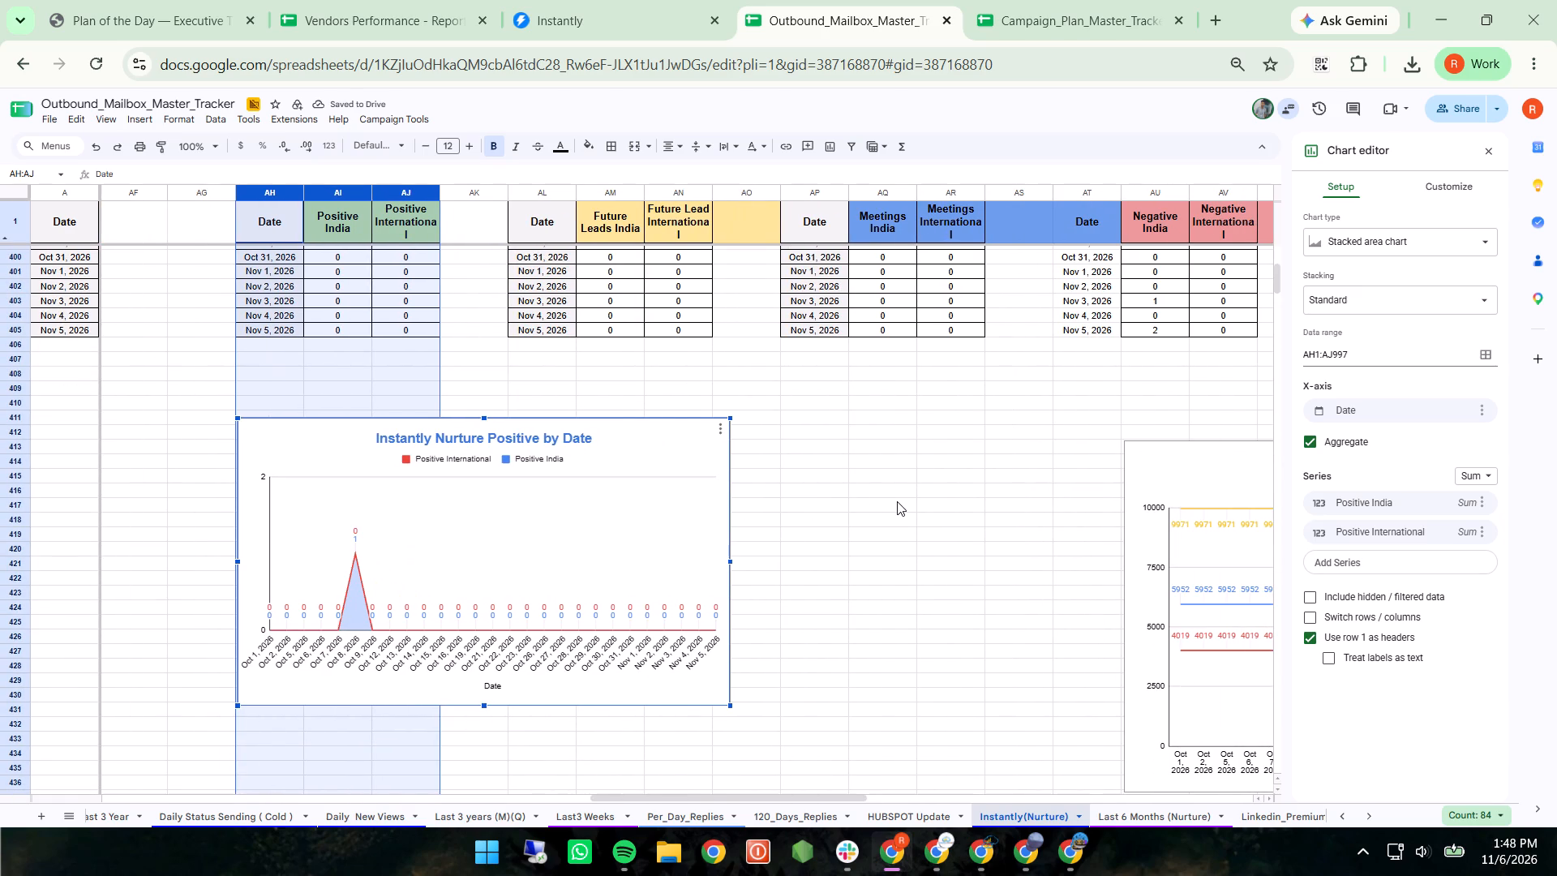
key(ctrl+c)
click(574, 533)
drag(574, 533, 519, 538)
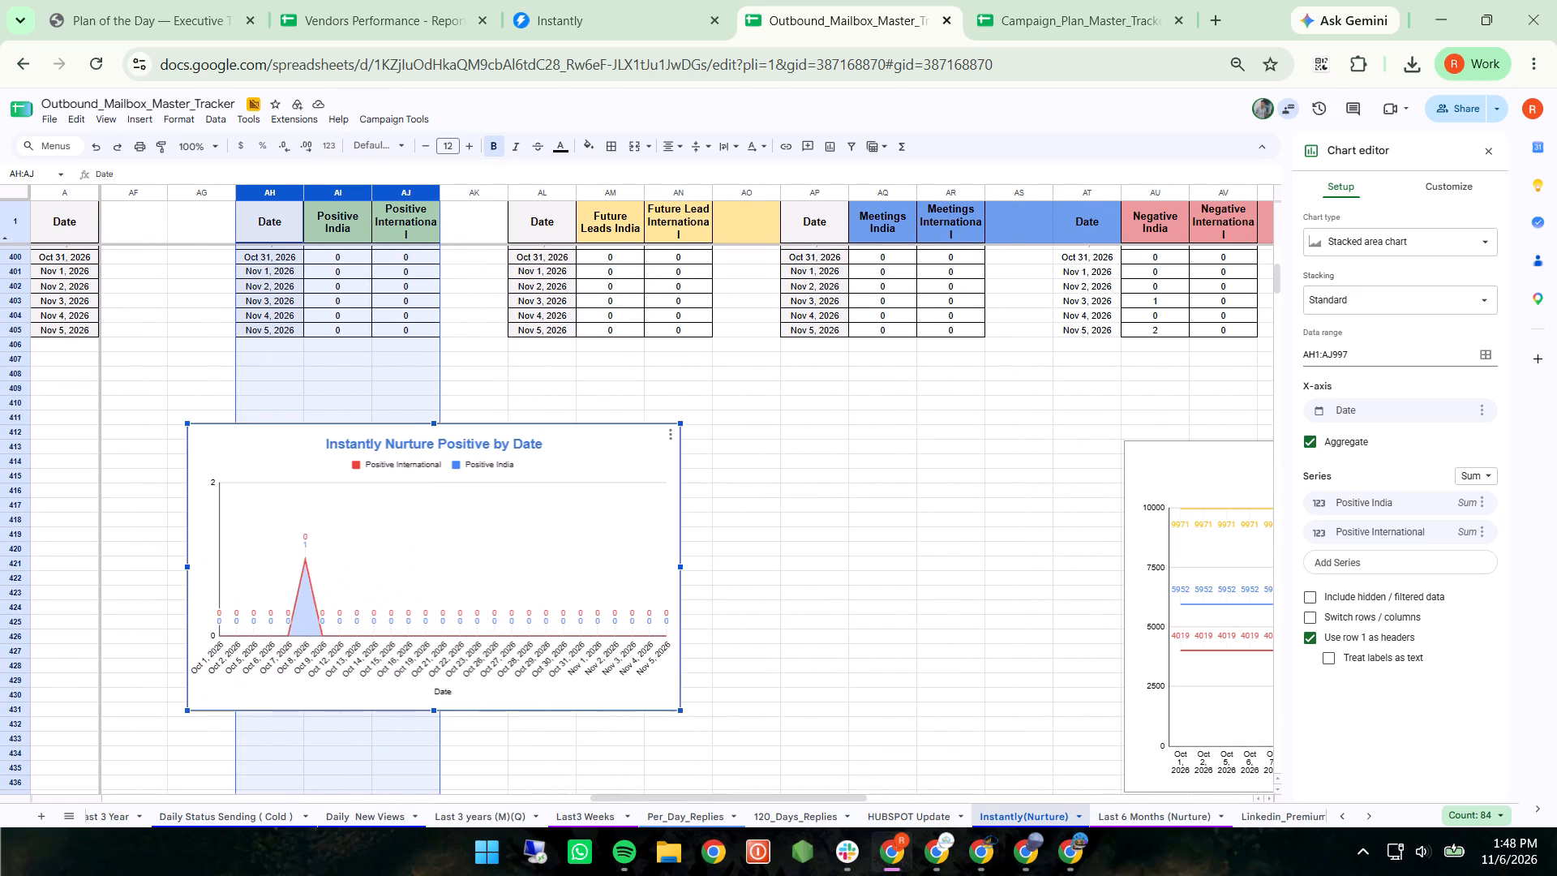
drag(519, 538, 502, 533)
Paste the copied Positive by Date chart at cell AQ418 and move it beside the first one, aligned at row 411.
click(946, 493)
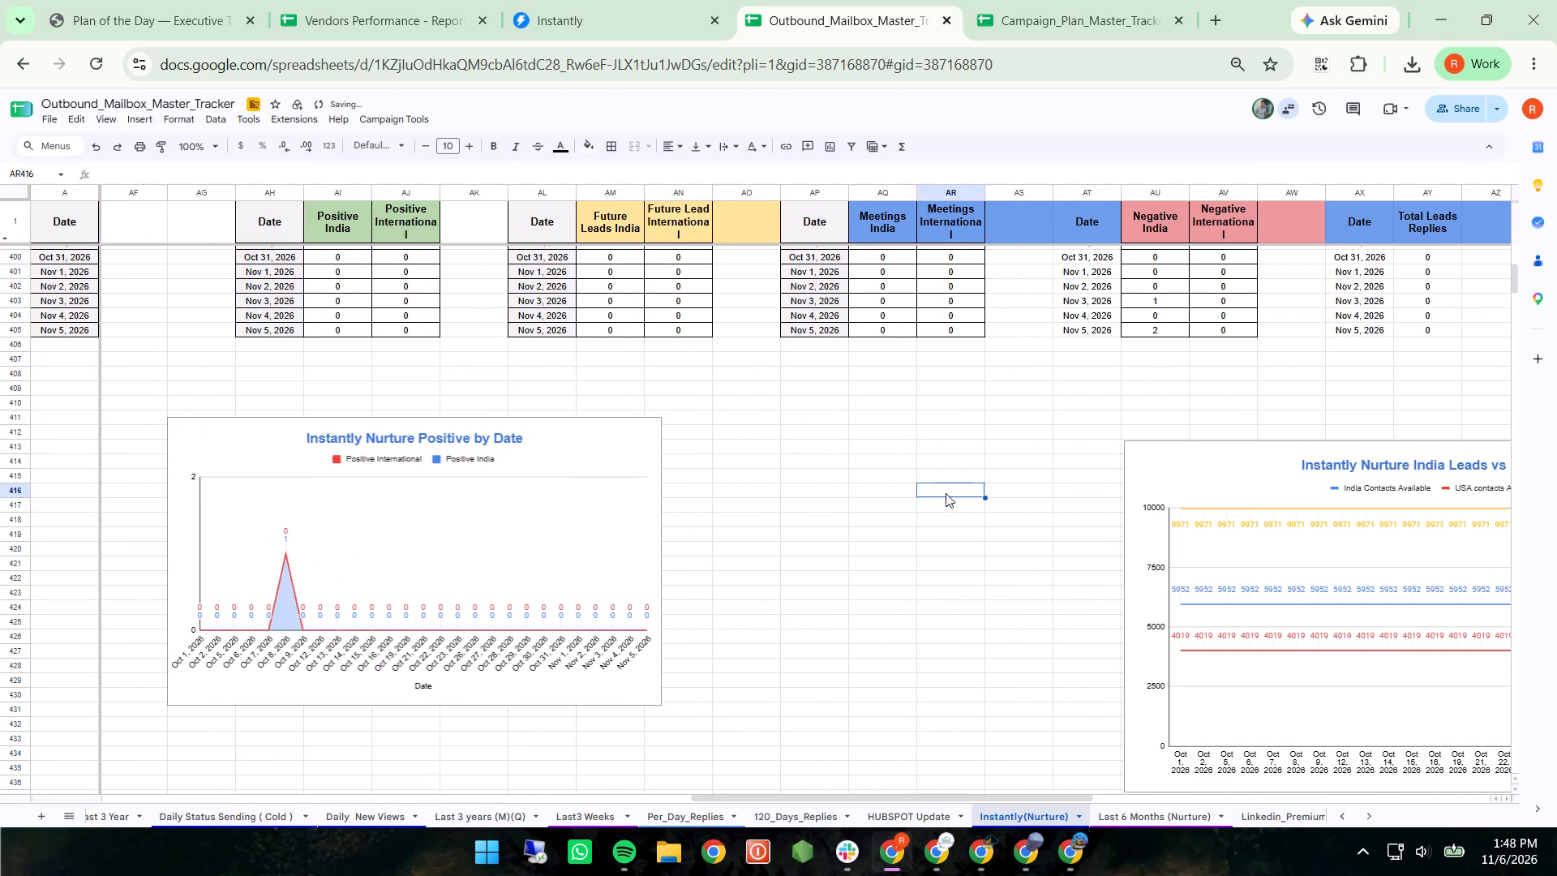
click(887, 516)
key(ctrl+v)
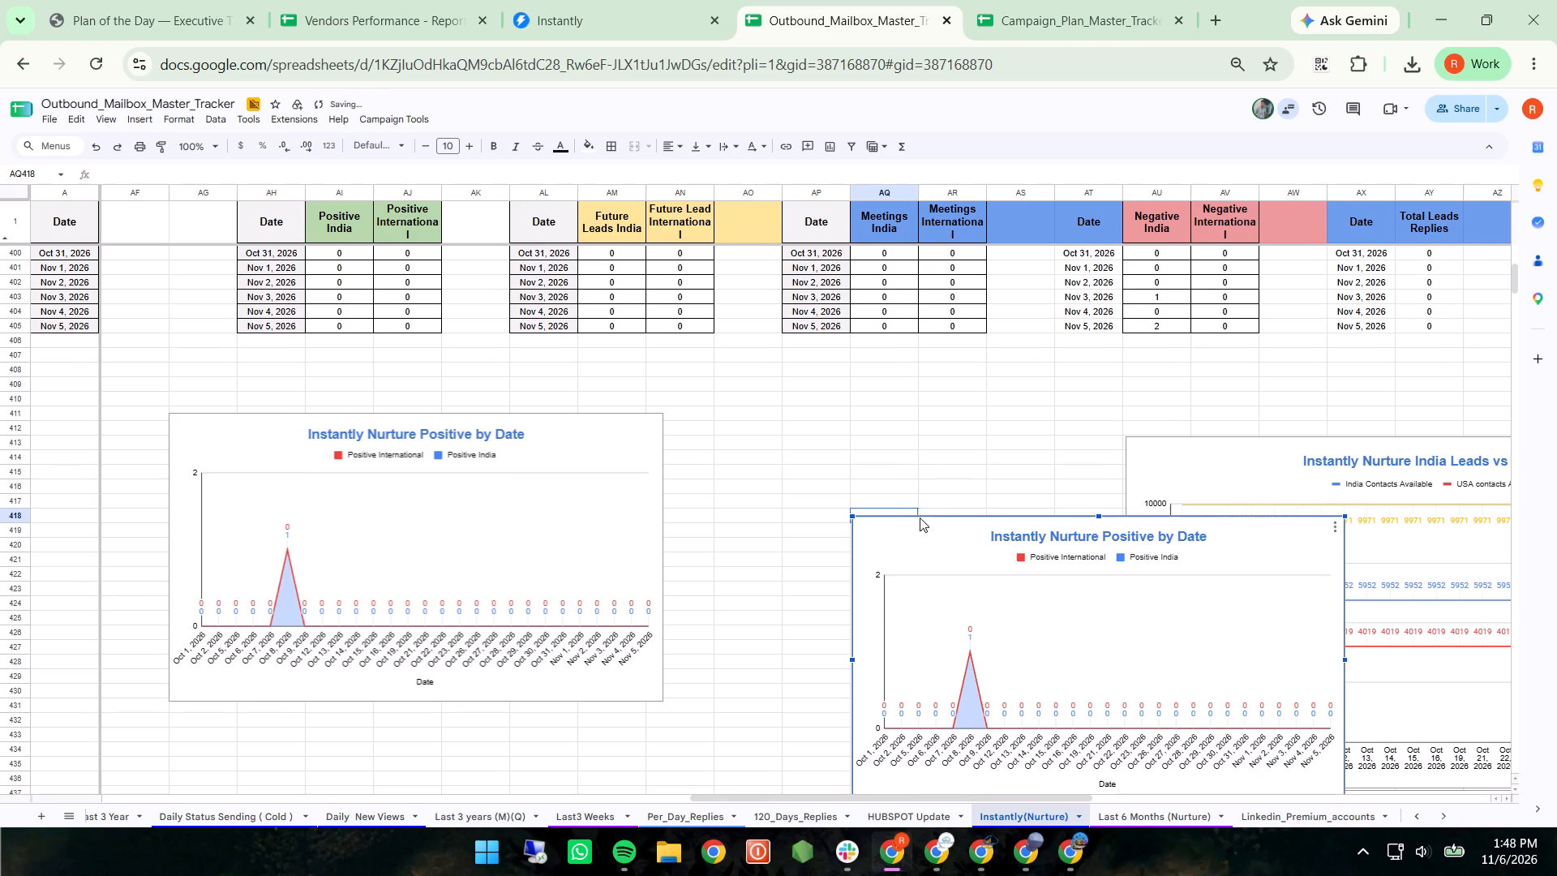
drag(980, 536, 862, 483)
drag(996, 557, 860, 494)
click(1061, 589)
drag(1061, 589, 881, 488)
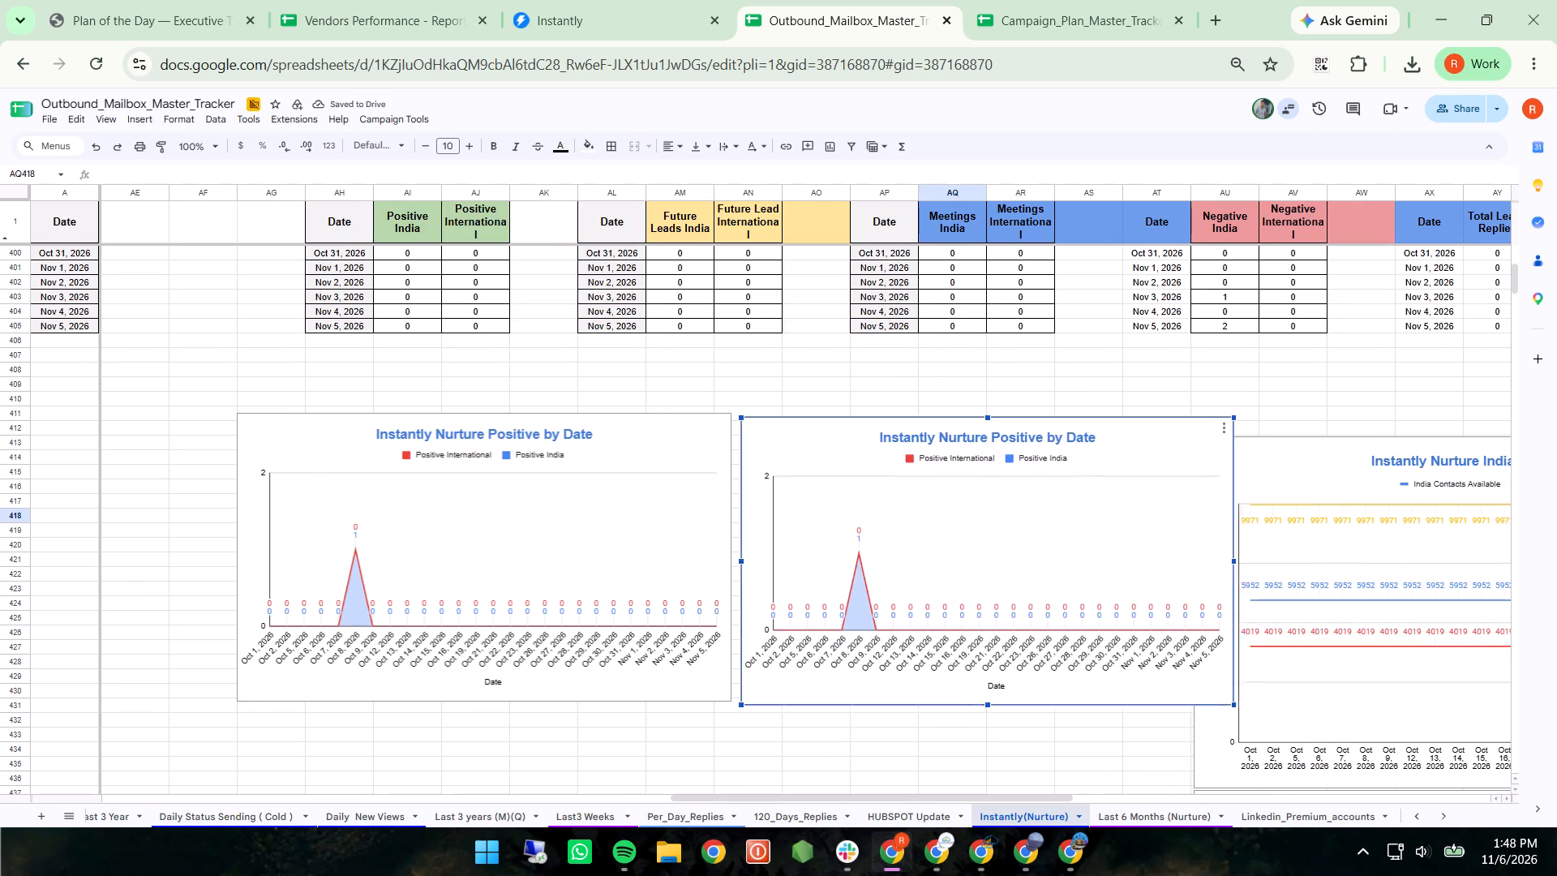
drag(881, 488, 871, 487)
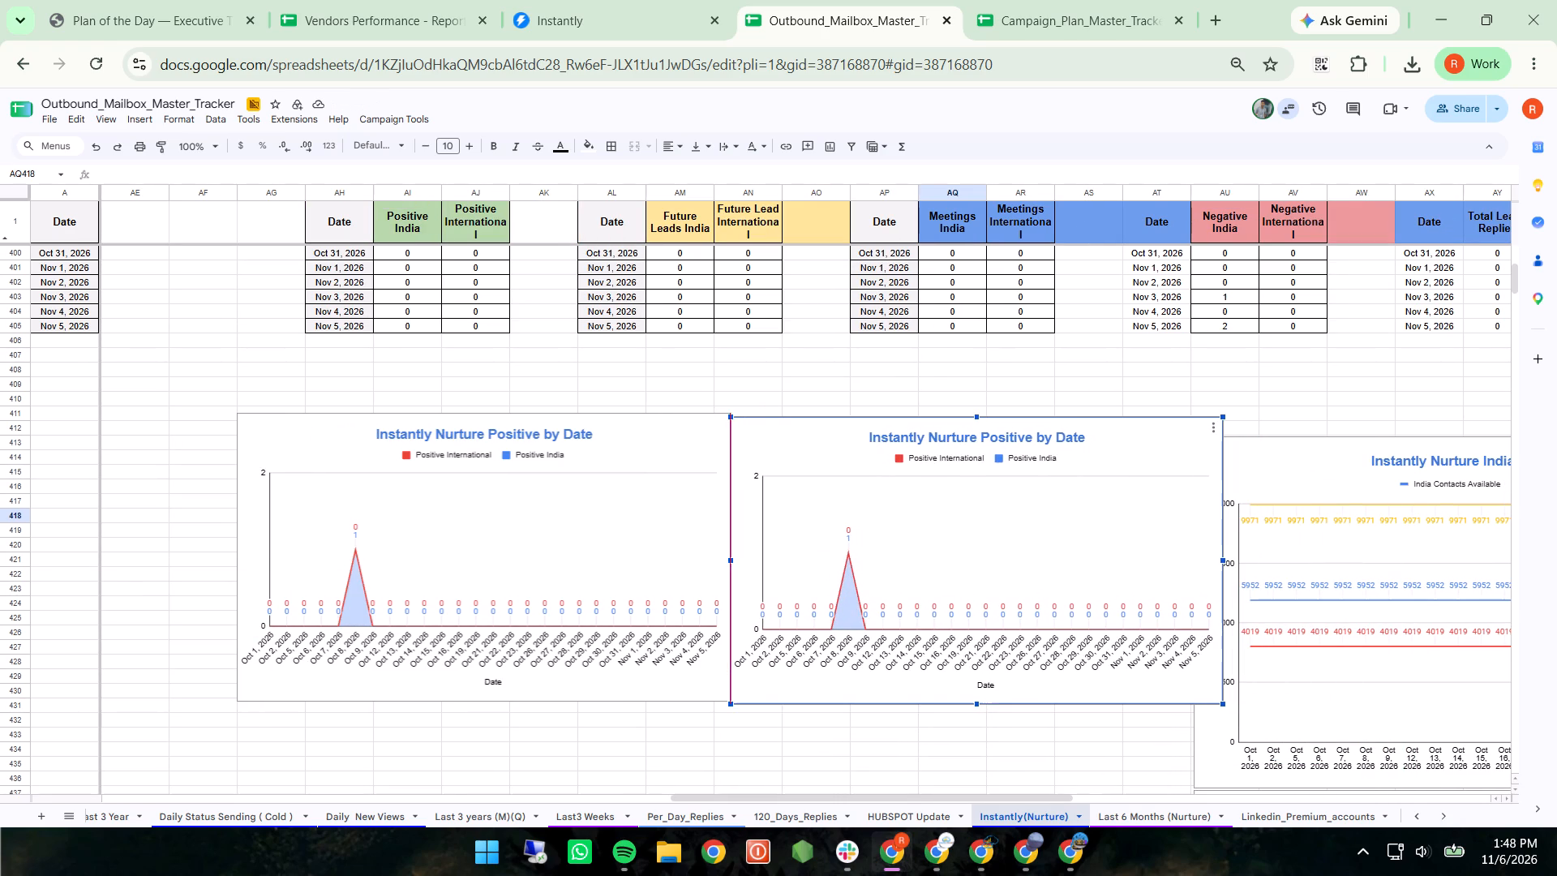
drag(871, 487, 873, 487)
Shift the first Positive by Date chart to column AF and the second to column AM, tops aligned, clear of the leads chart.
click(551, 496)
drag(551, 496, 487, 487)
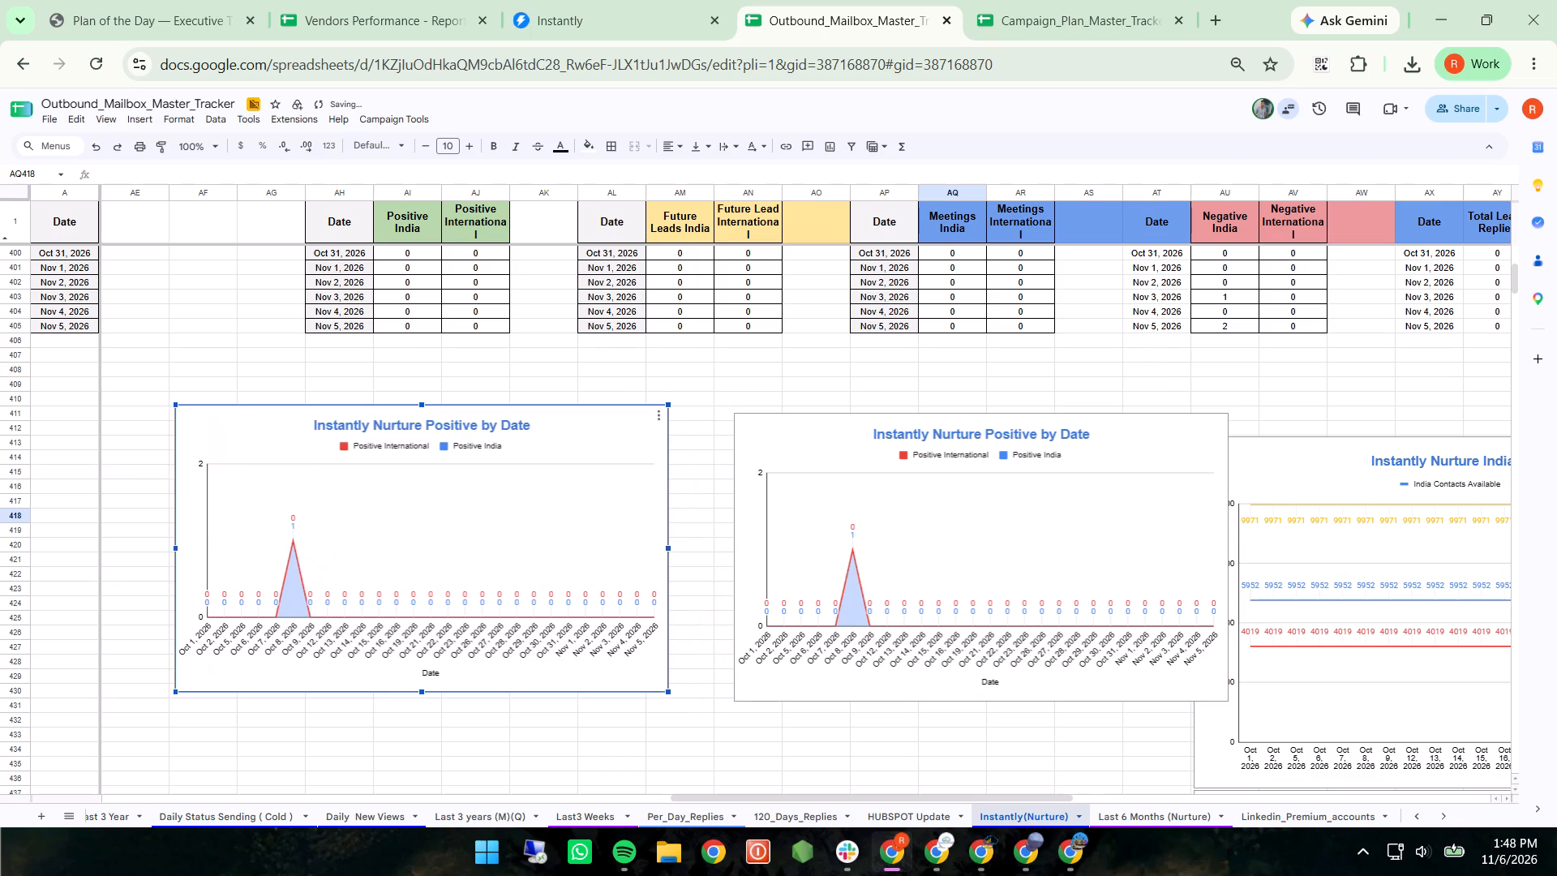
drag(487, 487, 482, 487)
click(1056, 486)
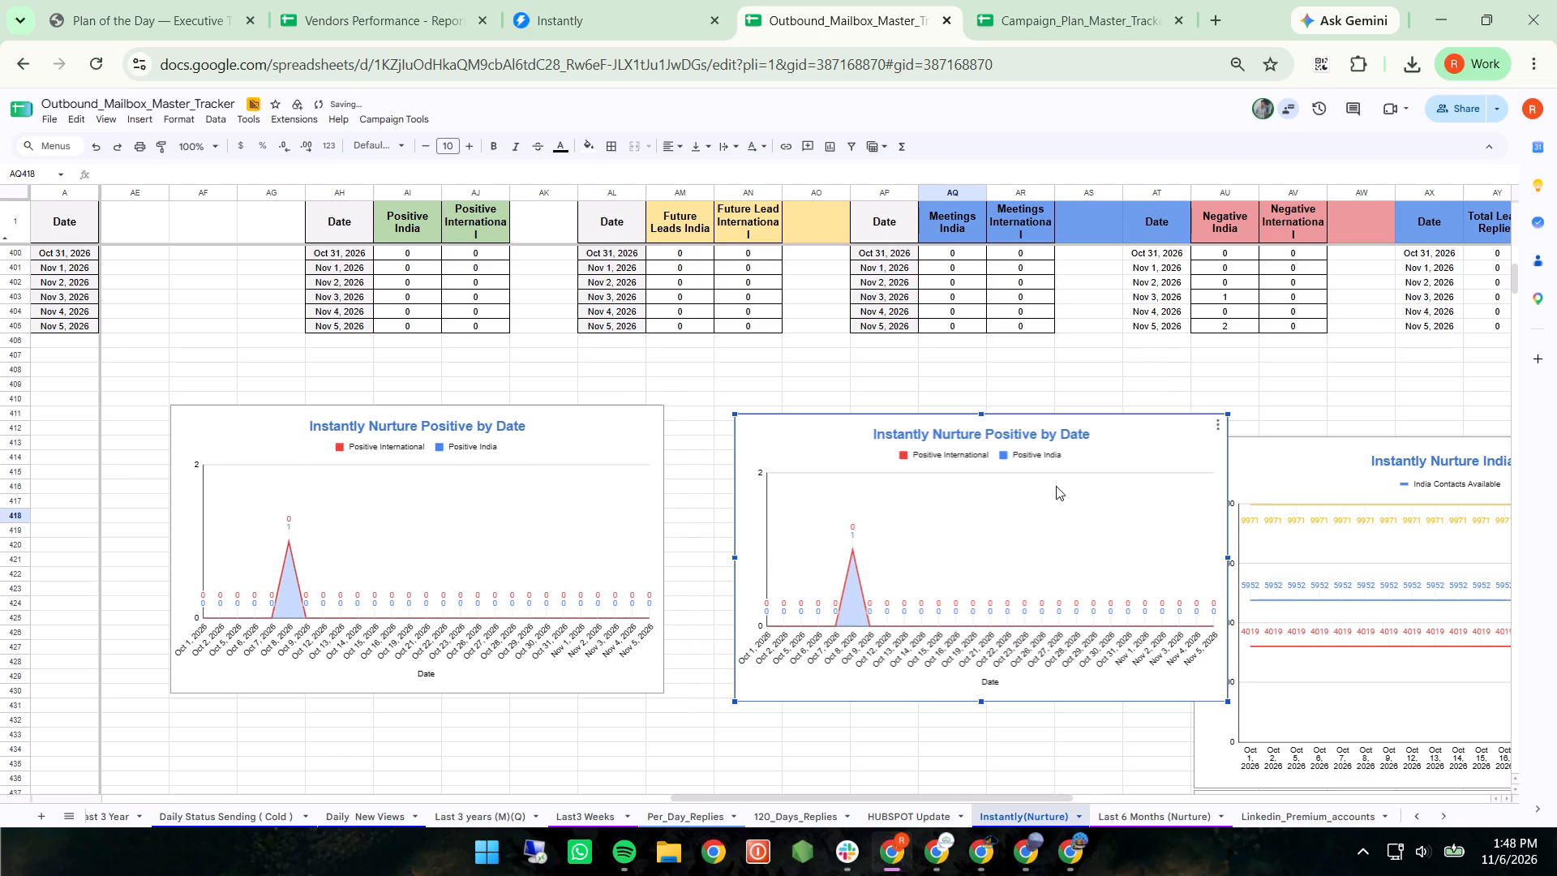
drag(1056, 486, 1020, 478)
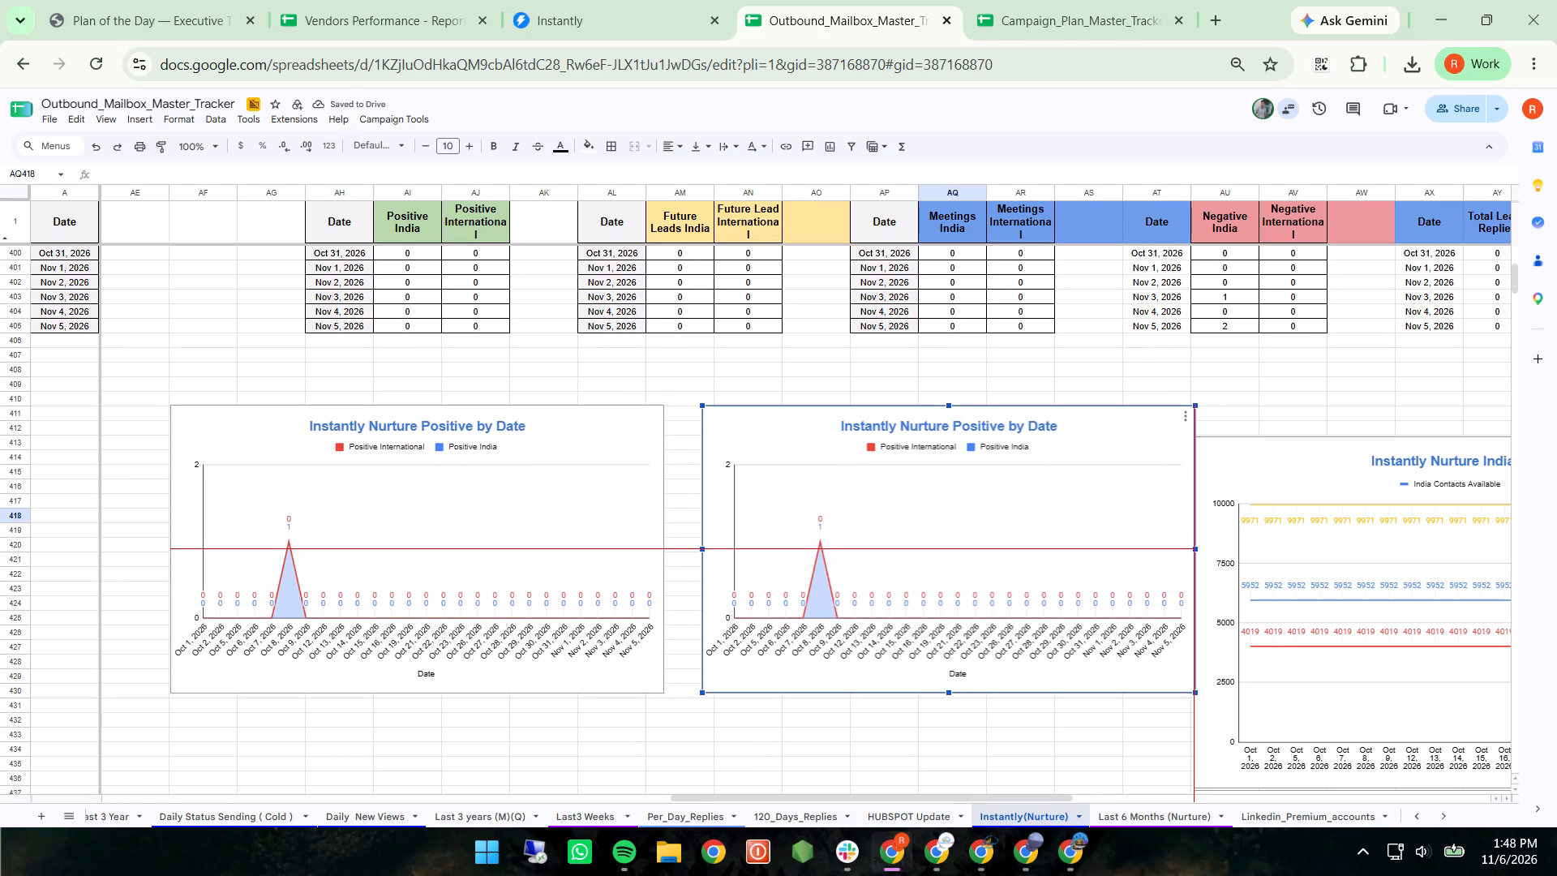
drag(1020, 478, 1010, 478)
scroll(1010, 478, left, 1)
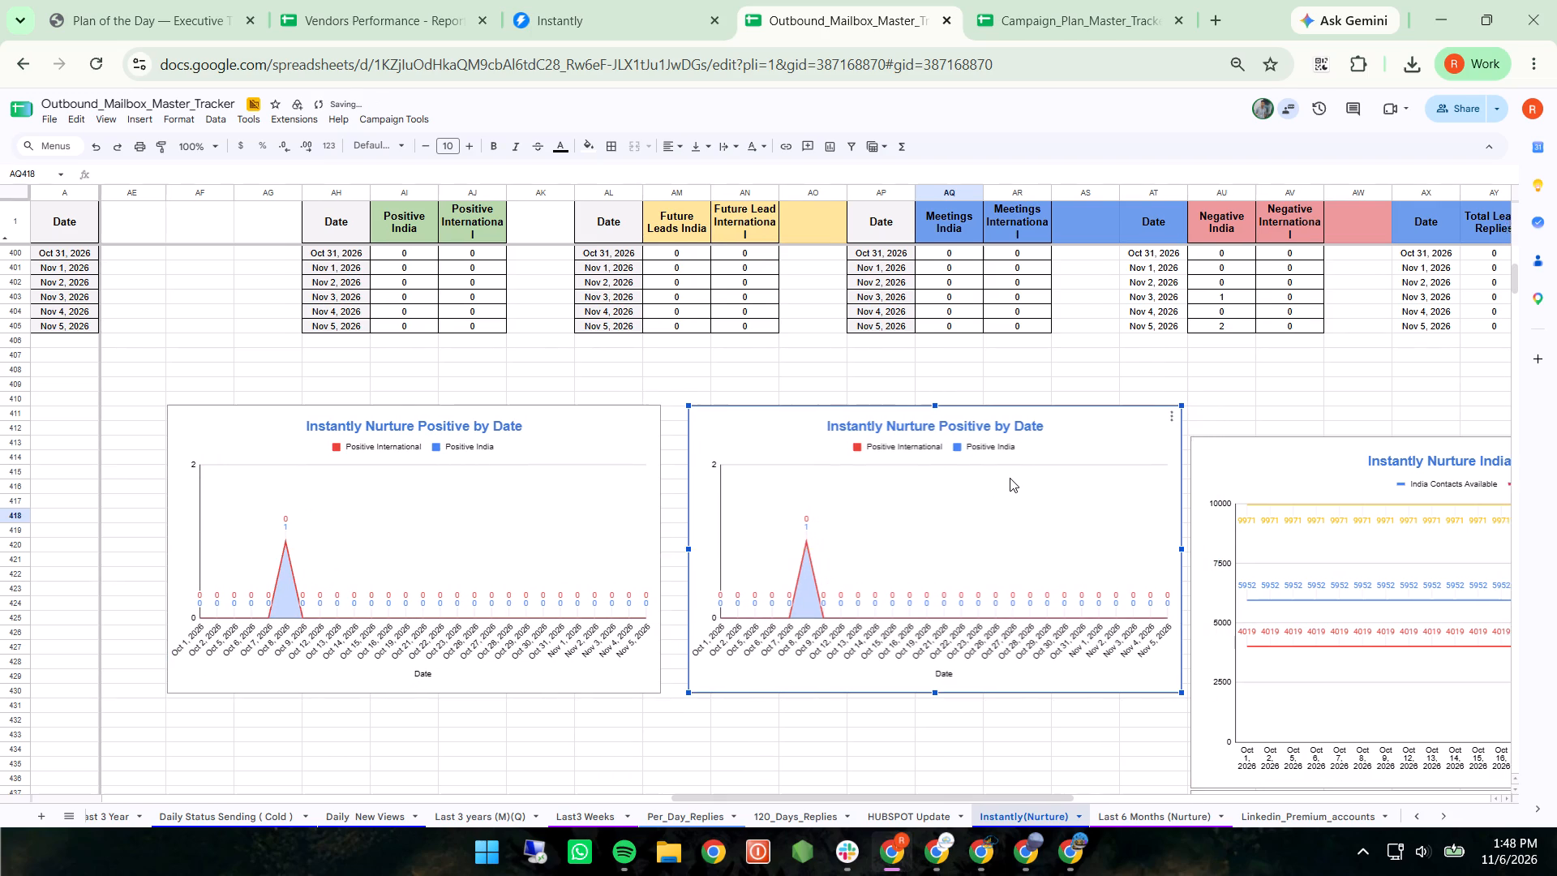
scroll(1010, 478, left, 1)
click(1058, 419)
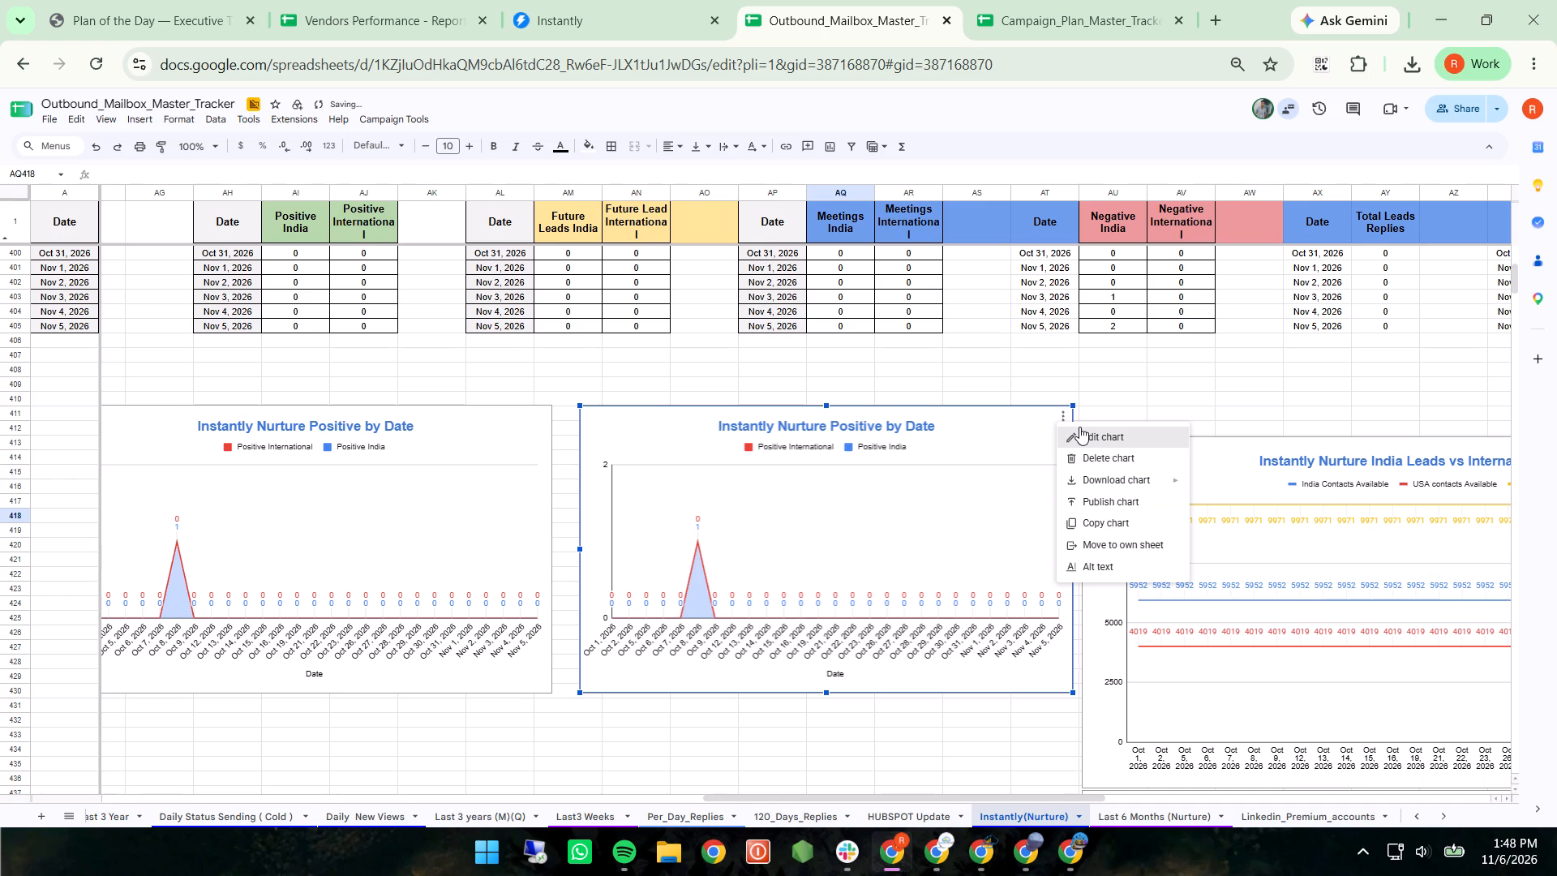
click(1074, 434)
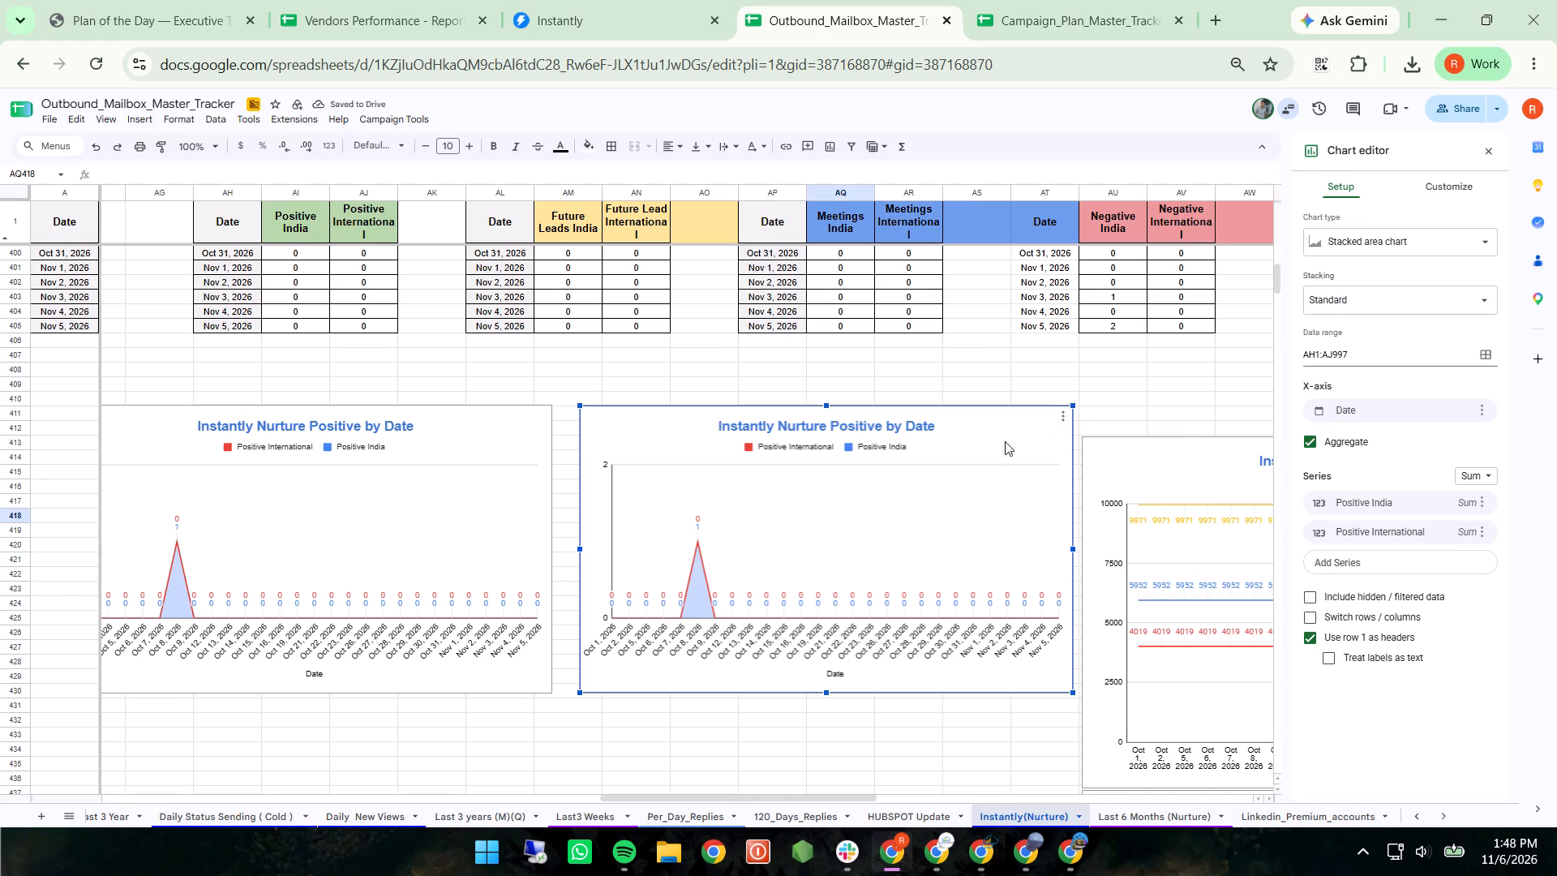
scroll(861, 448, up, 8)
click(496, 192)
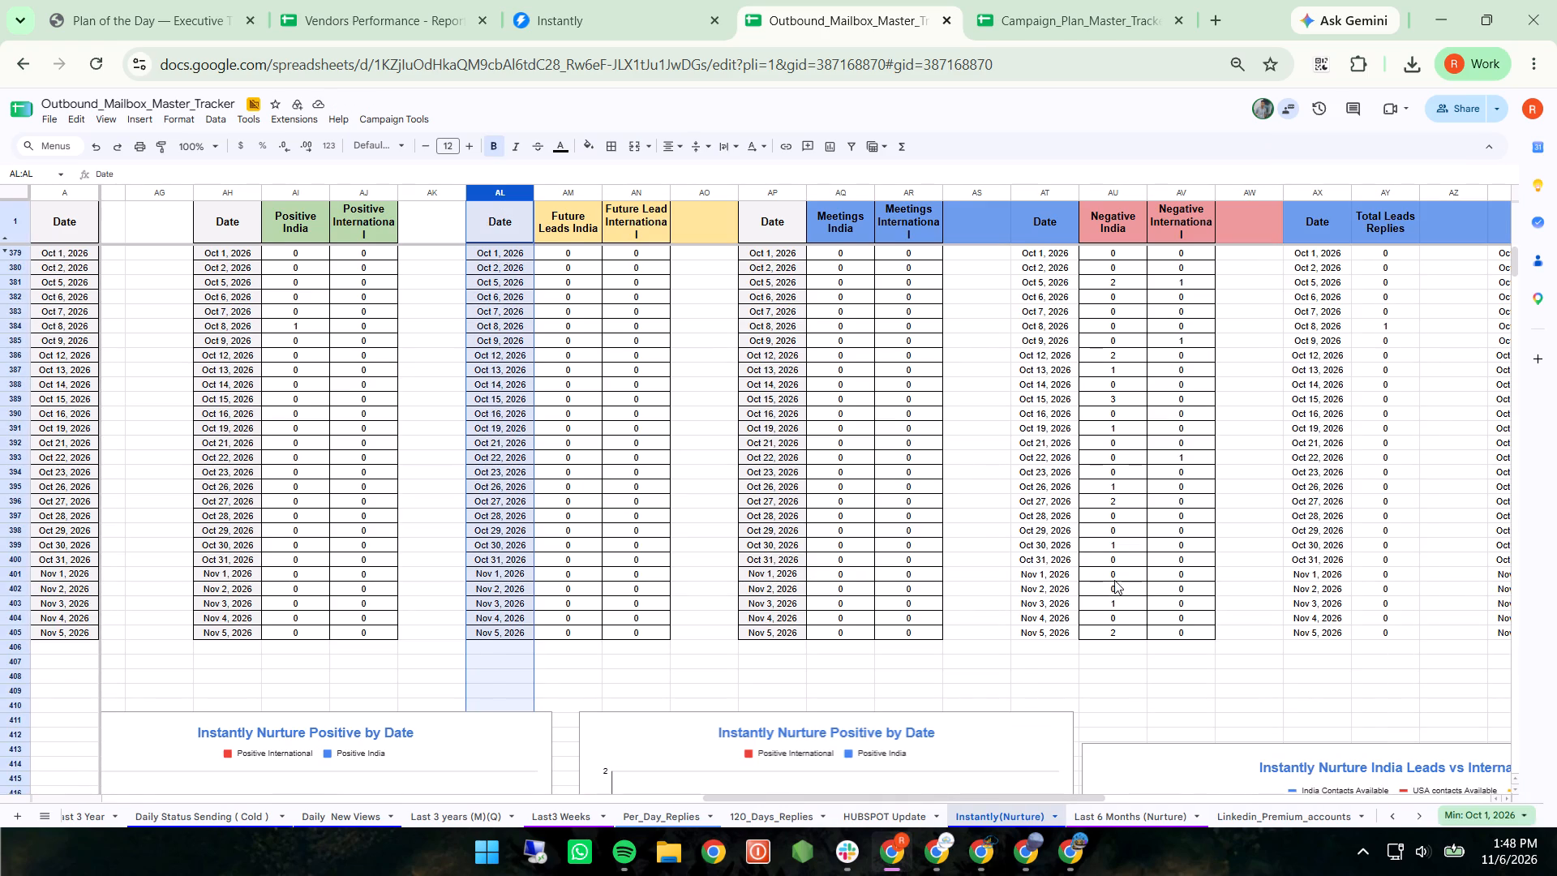
Change the data range of the second Positive by Date chart, starting at column AM, to columns AL:AN.
click(1022, 730)
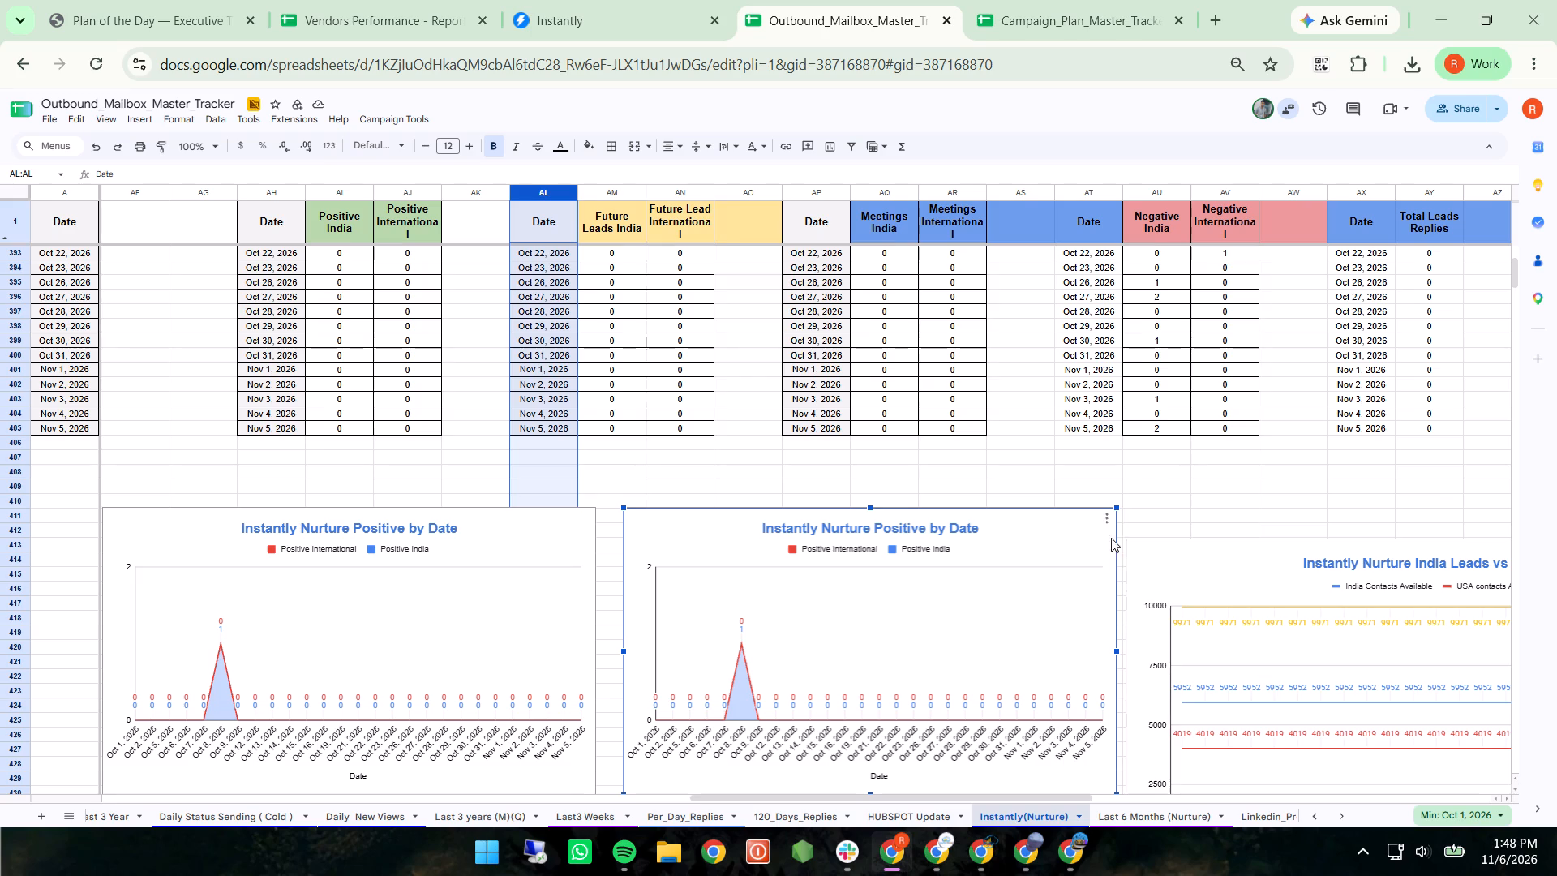
click(1107, 518)
click(1123, 536)
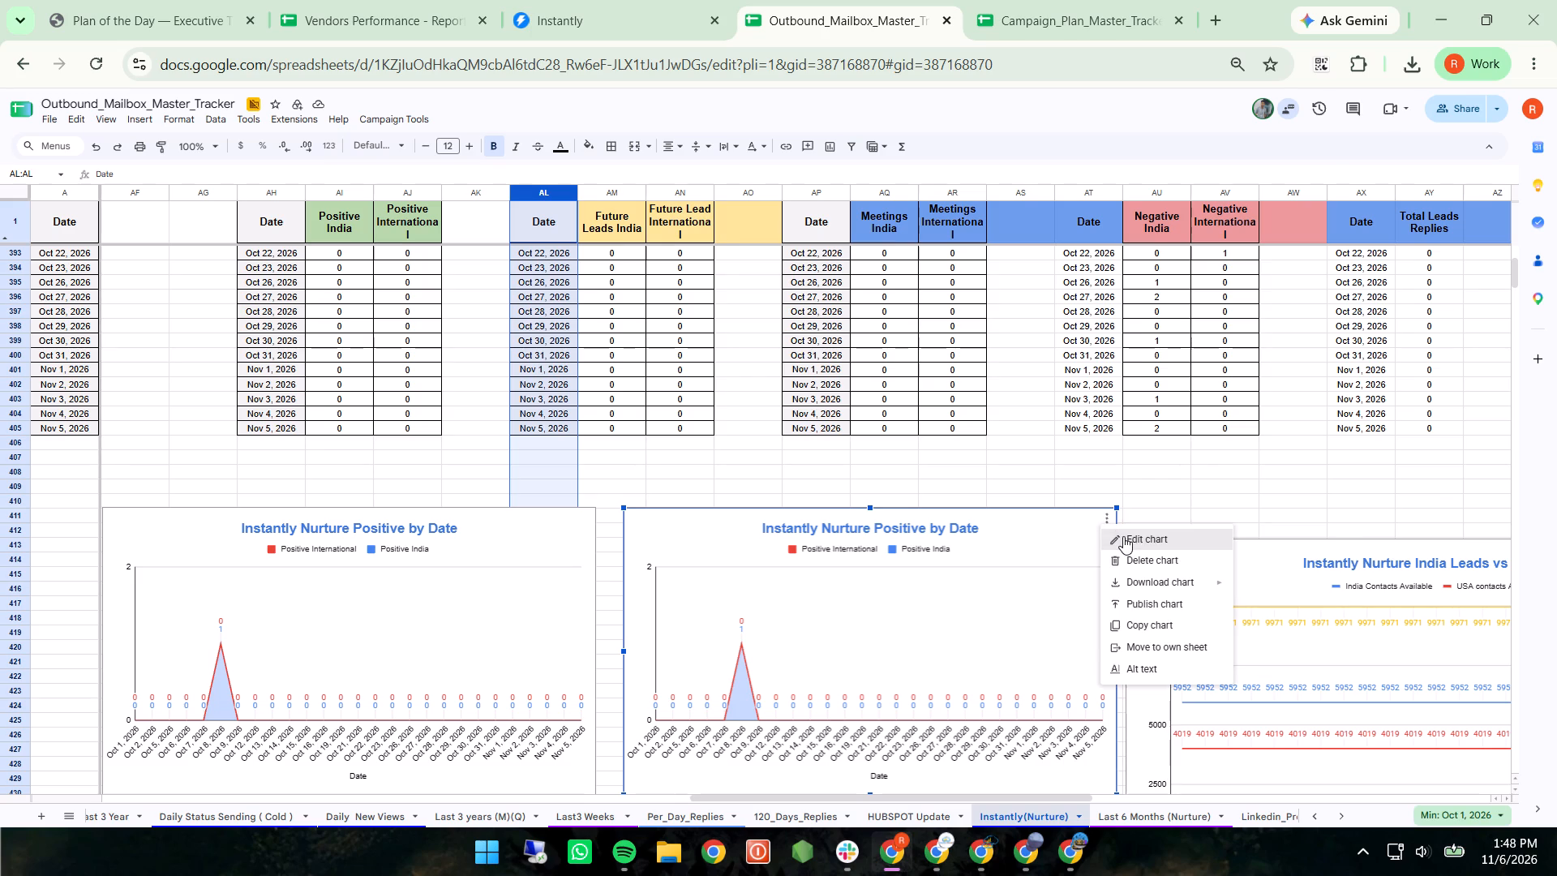
scroll(1123, 536, up, 6)
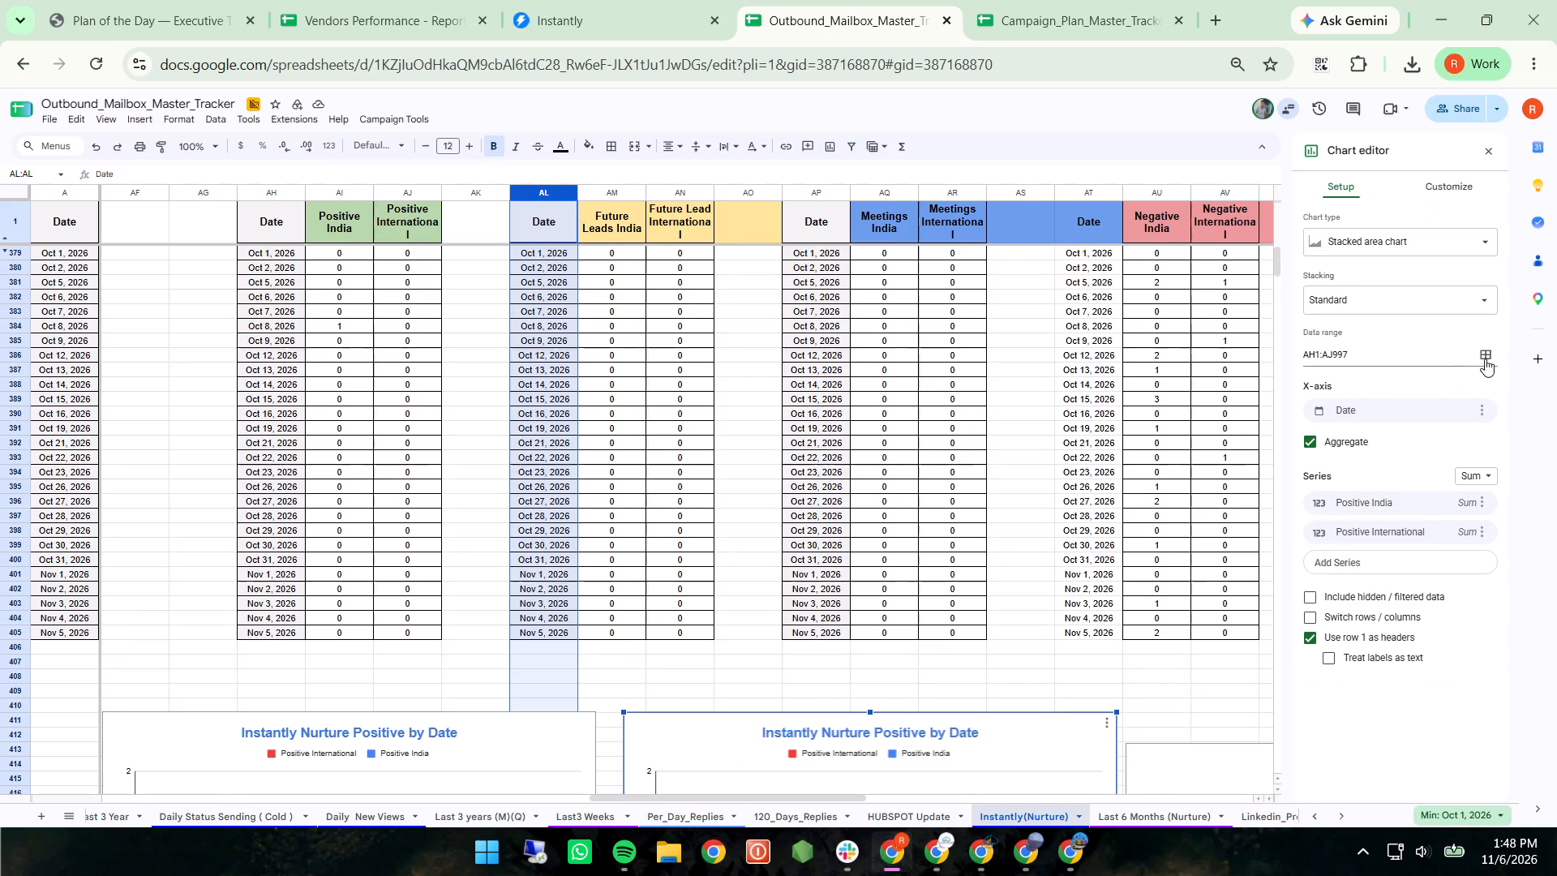
click(1486, 359)
click(563, 197)
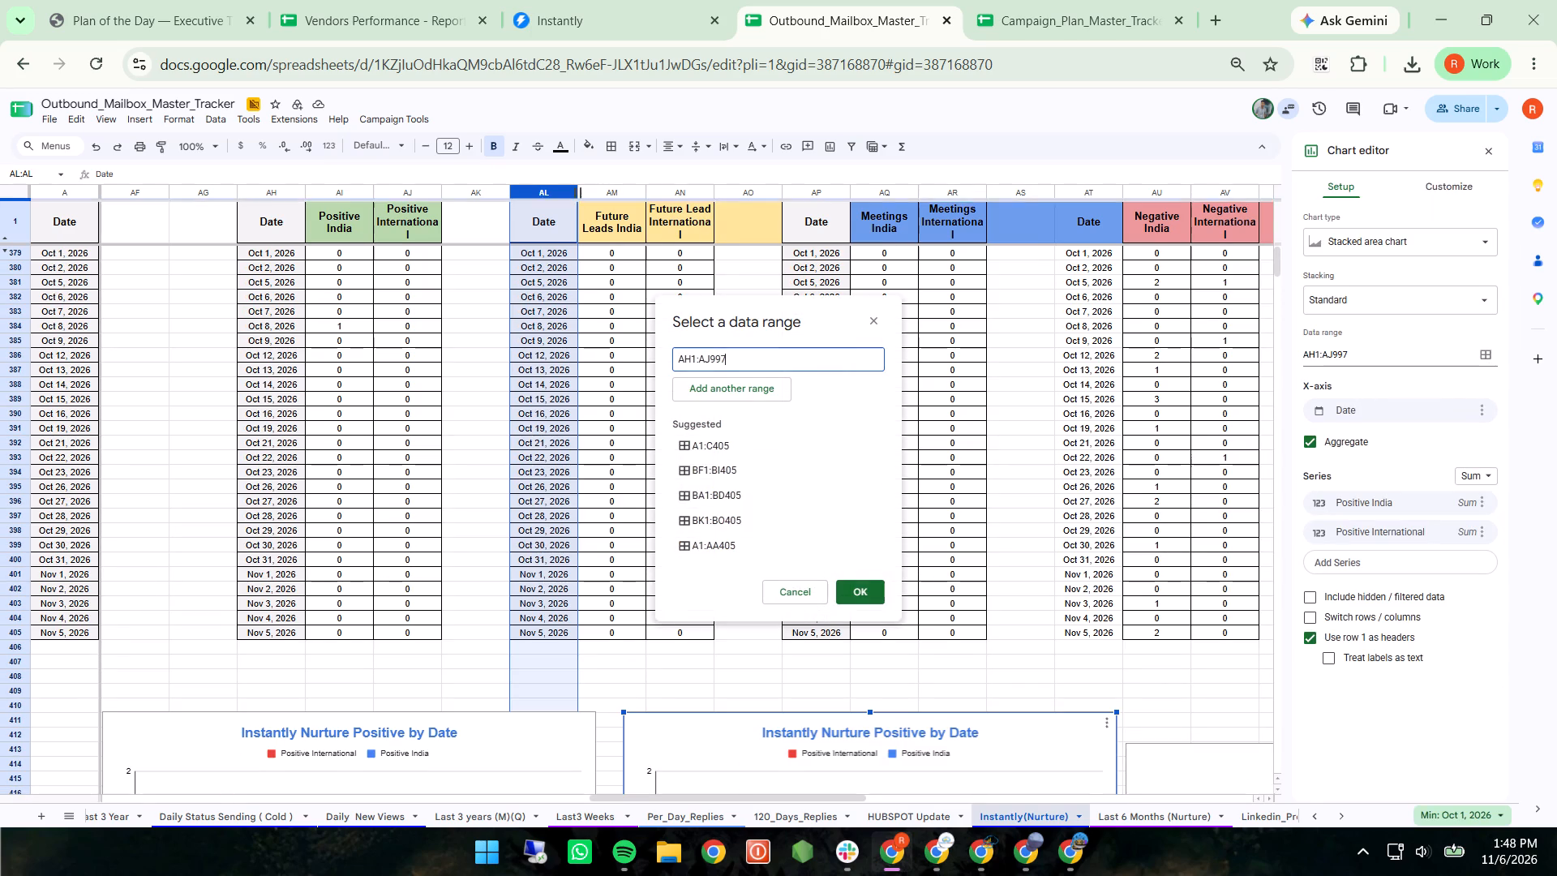
click(554, 191)
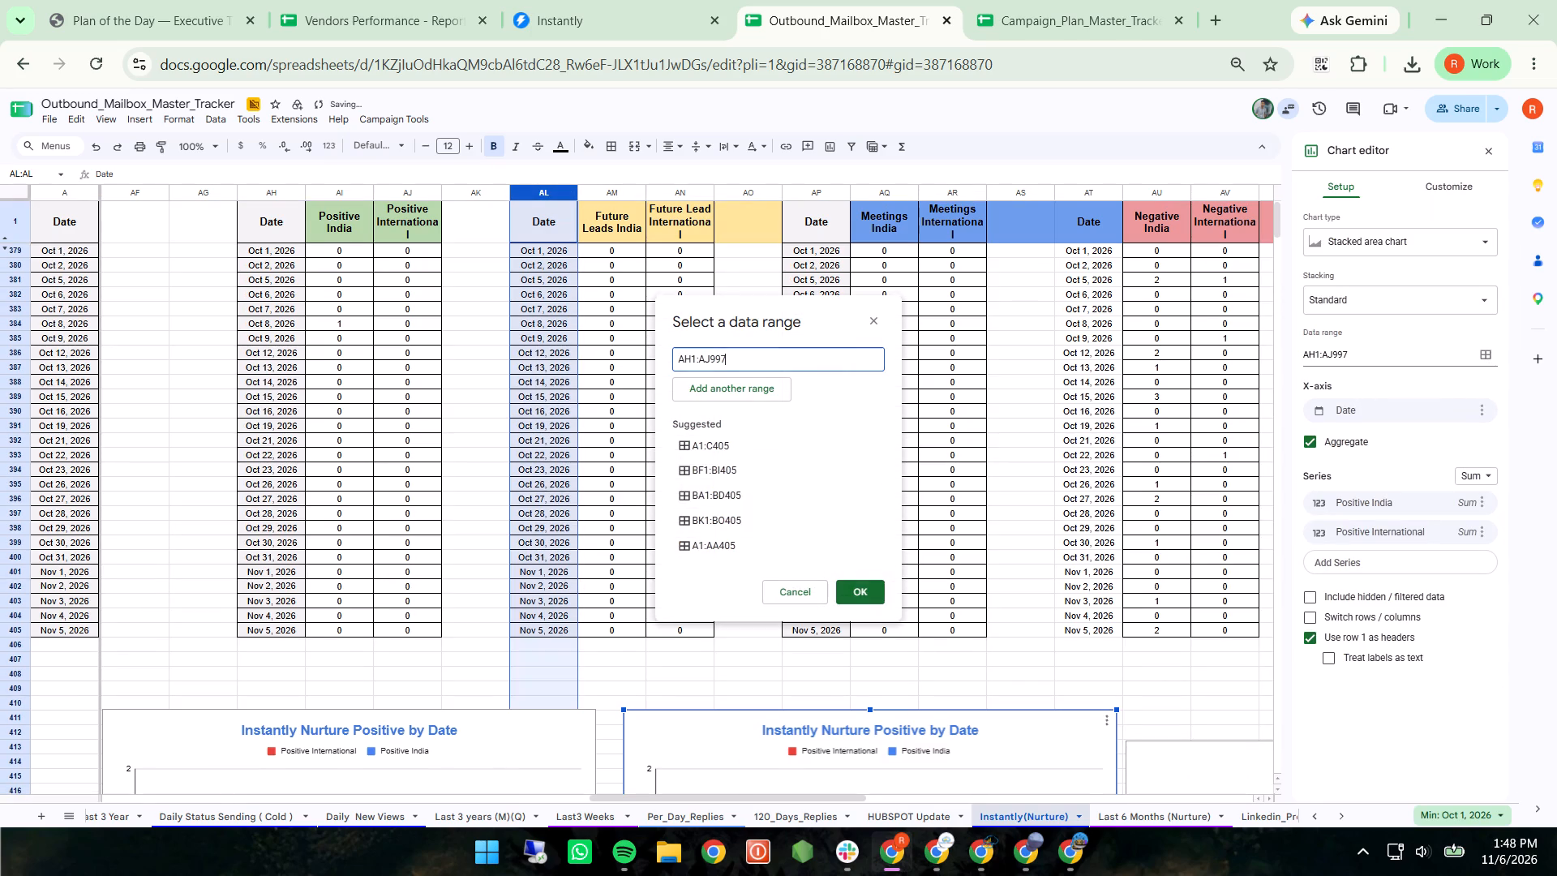
key(shift+Right)
key(shift+Right)
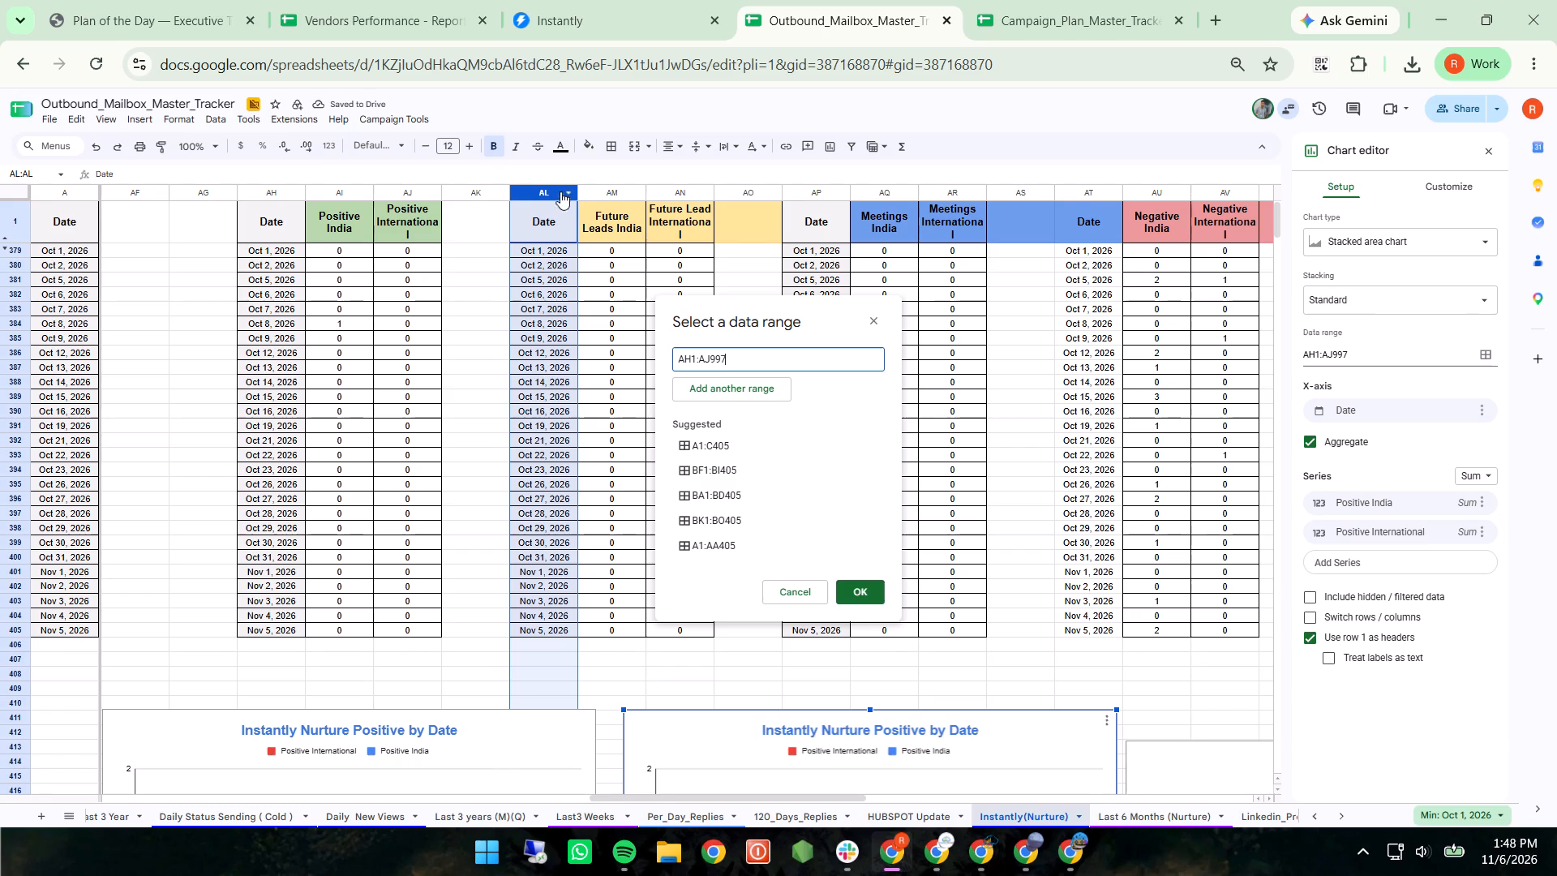
click(567, 190)
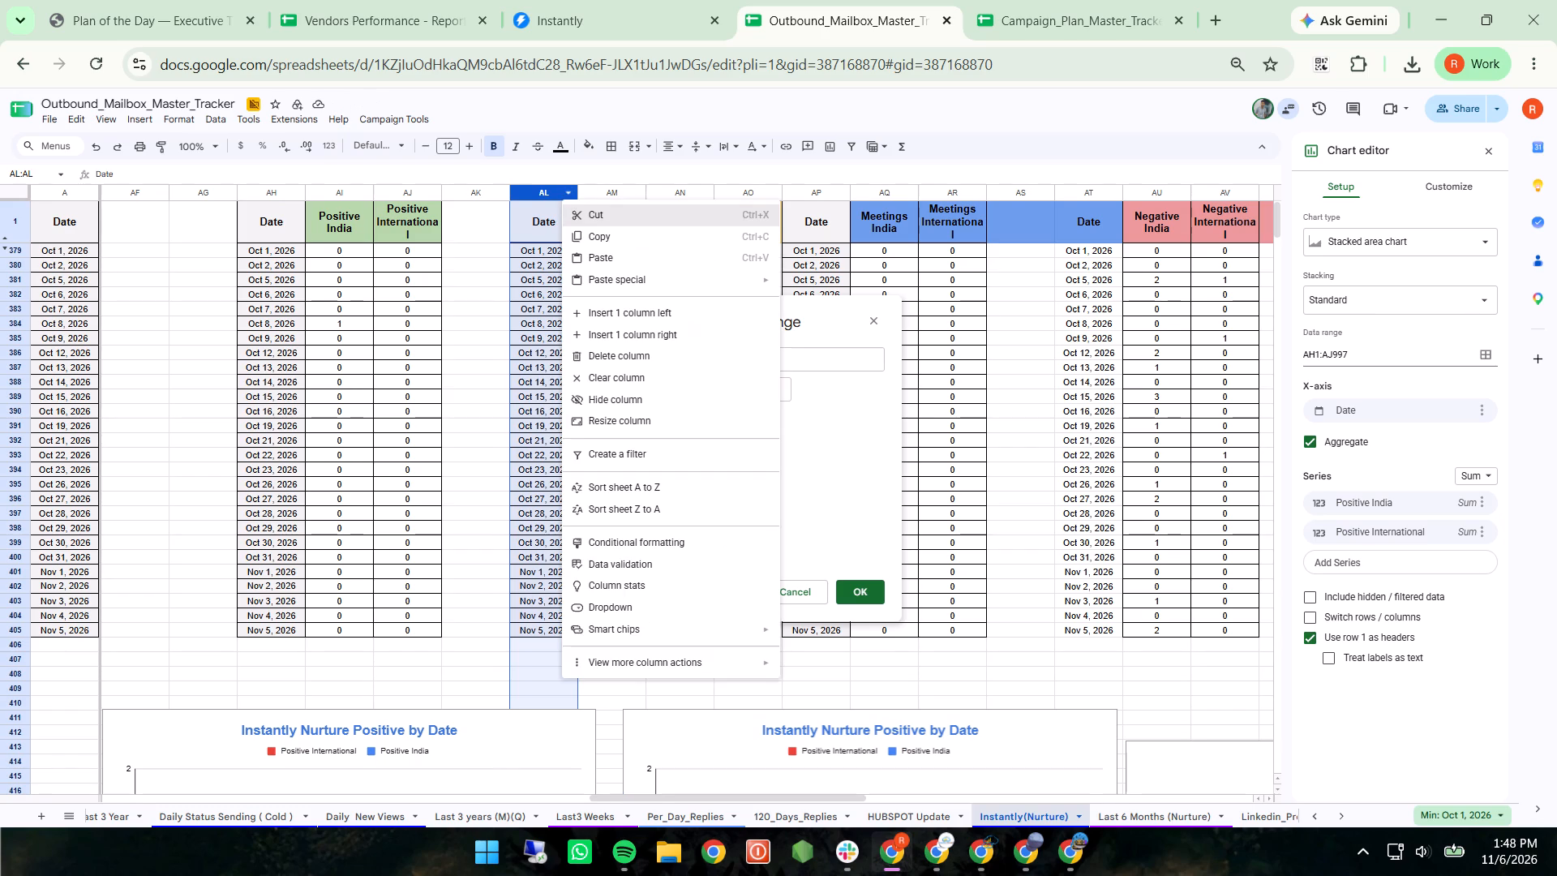
click(546, 193)
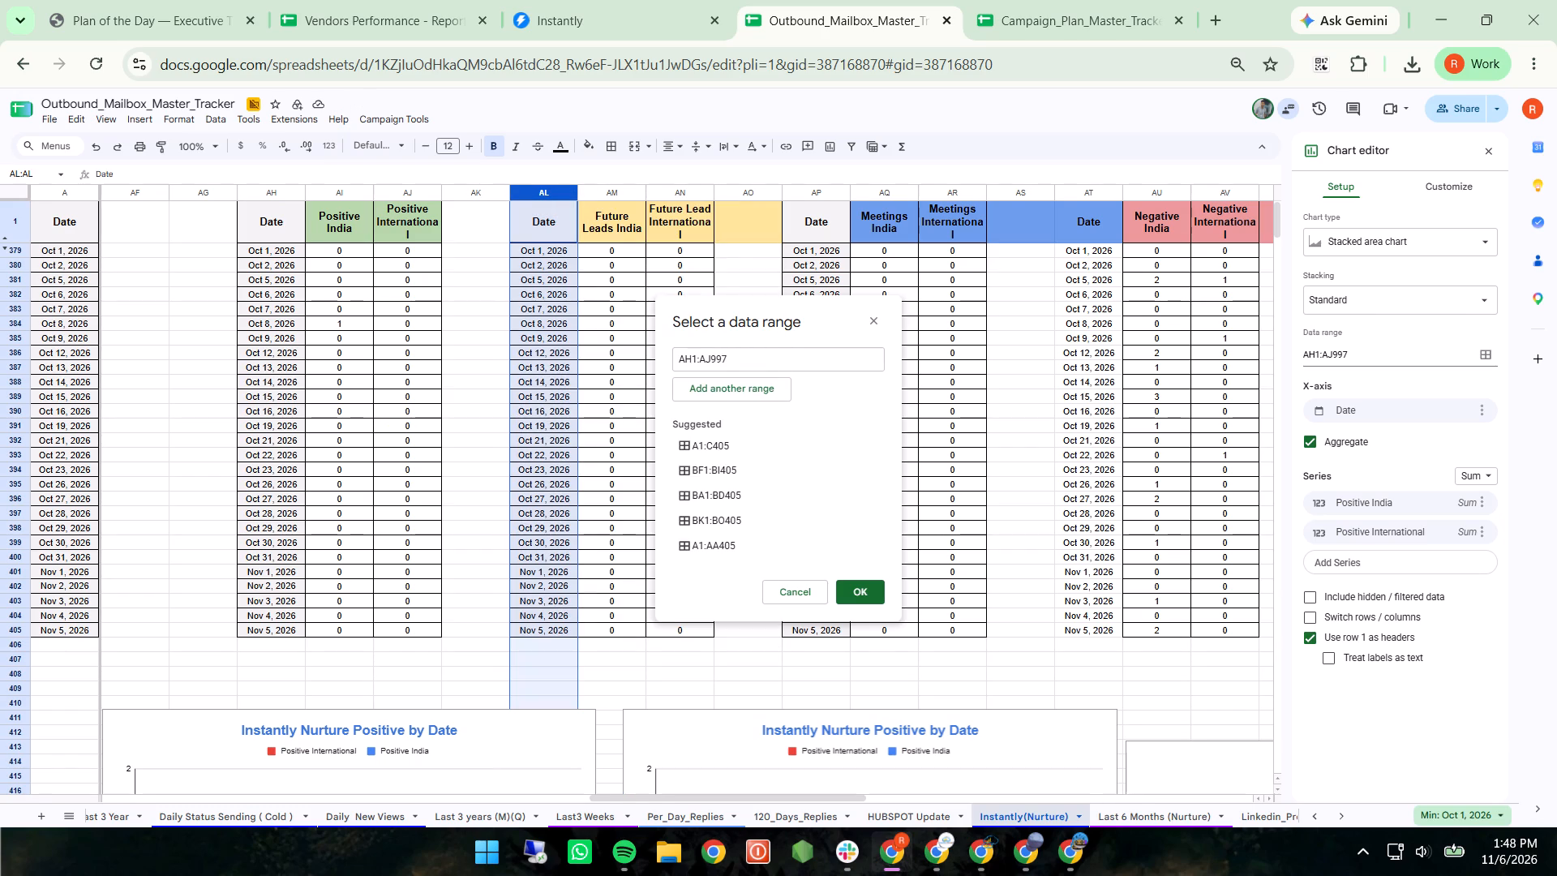
drag(744, 355, 583, 364)
click(583, 364)
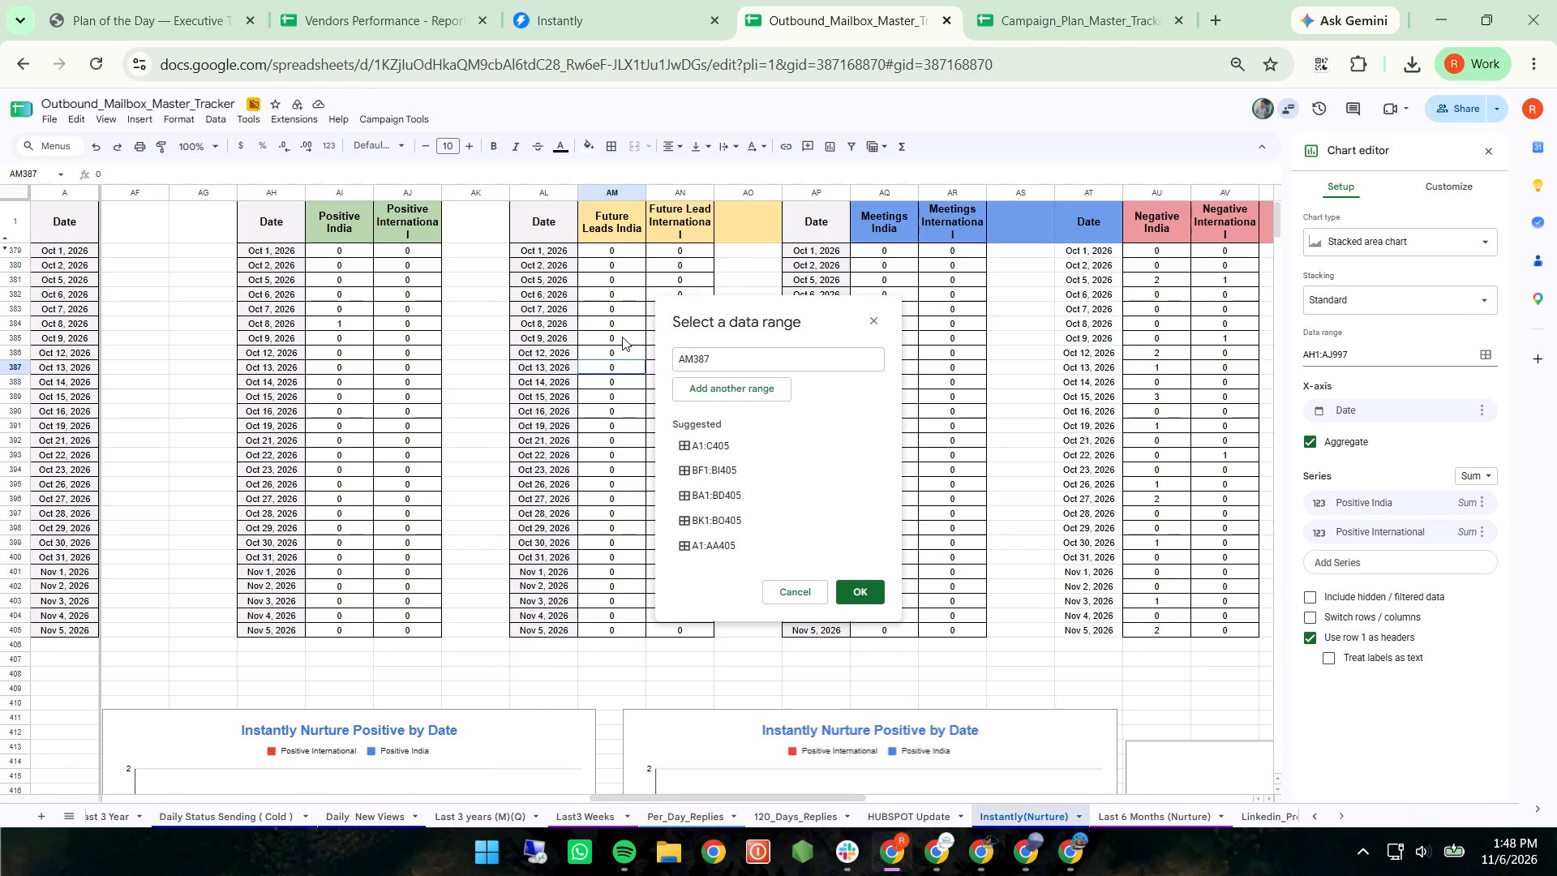
click(550, 193)
key(shift+Right)
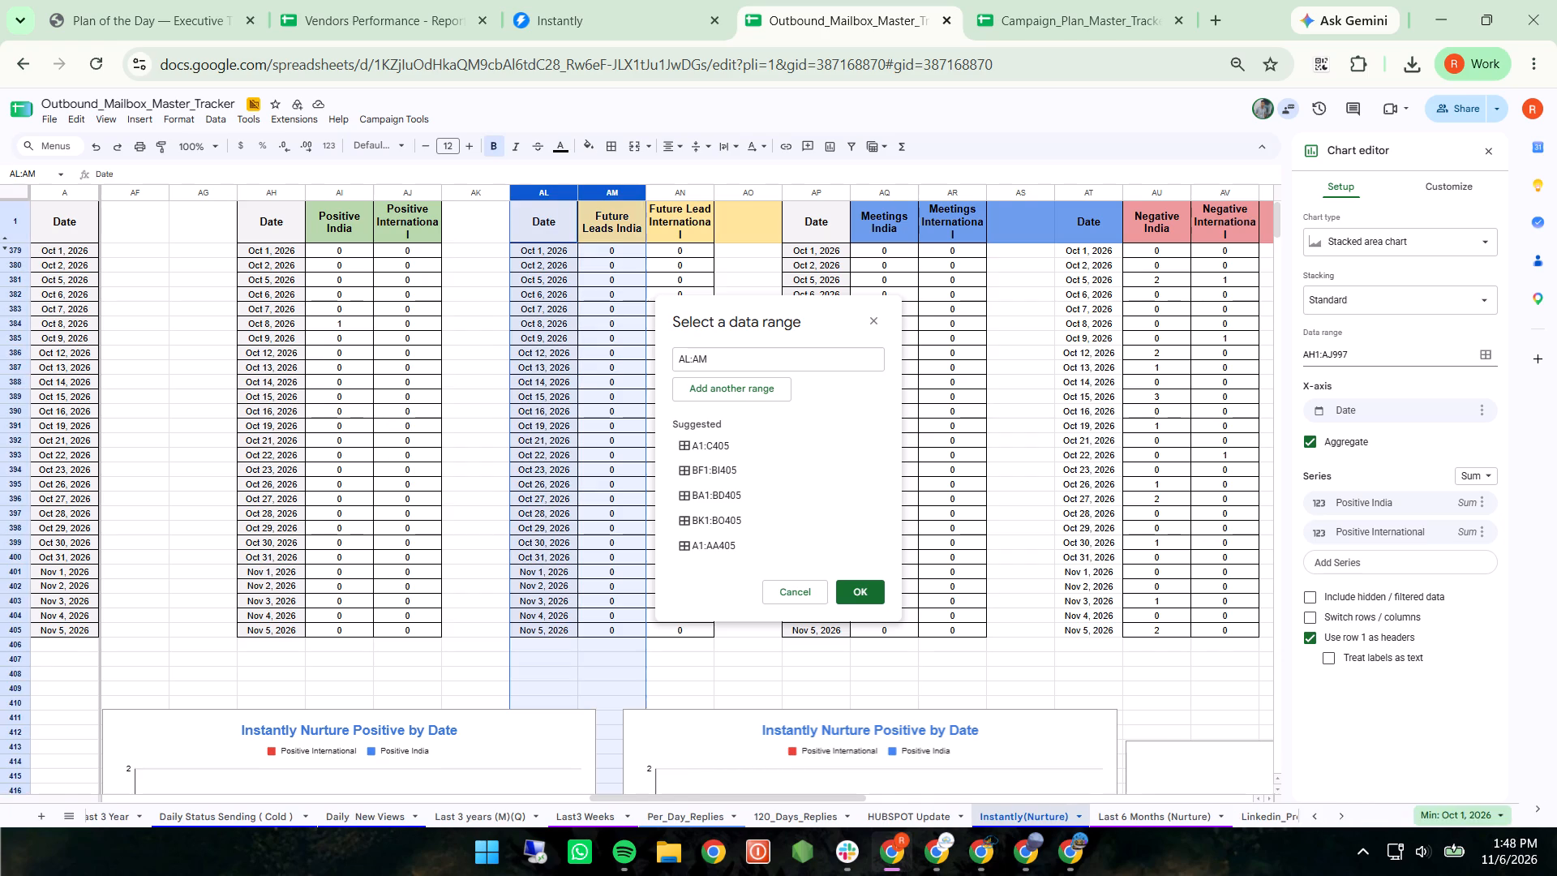
key(shift+Right)
click(847, 590)
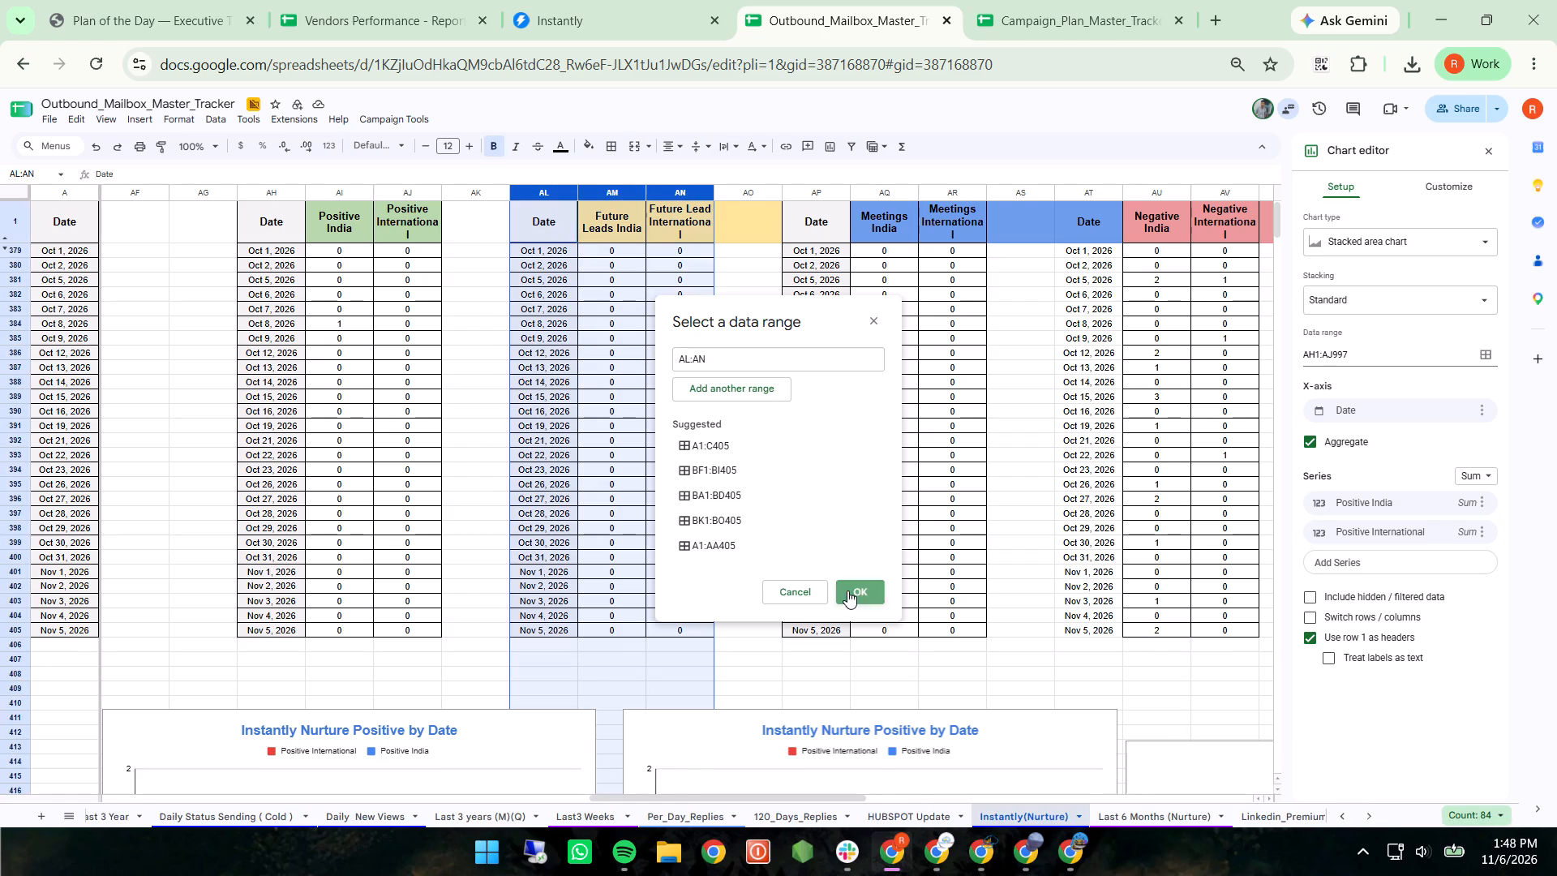
Retitle the chart plotting the future leads columns as "Instantly Nurture Future by Date".
scroll(847, 590, down, 3)
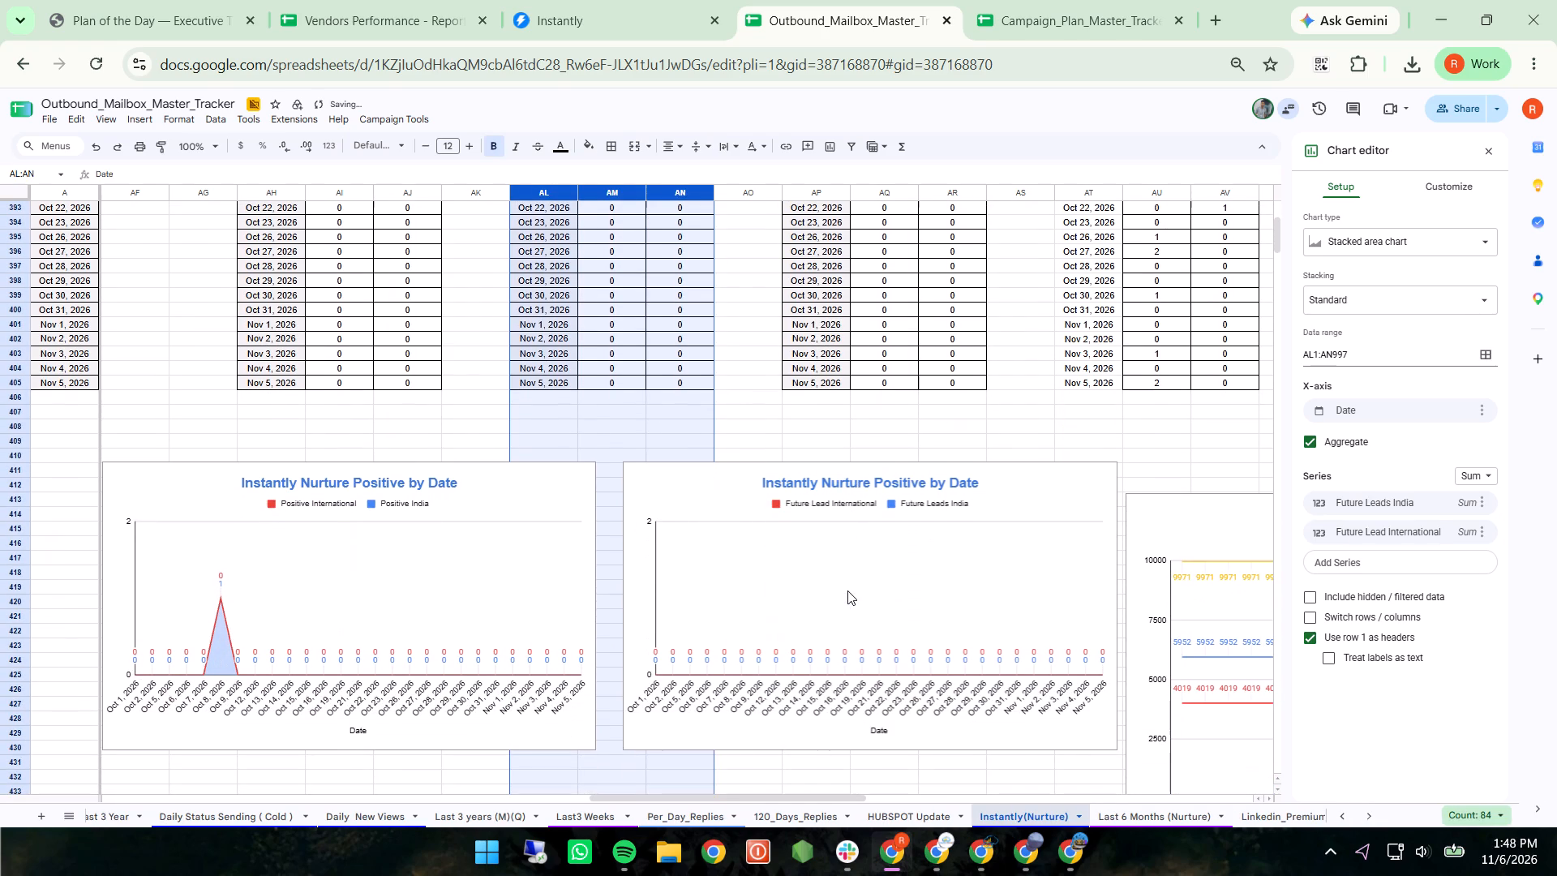
scroll(847, 590, left, 1)
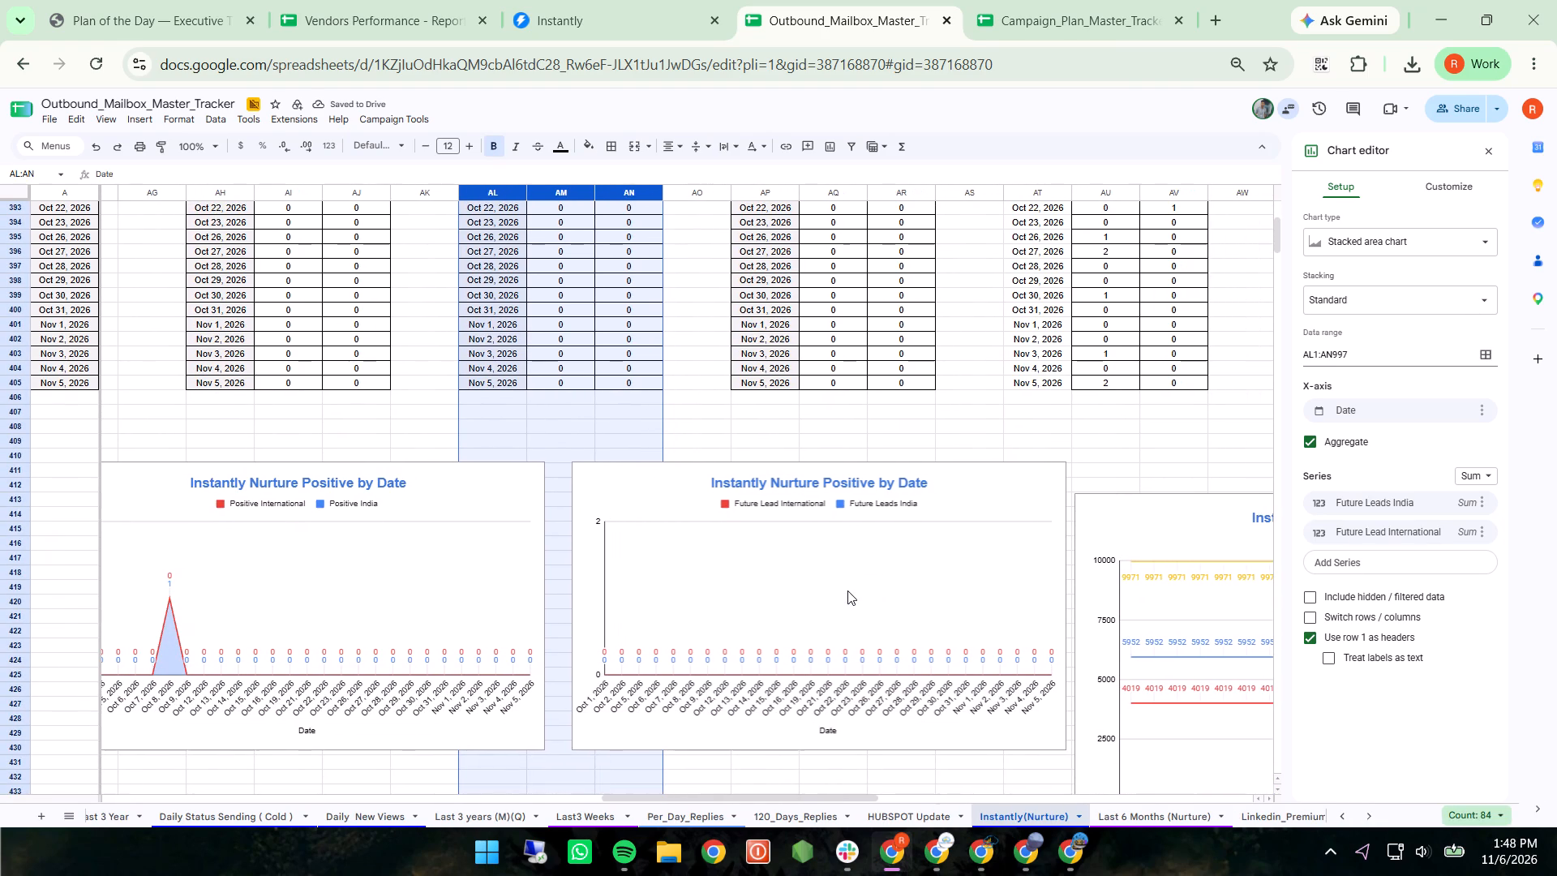
scroll(847, 590, left, 1)
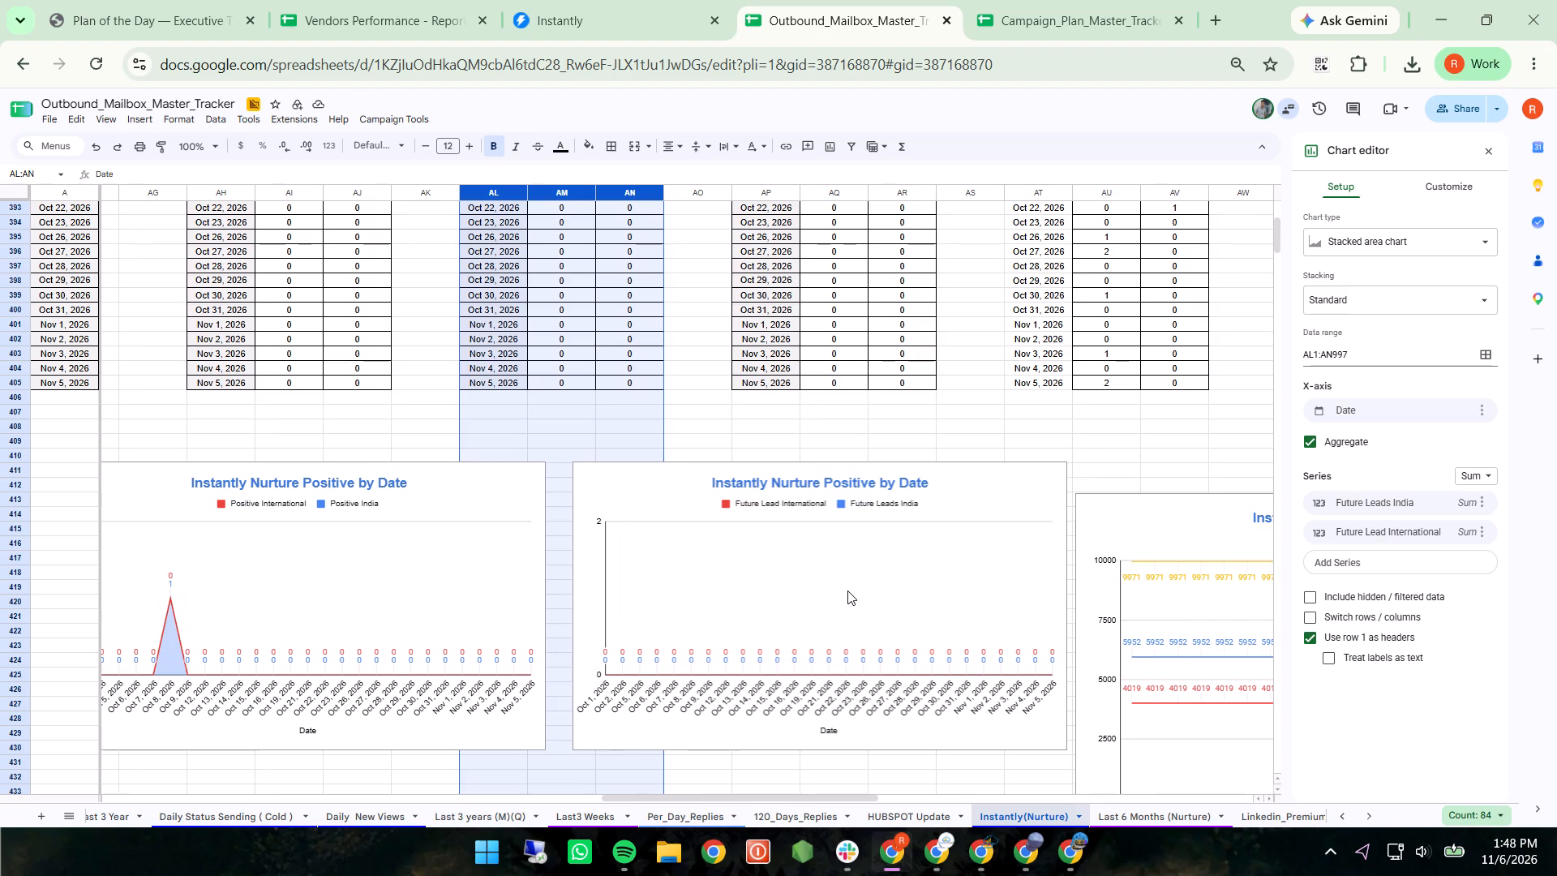
scroll(847, 590, up, 1)
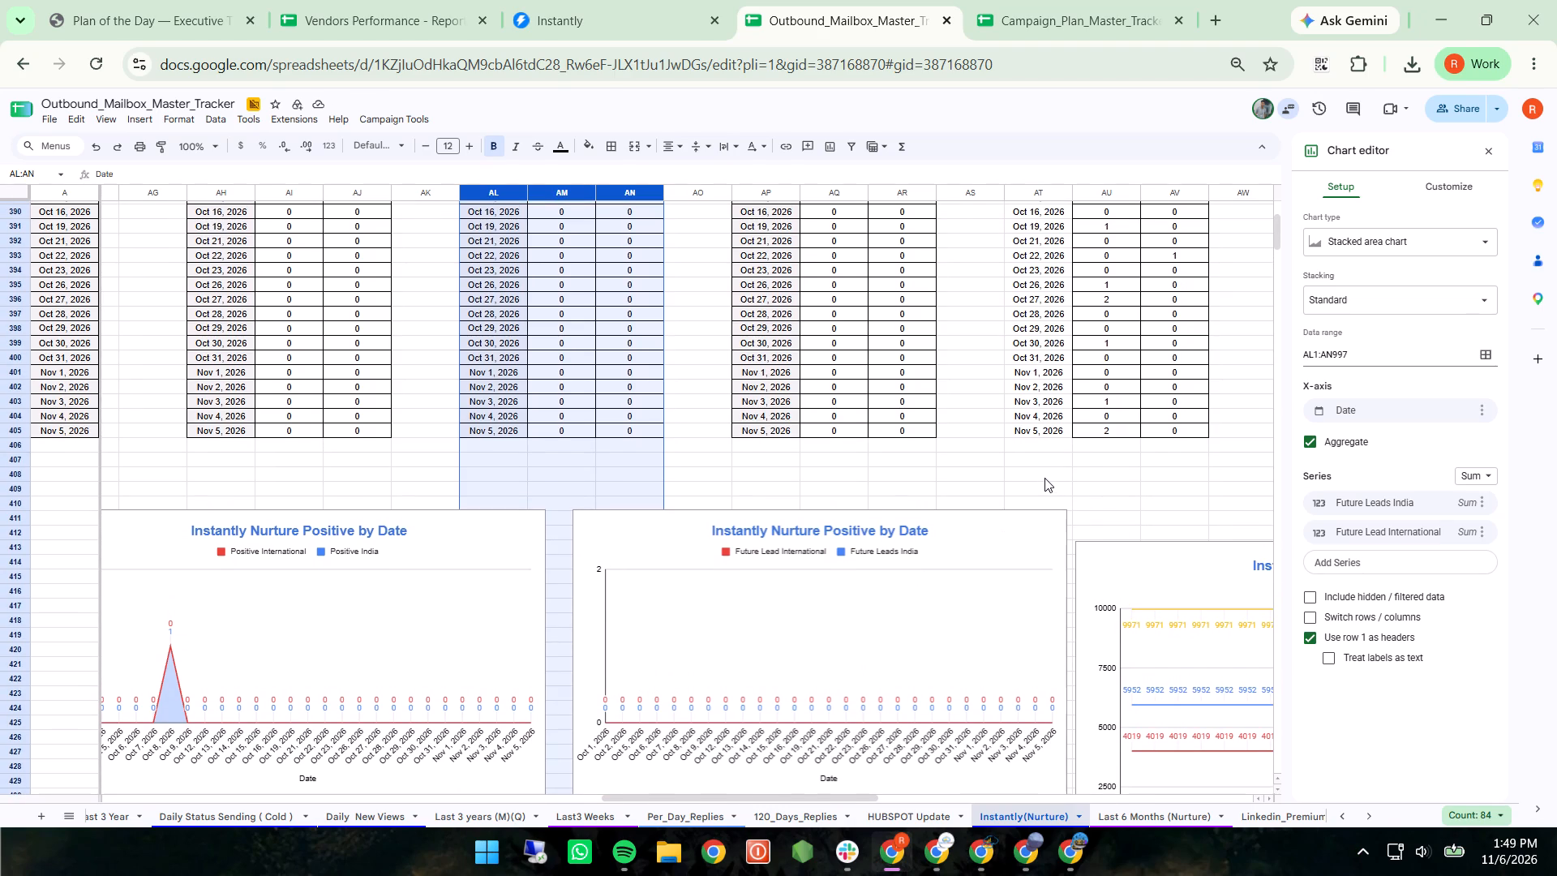
scroll(1044, 478, up, 2)
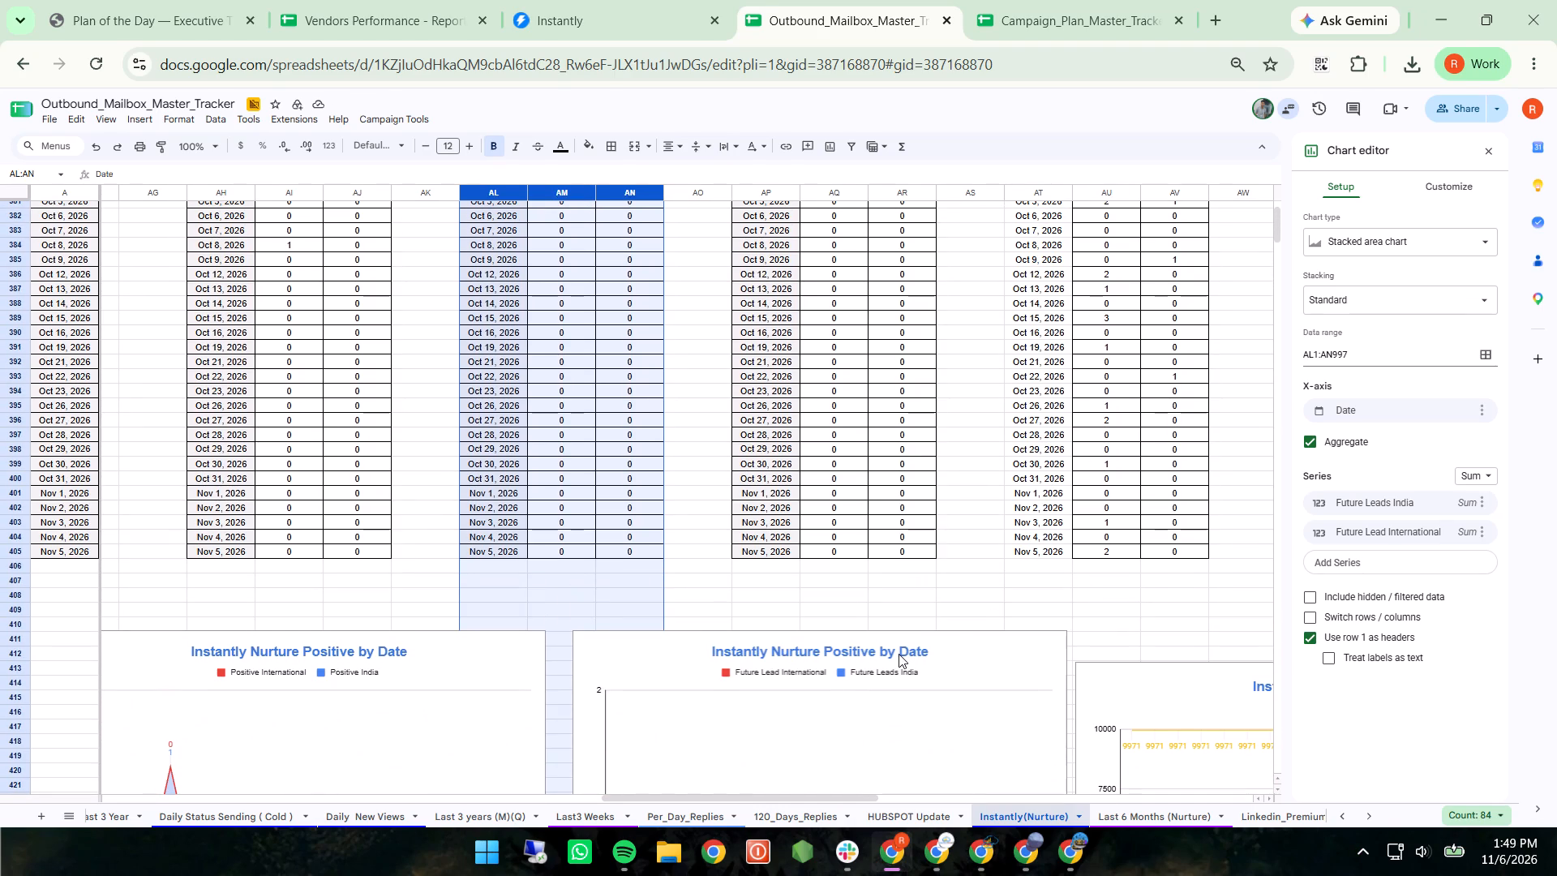
click(899, 654)
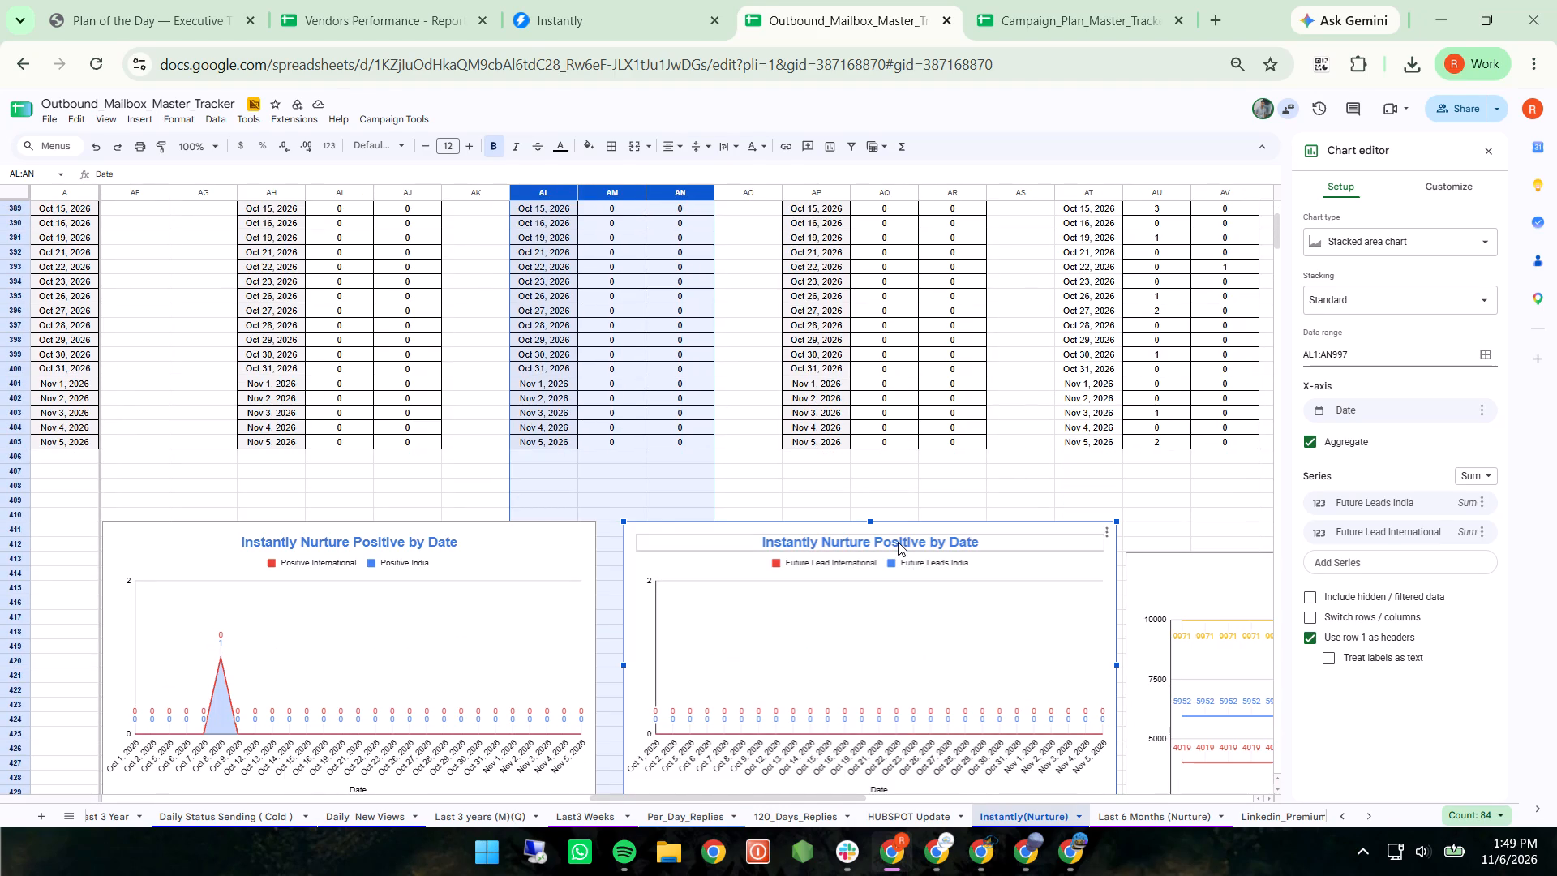
click(898, 542)
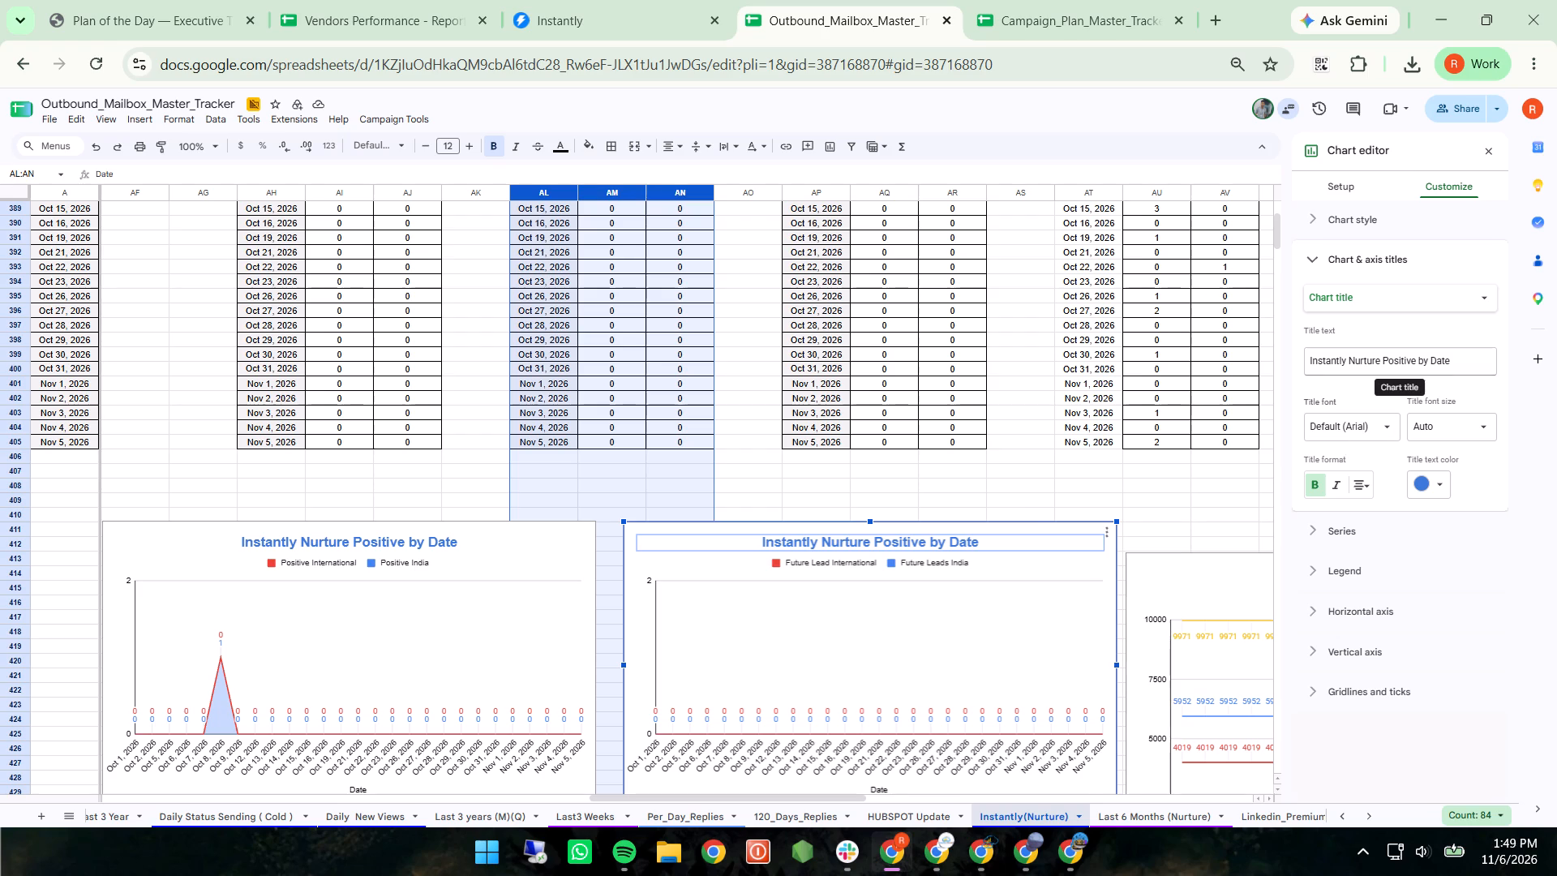
click(1416, 362)
key(BackSpace)
key(BackSpace)
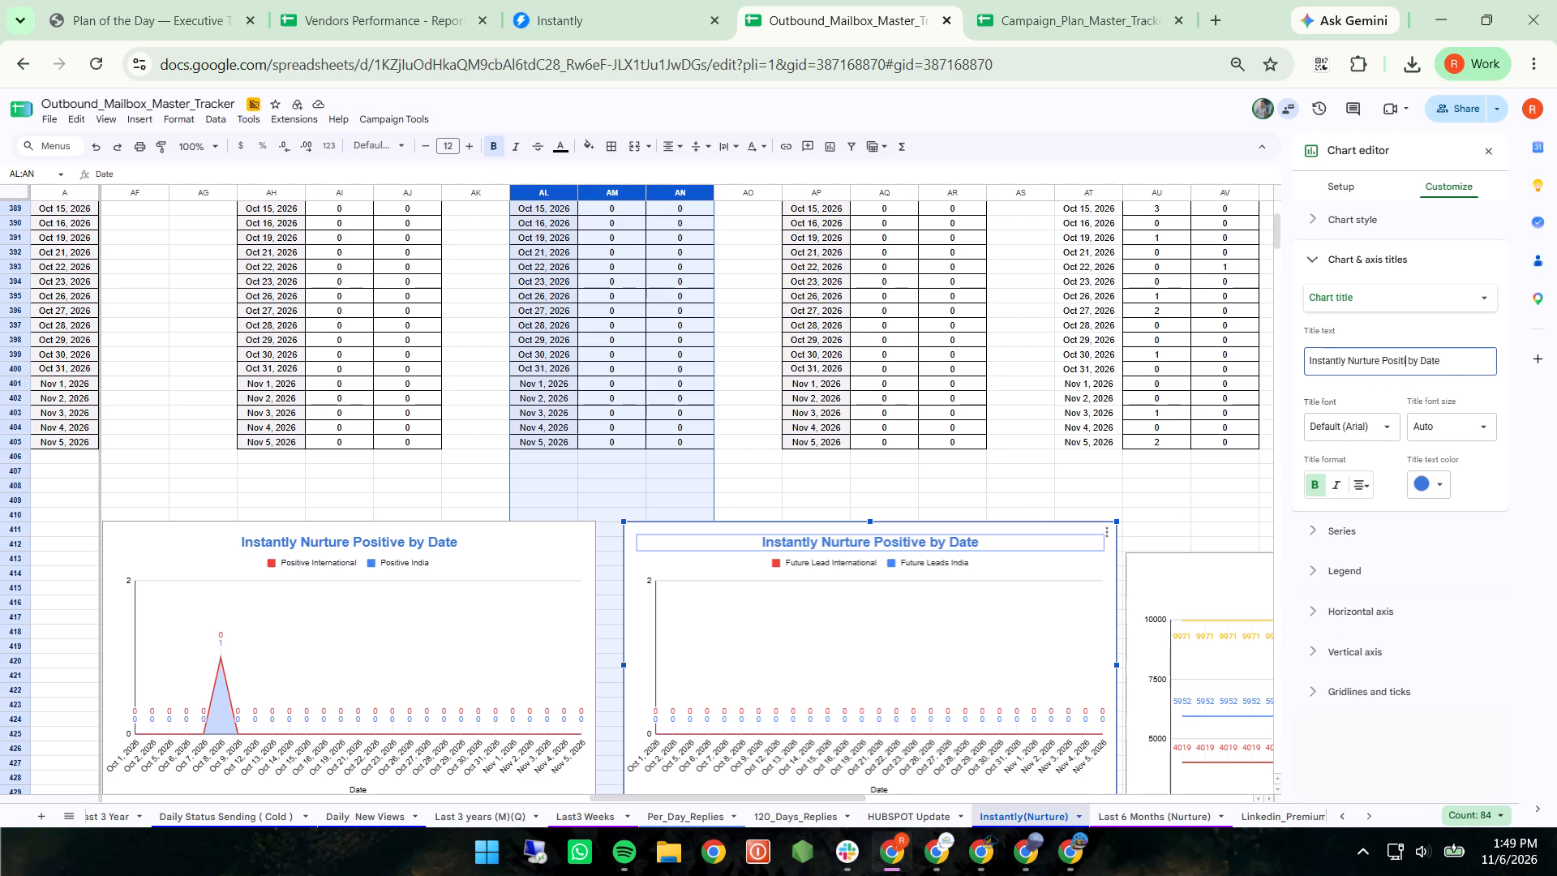
key(BackSpace)
key(BackSpace)
key(BackSpace)
key(BackSpace)
key(BackSpace)
key(BackSpace)
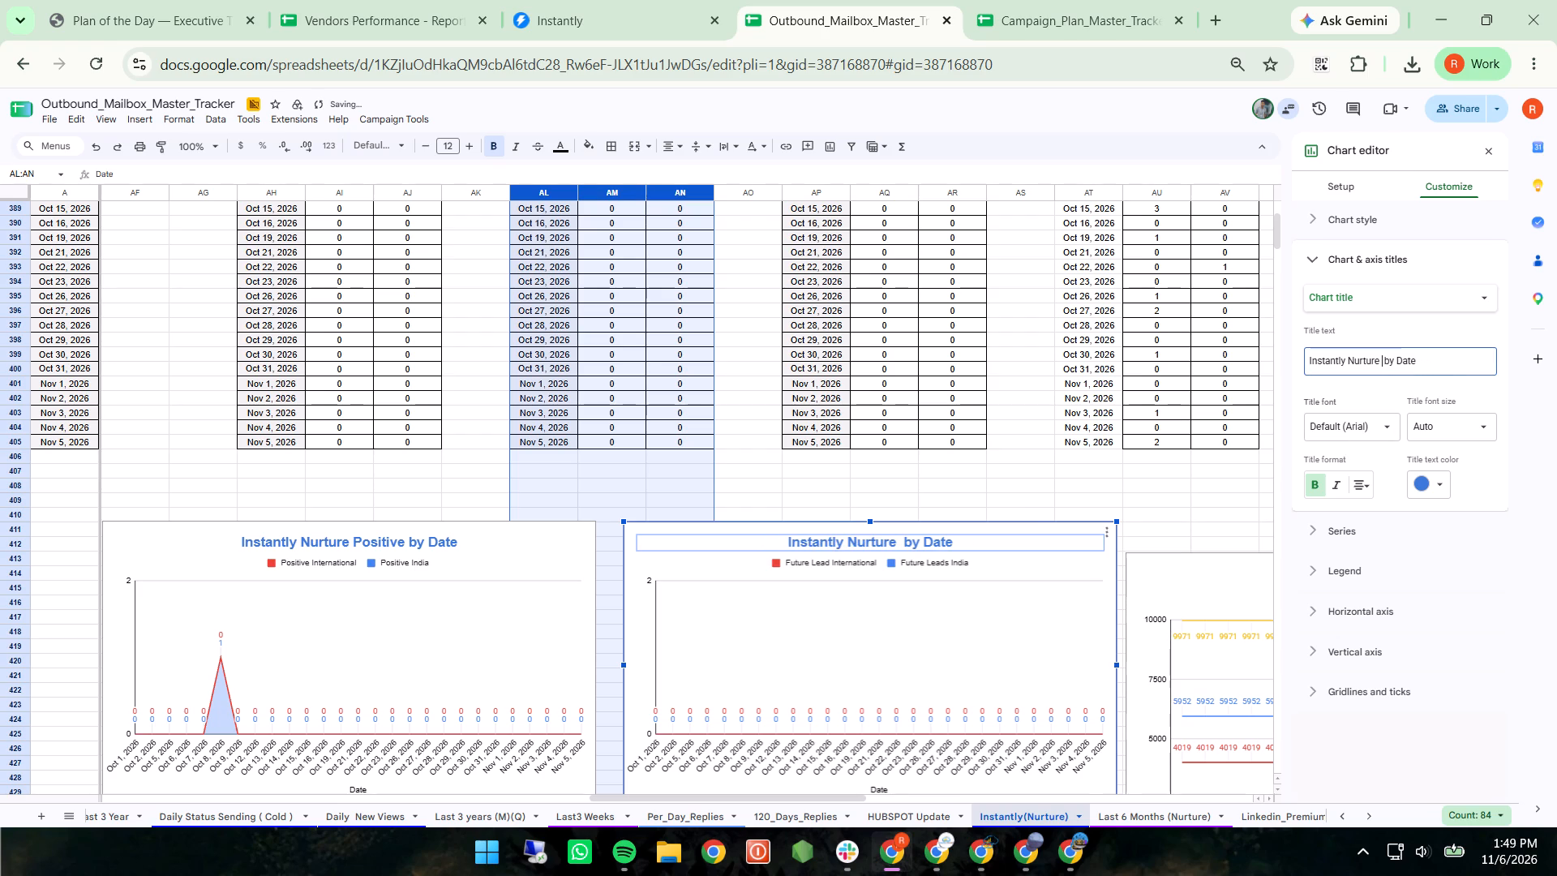
text(Fut)
text(ure)
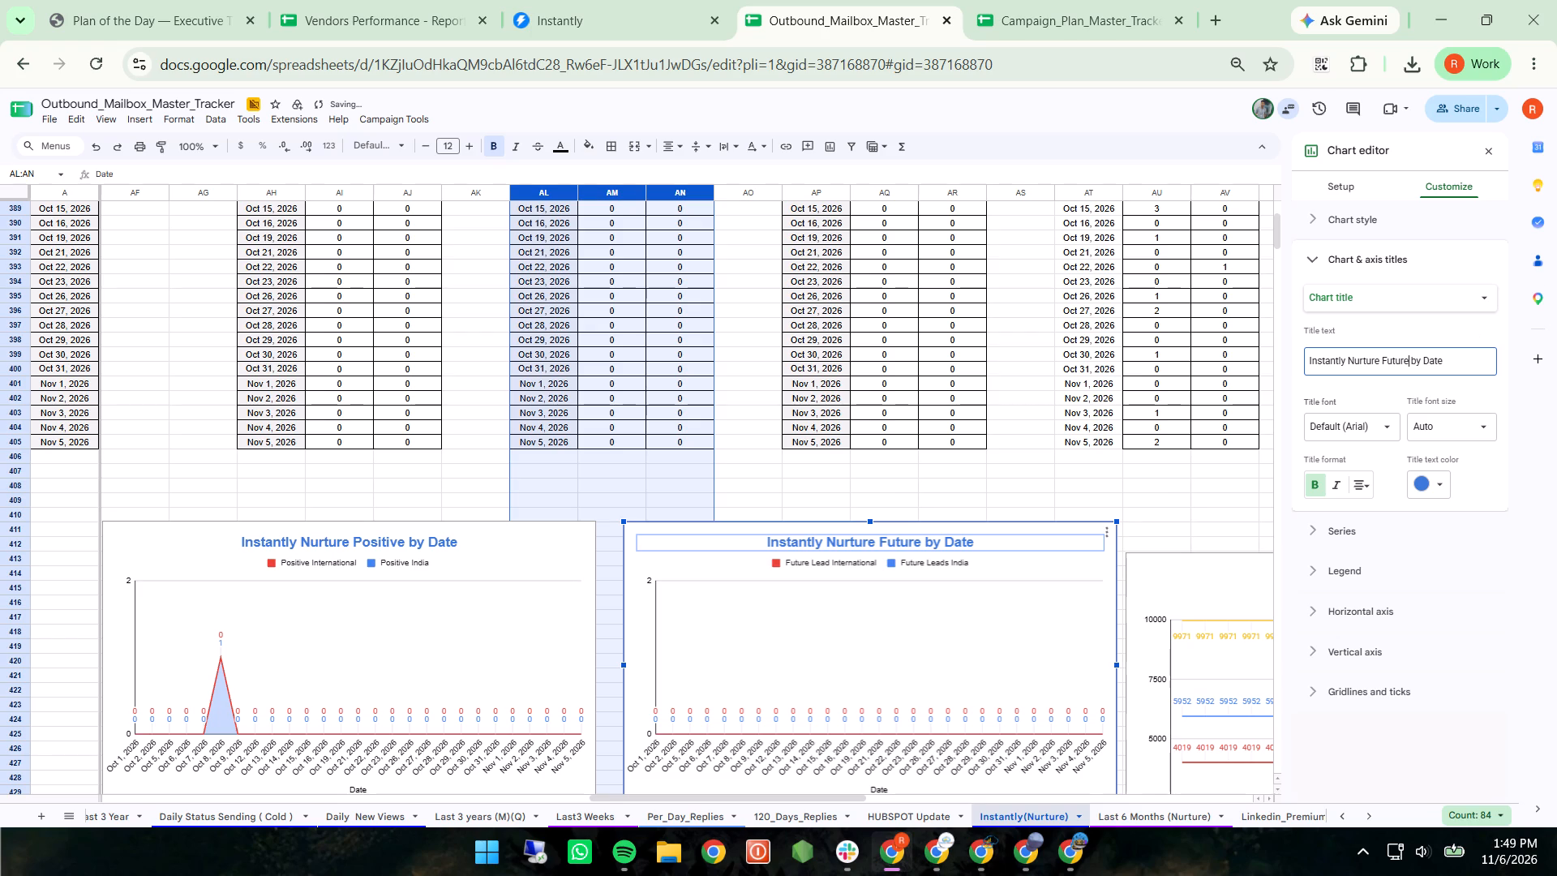
click(1446, 363)
Set the Future Lead International series line colour to yellow in the Instantly Nurture Future by Date chart.
click(778, 561)
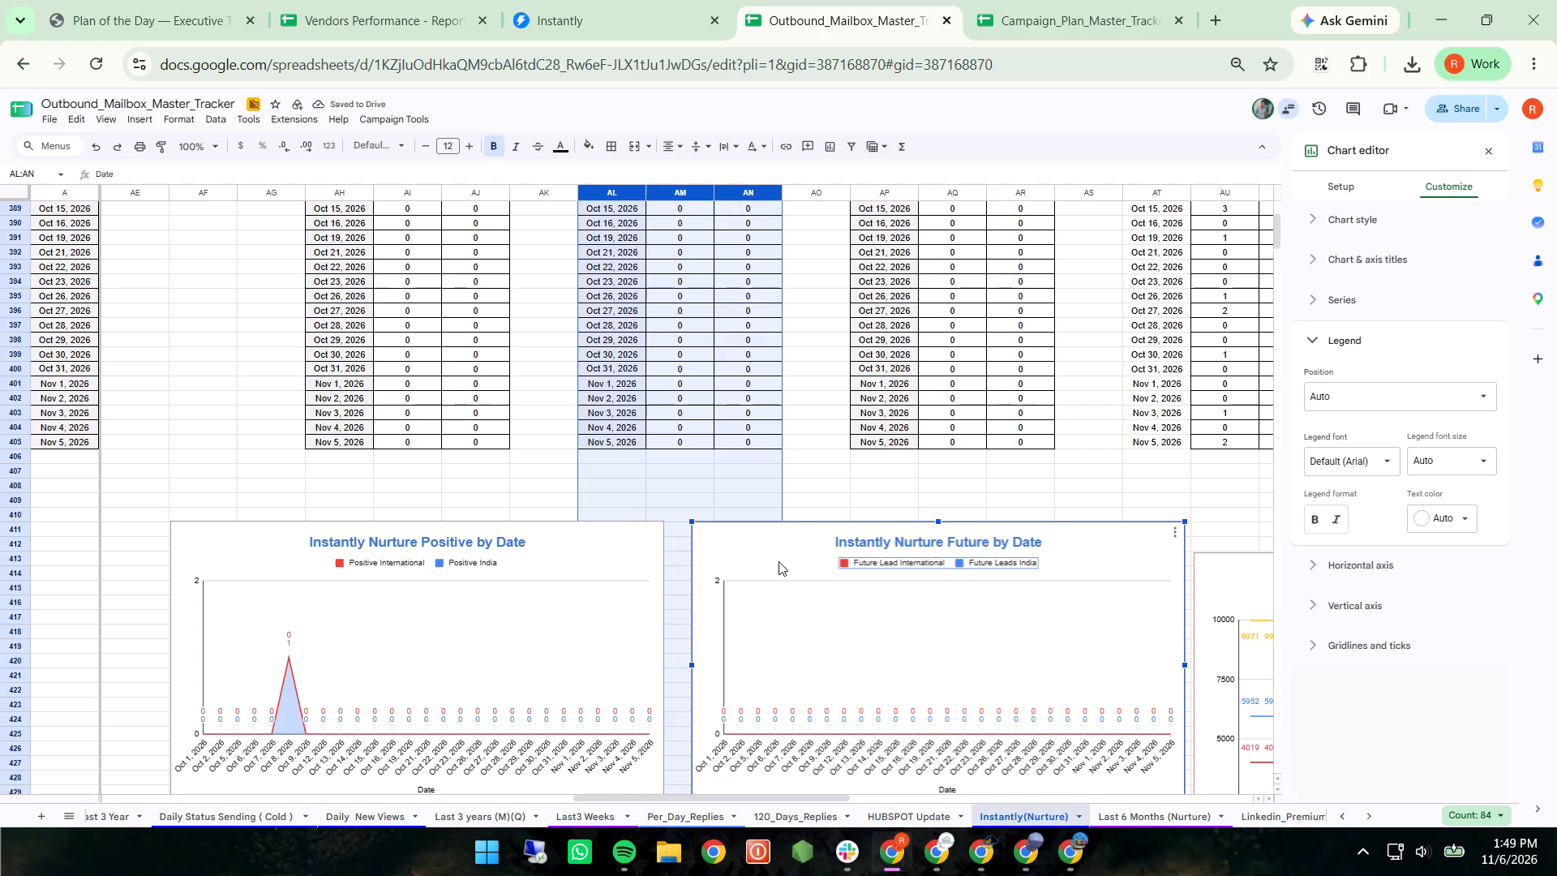
click(863, 711)
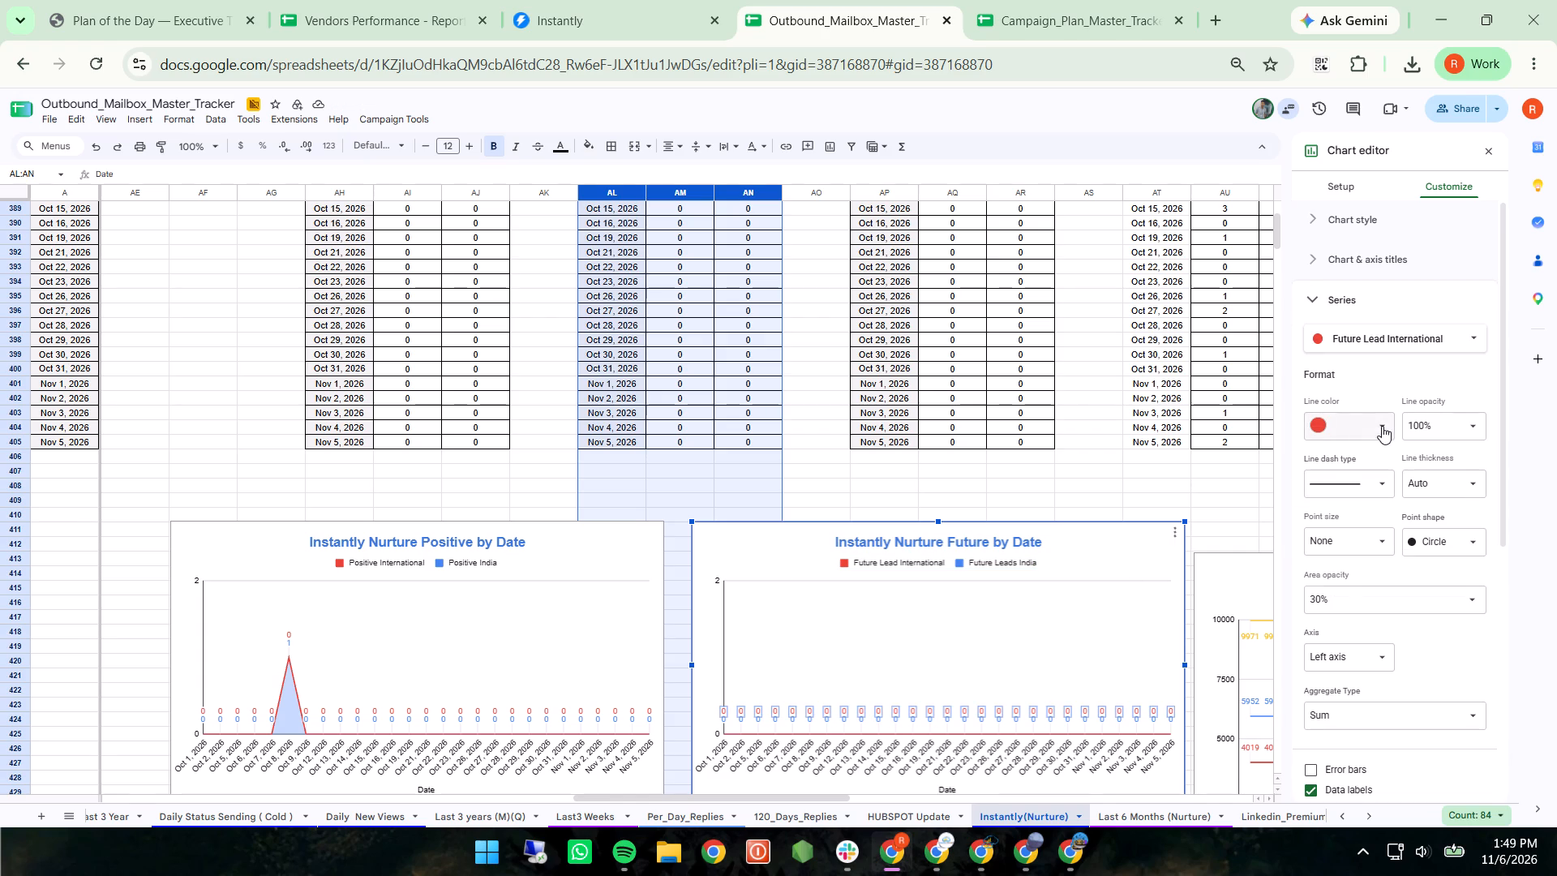
click(1382, 426)
click(1362, 544)
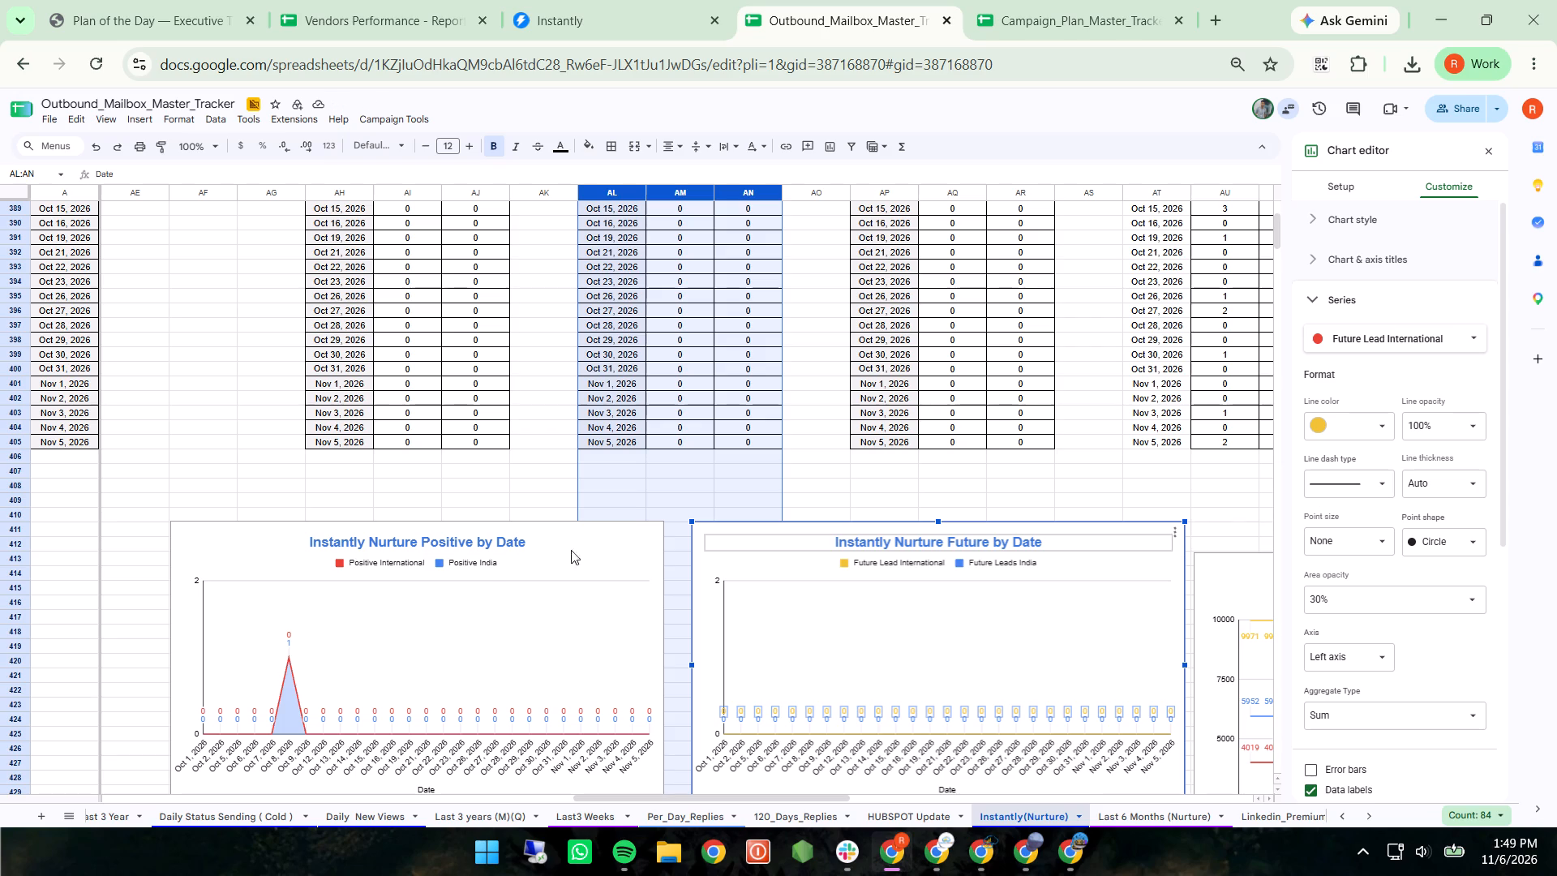
Set the Positive International series line colour to dark green in the Instantly Nurture Positive by Date chart.
scroll(788, 628, down, 1)
click(343, 513)
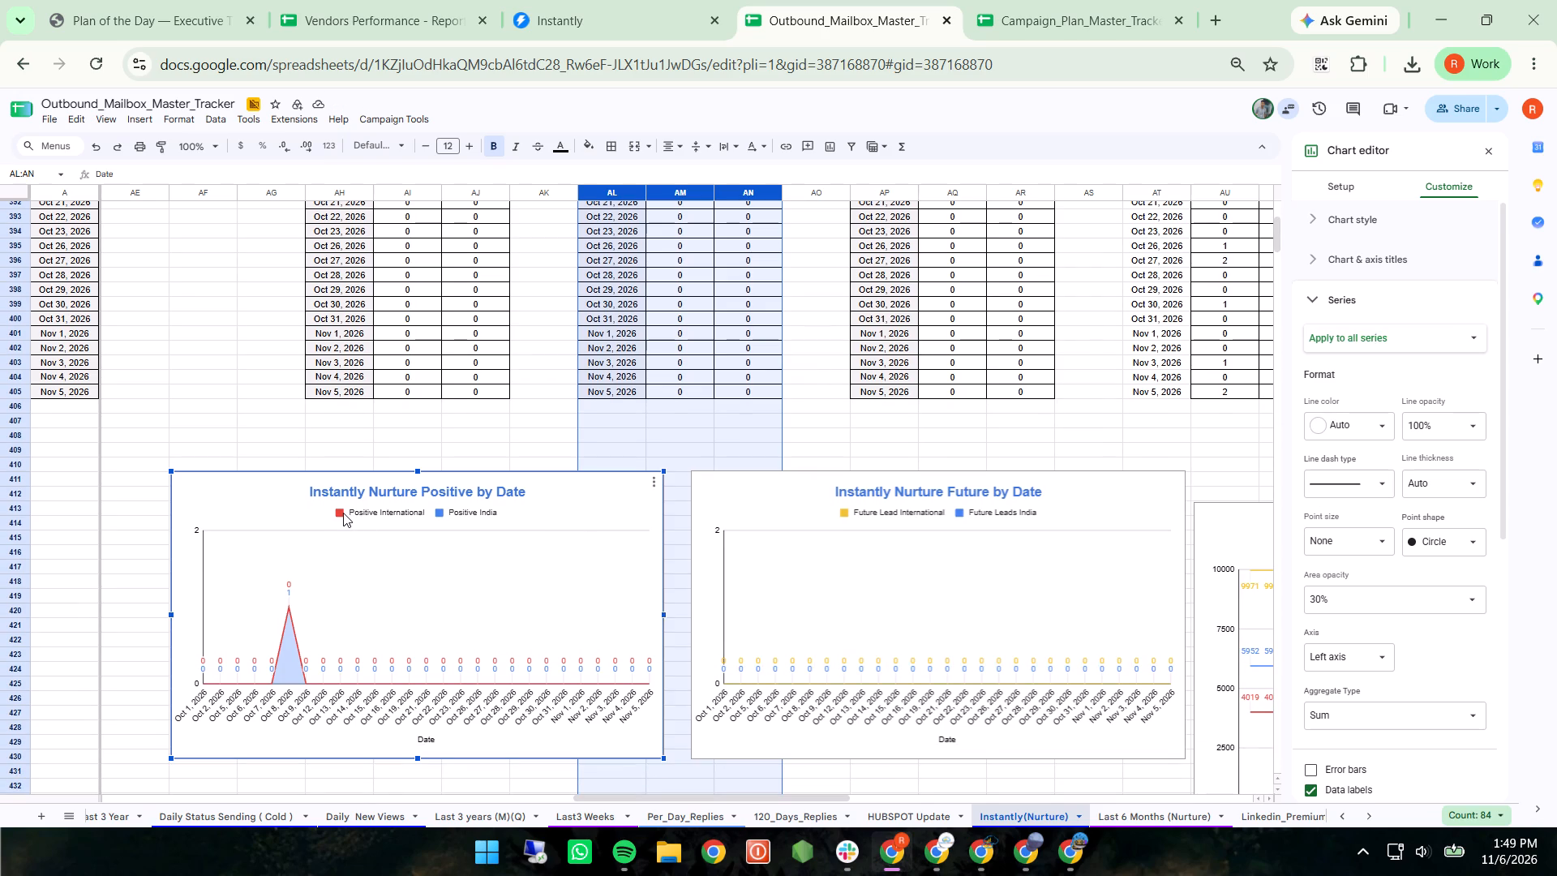
click(343, 513)
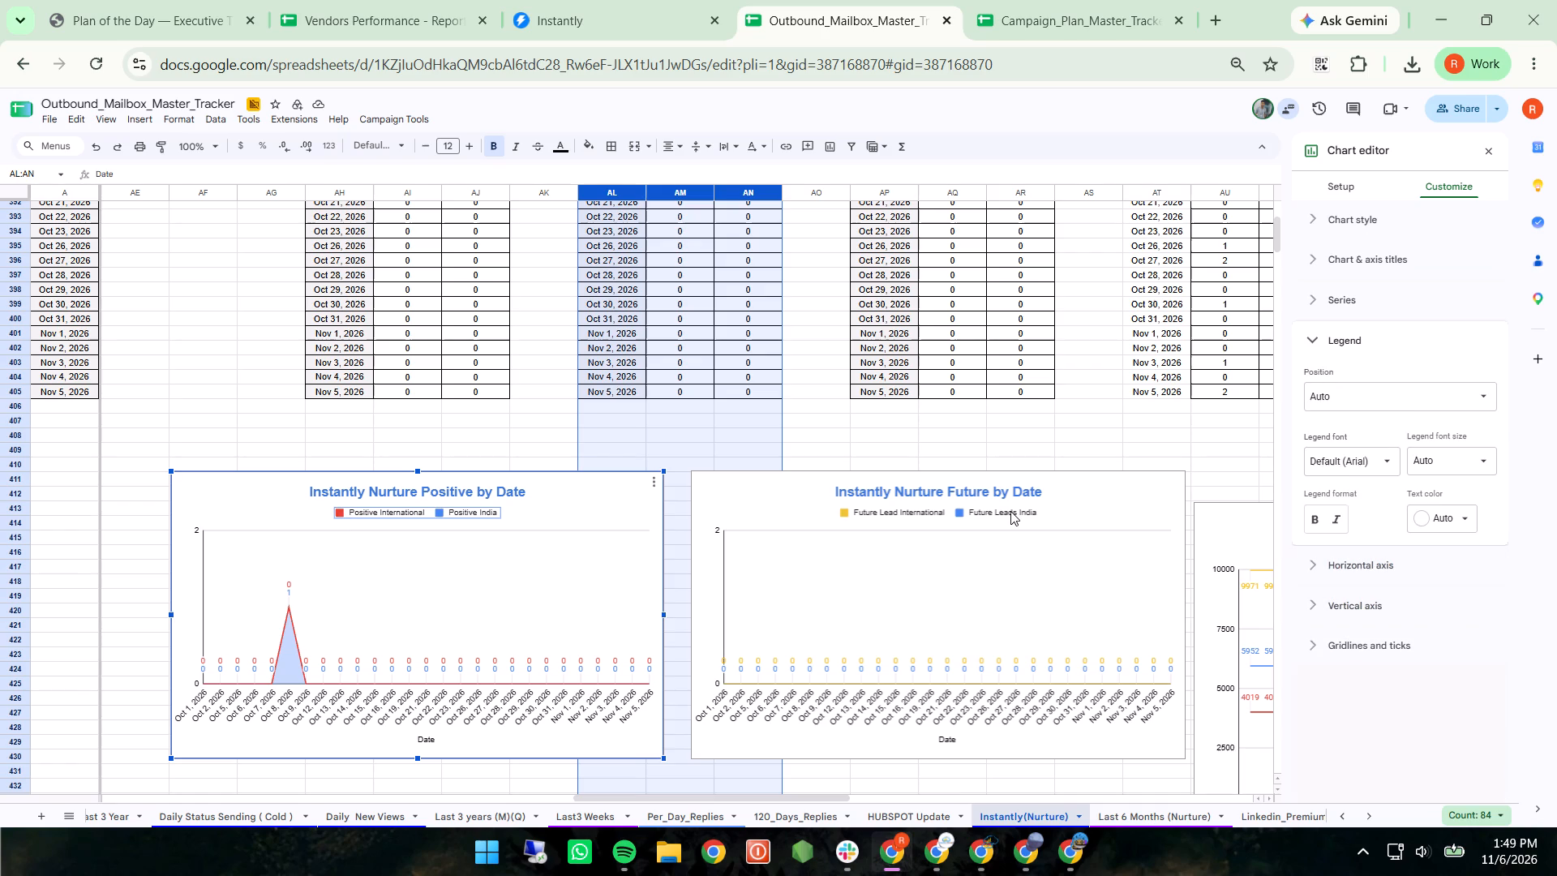
click(289, 585)
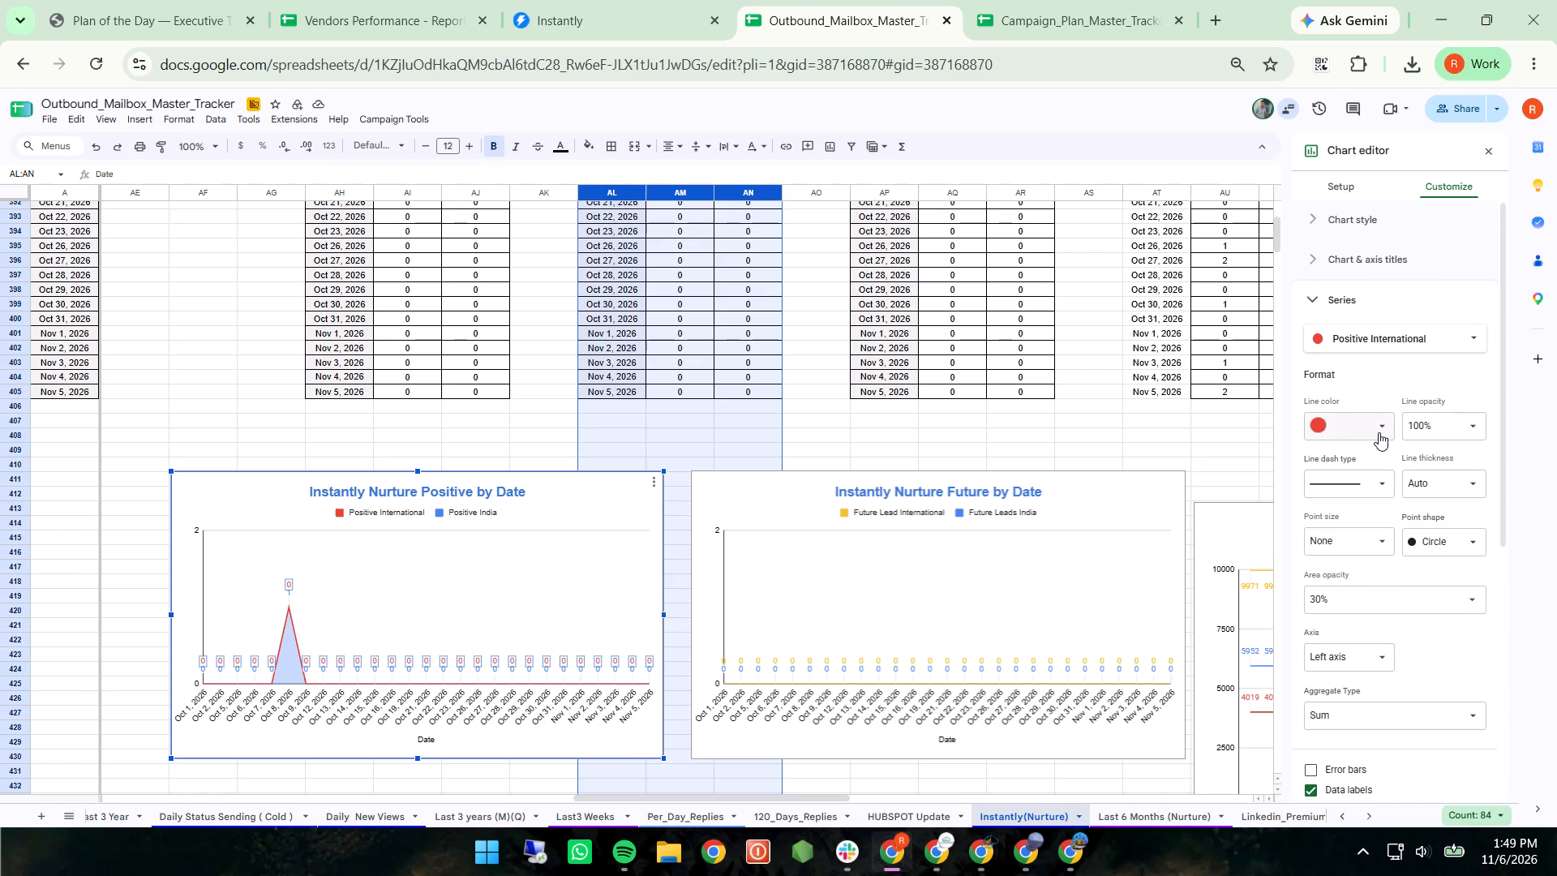
click(1378, 432)
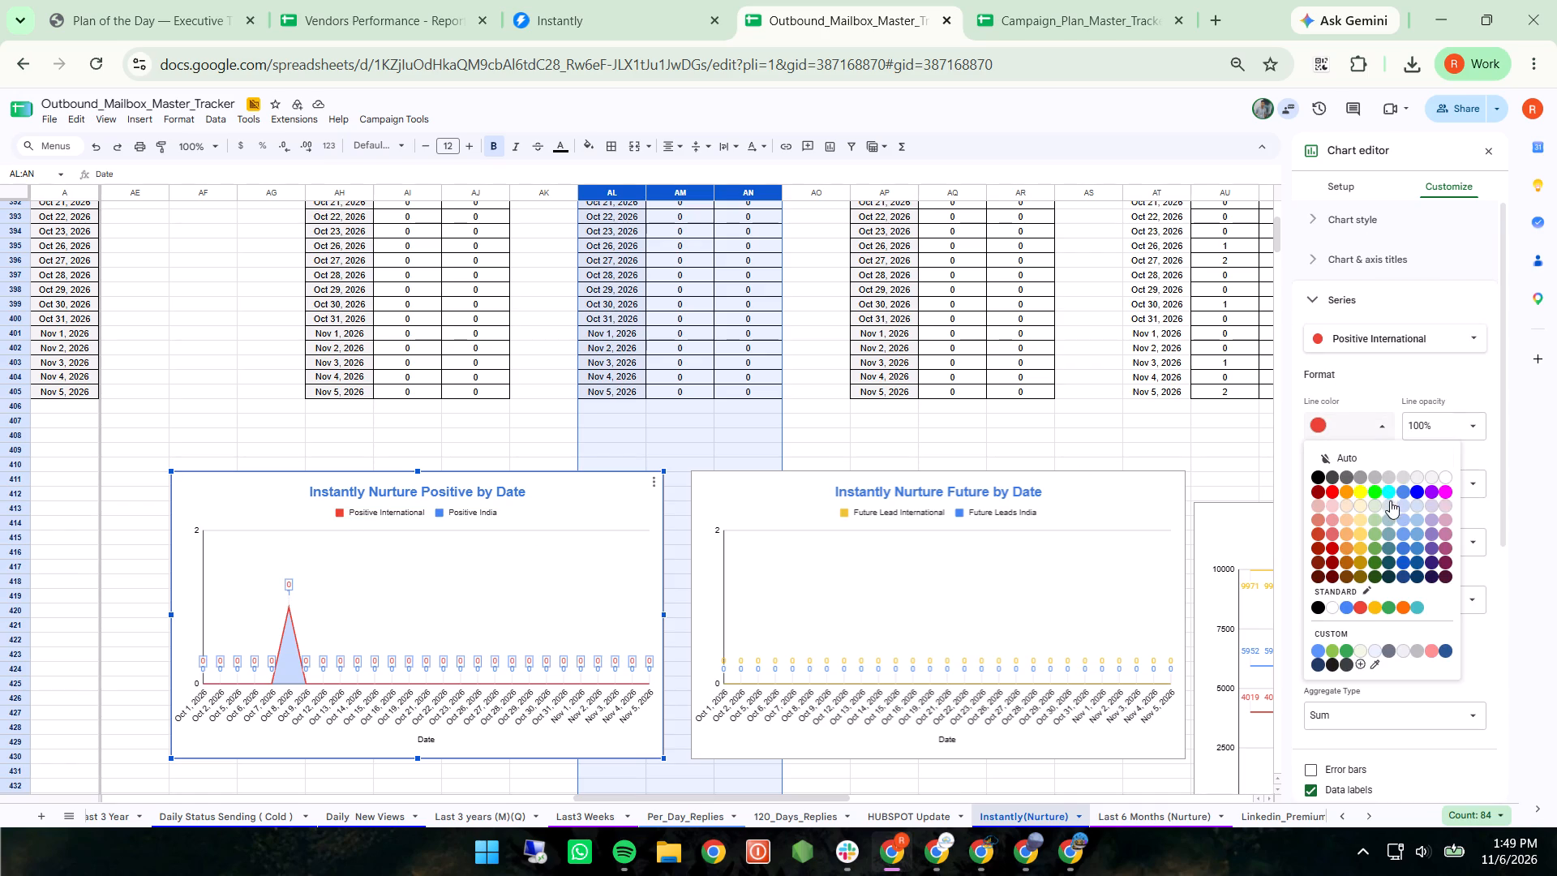
click(1377, 560)
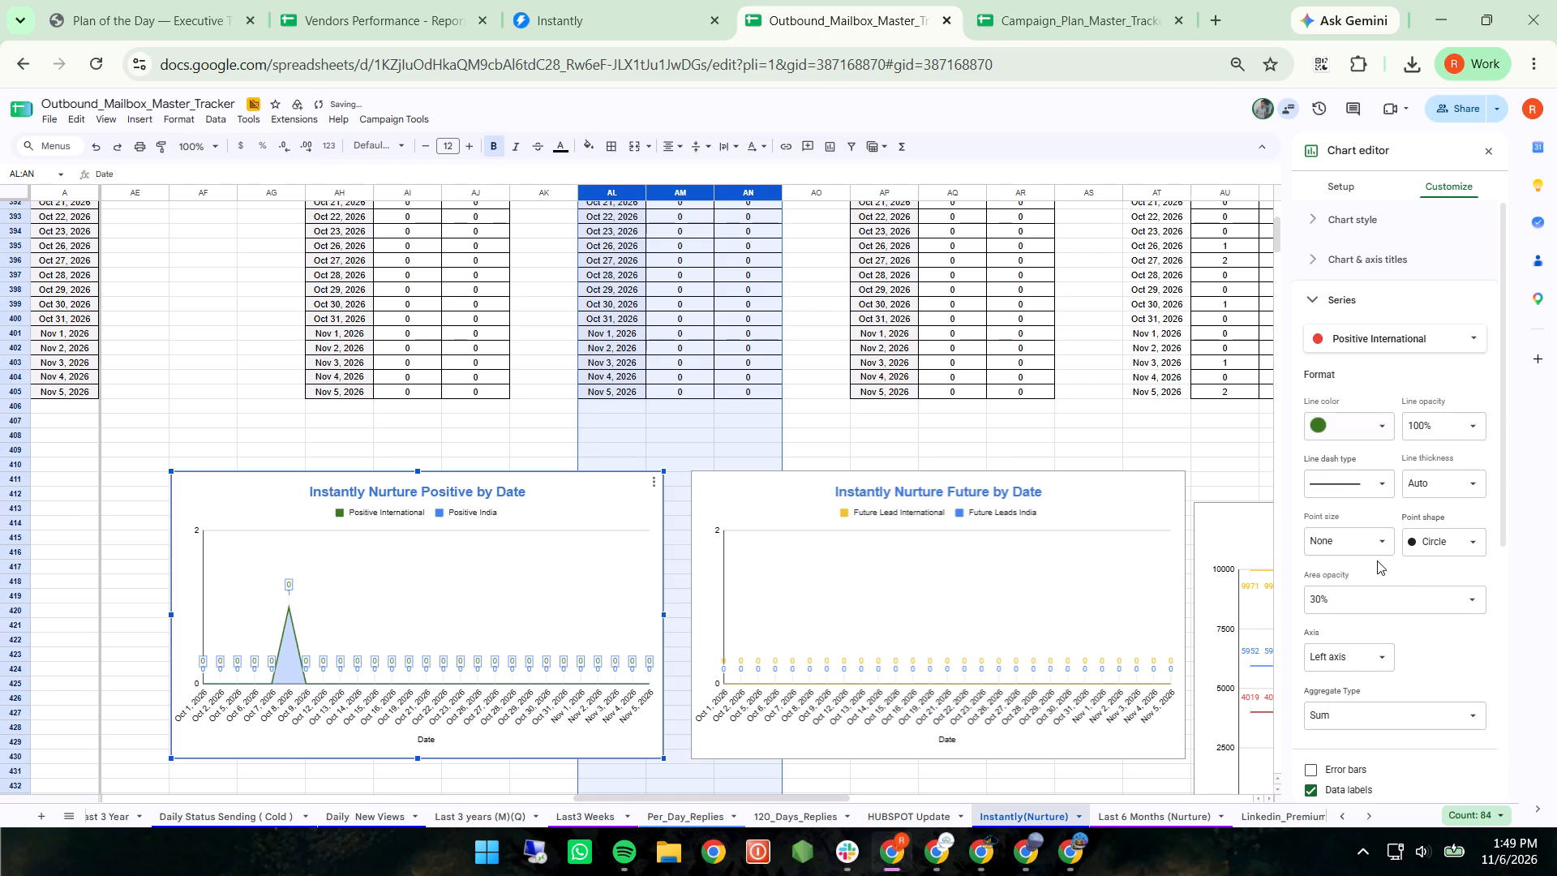
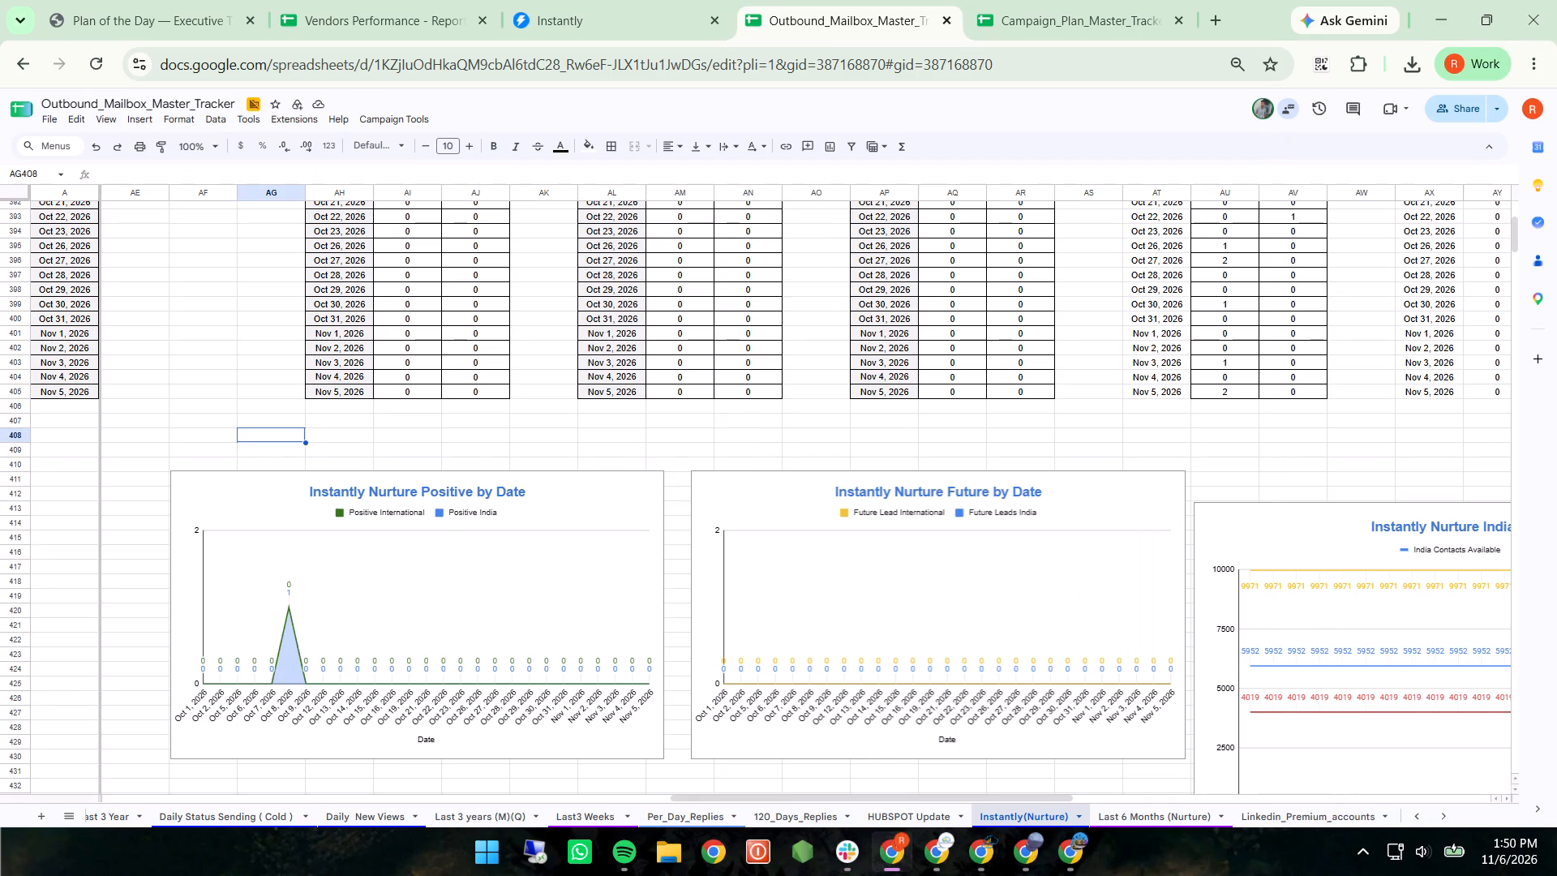
Move the Instantly Nurture Future by Date chart slightly closer to the Instantly Nurture Positive by Date chart.
scroll(262, 441, down, 1)
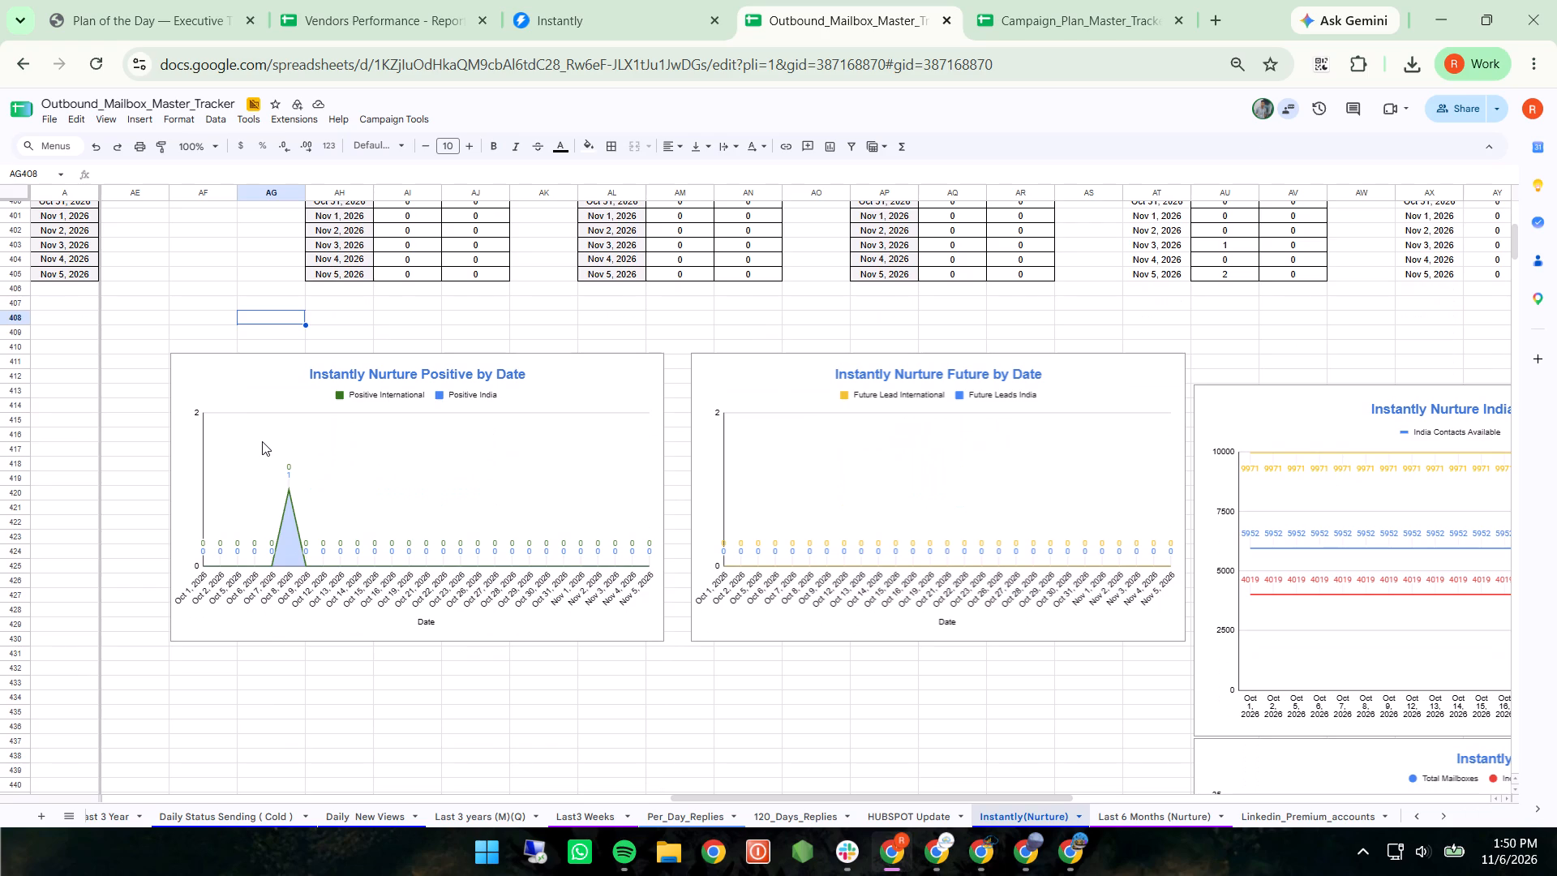
scroll(262, 441, down, 1)
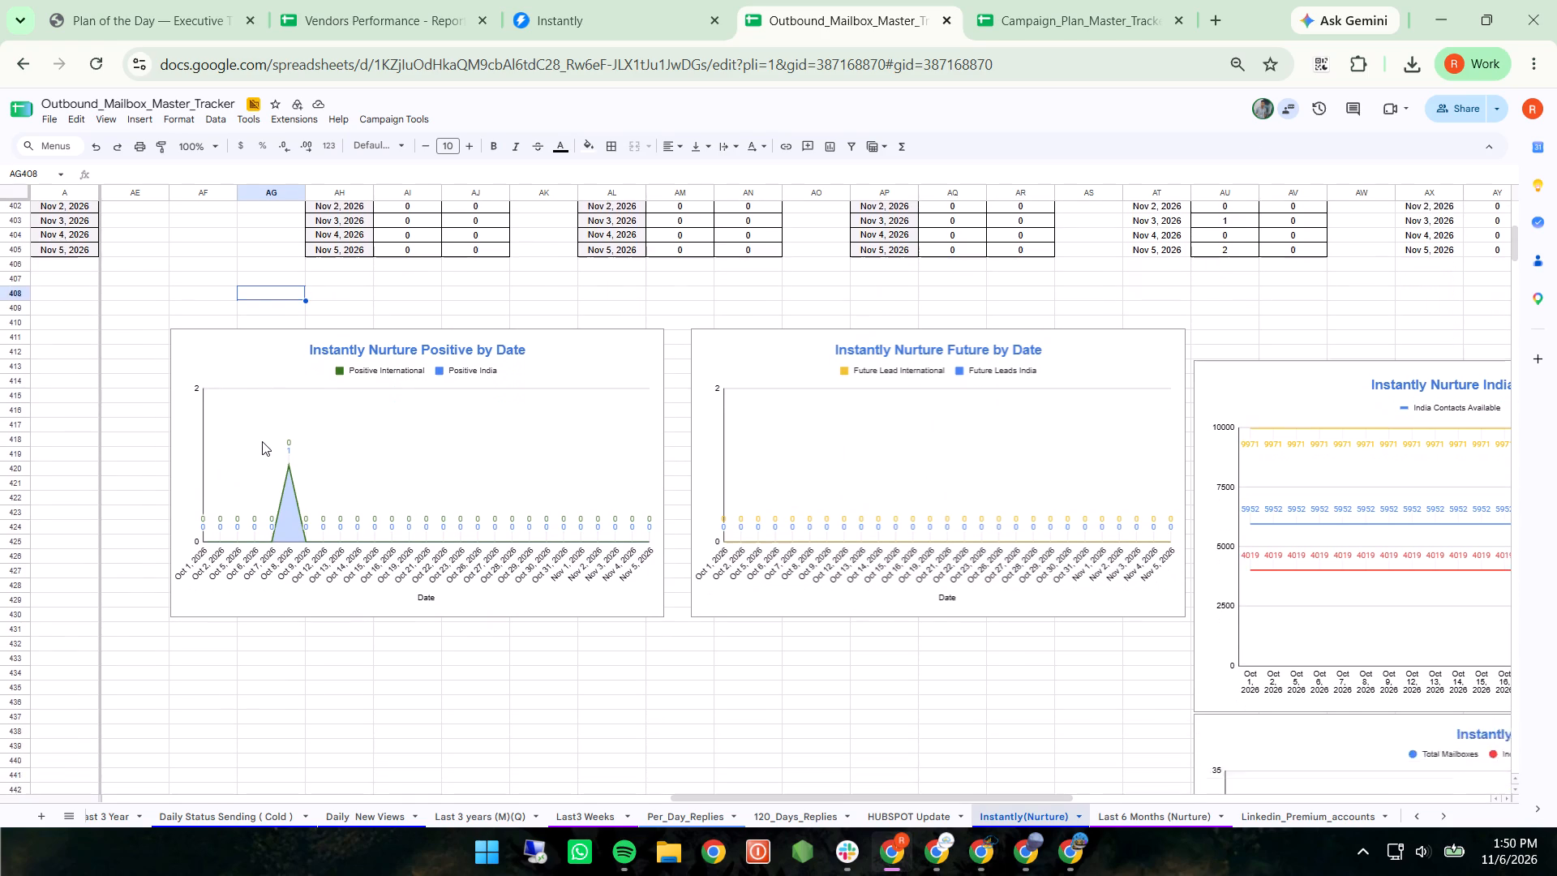
scroll(262, 441, down, 1)
click(769, 467)
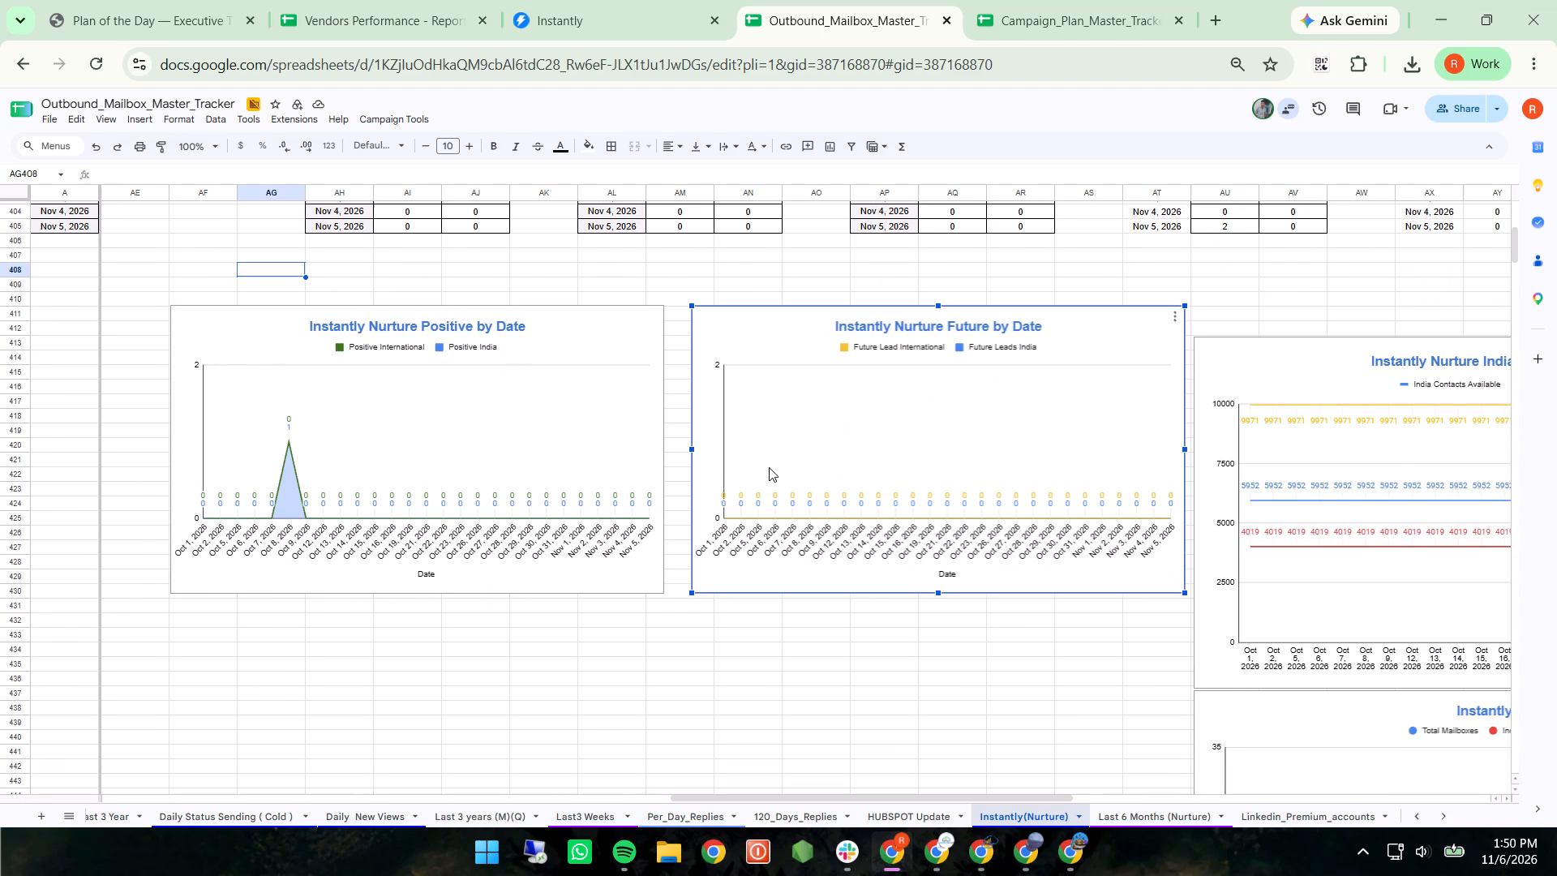
drag(769, 467, 755, 472)
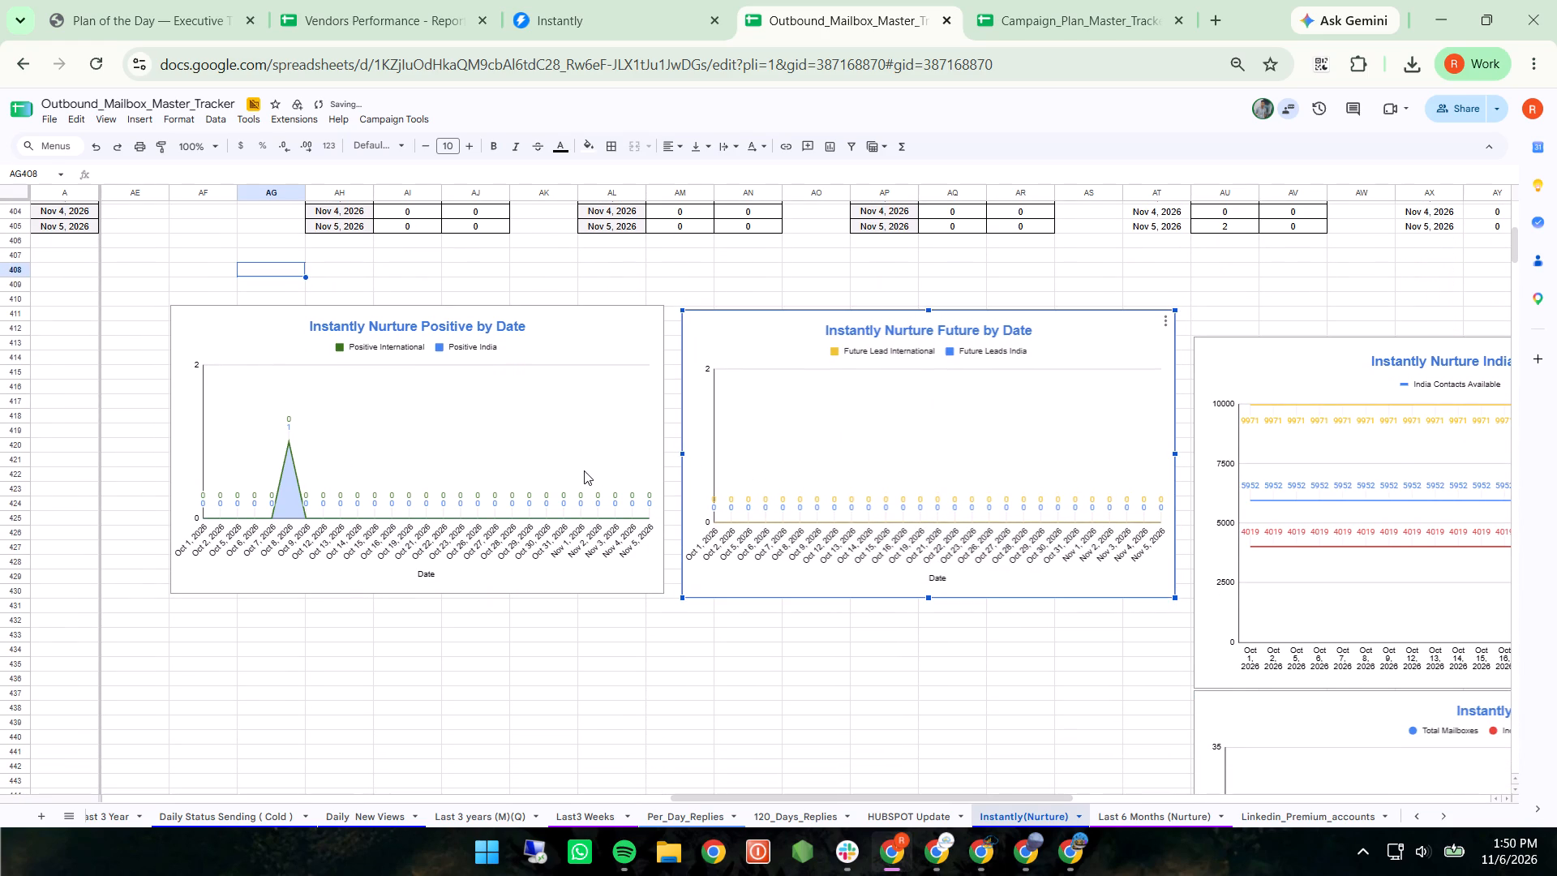
Duplicate the Instantly Nurture Positive by Date chart and place the copy directly beneath the original, aligned with its edges.
click(584, 470)
key(ctrl+c)
scroll(584, 470, down, 1)
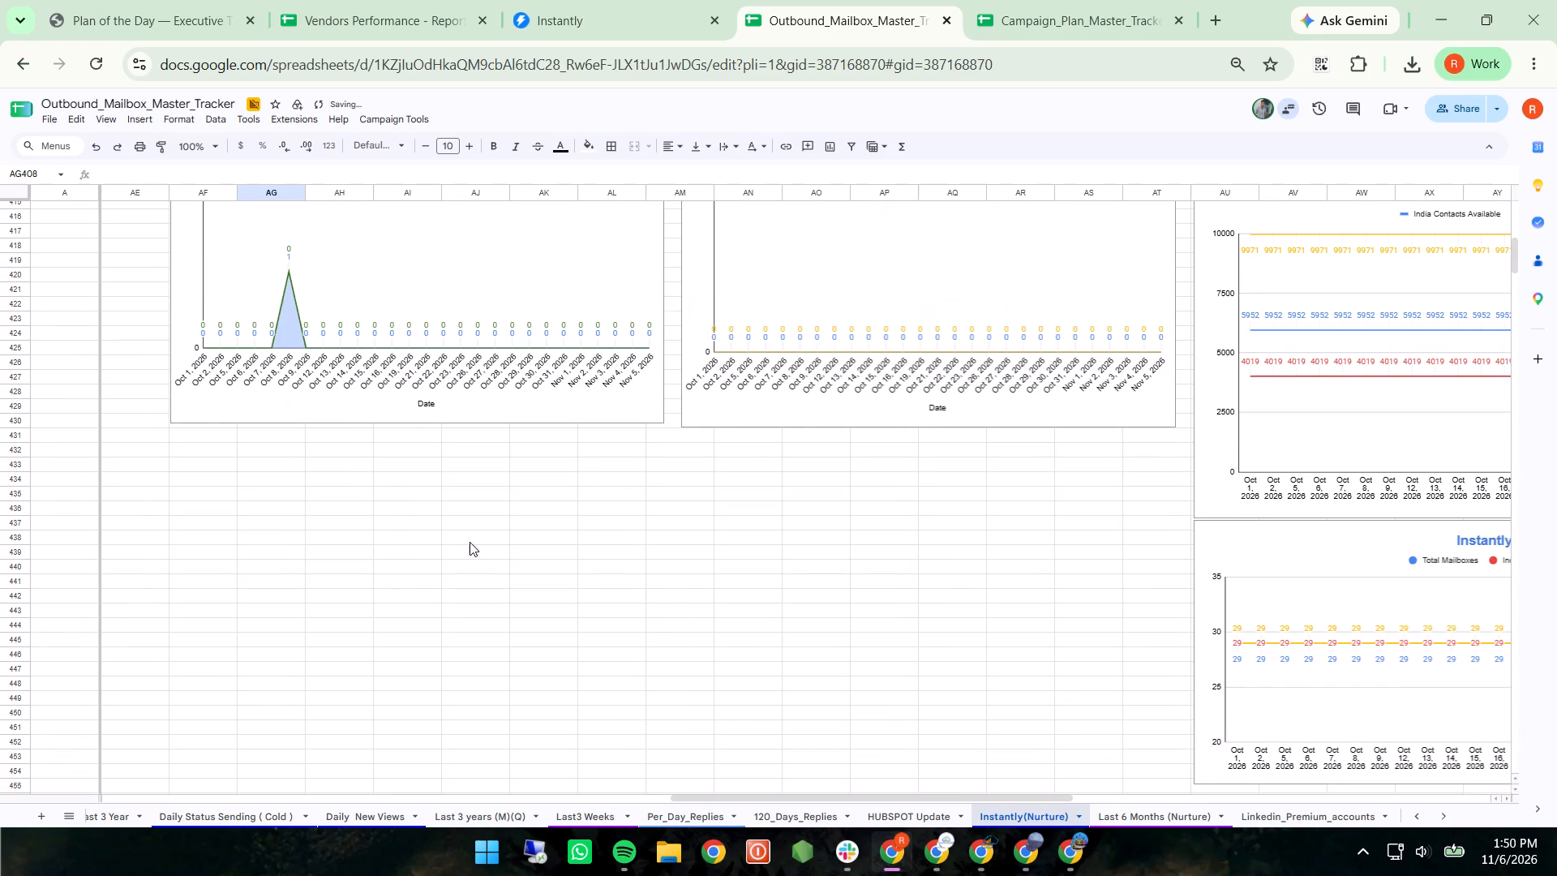
click(457, 546)
key(ctrl+v)
drag(618, 573, 615, 572)
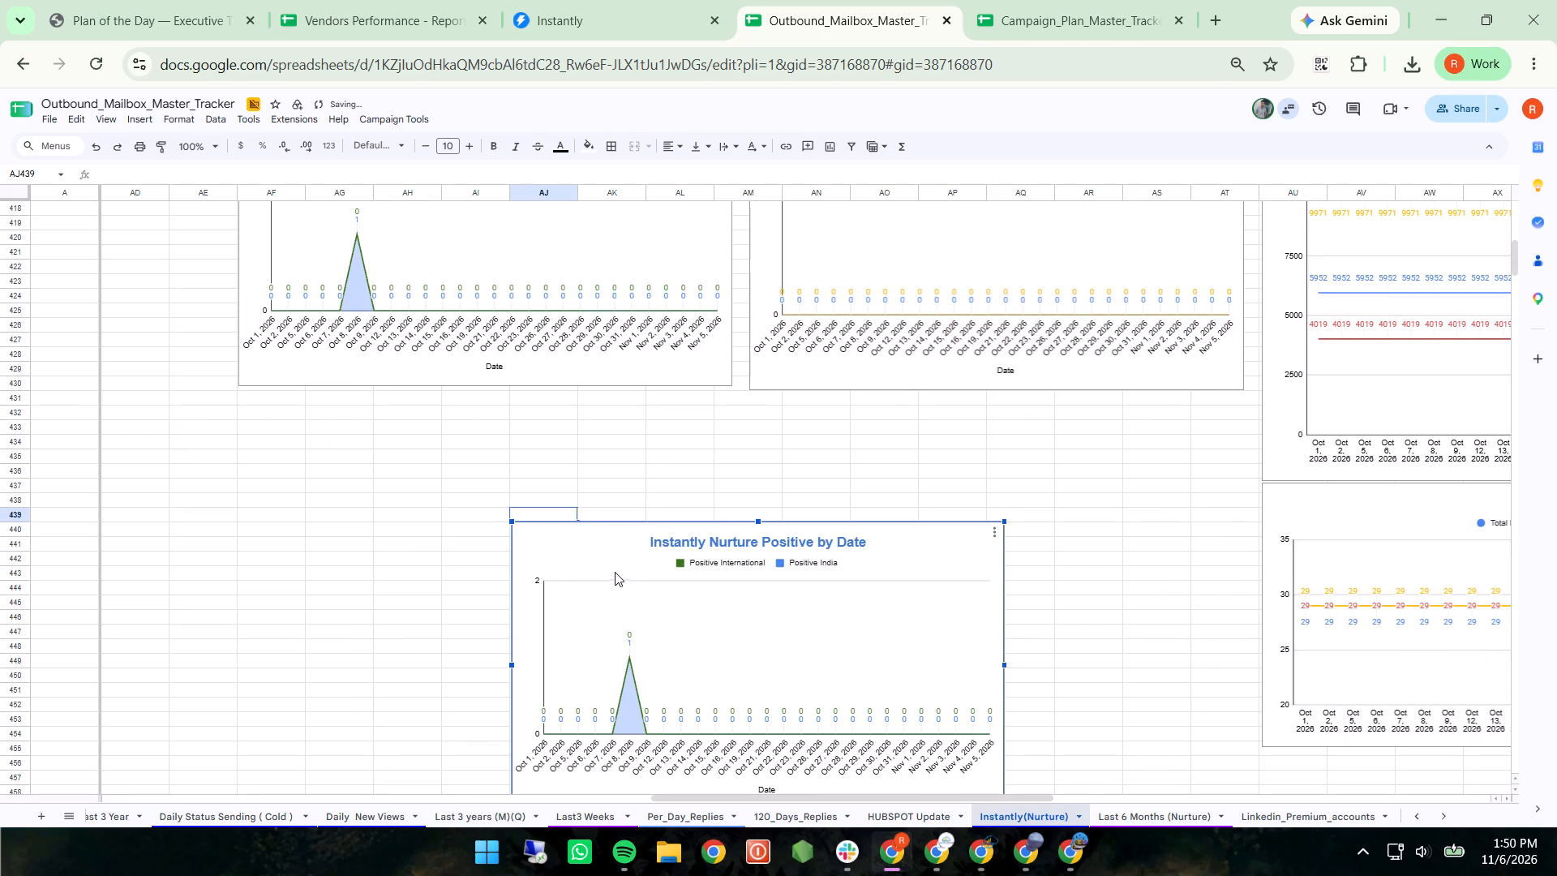
drag(615, 572, 735, 581)
drag(735, 581, 483, 473)
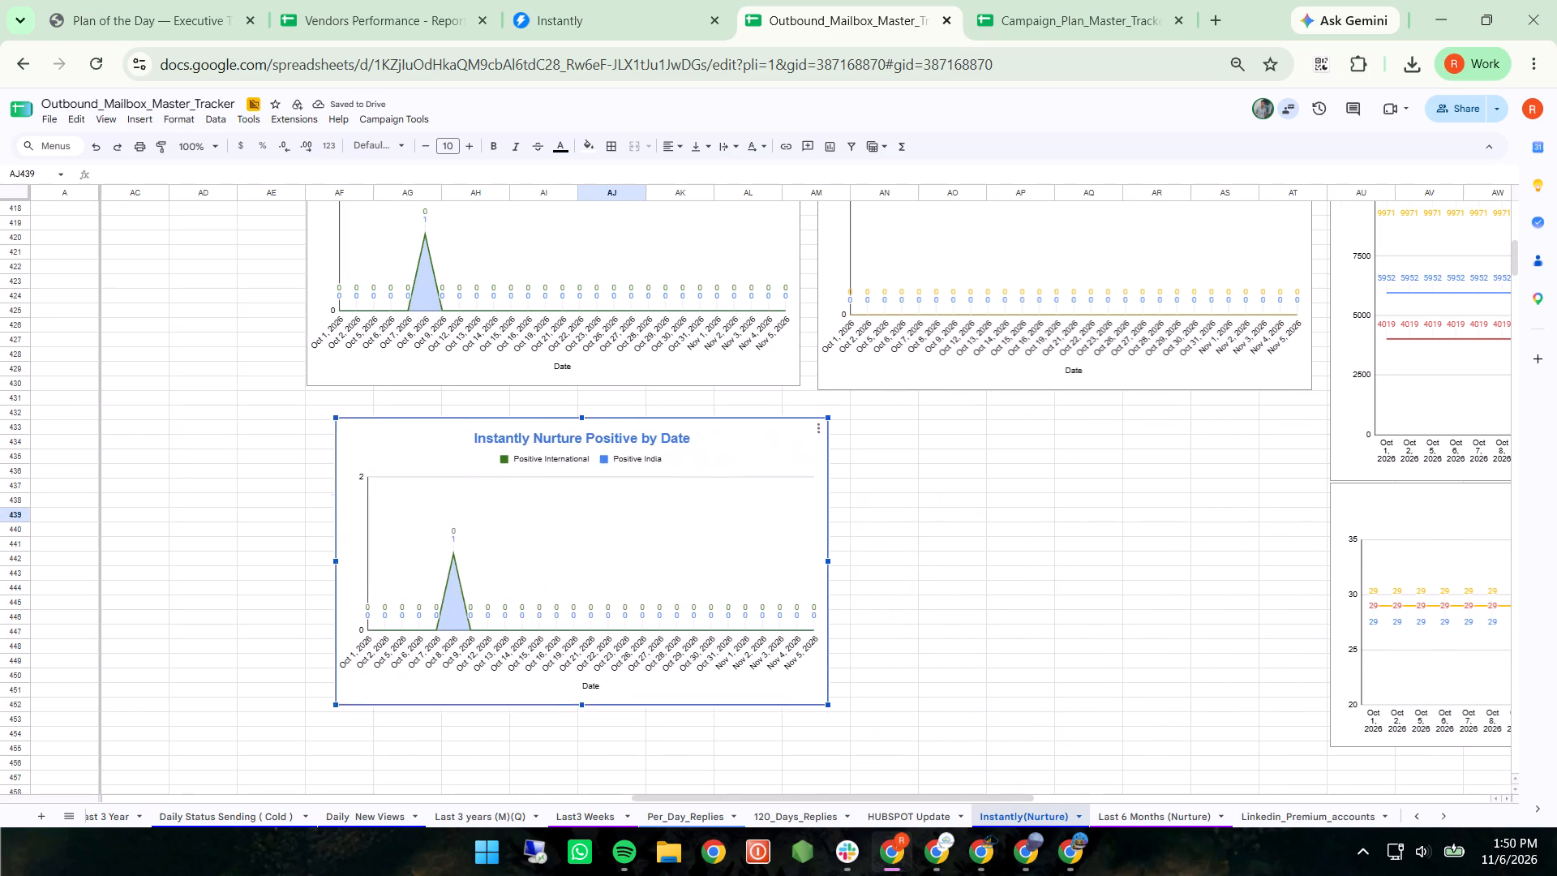
drag(483, 473, 455, 454)
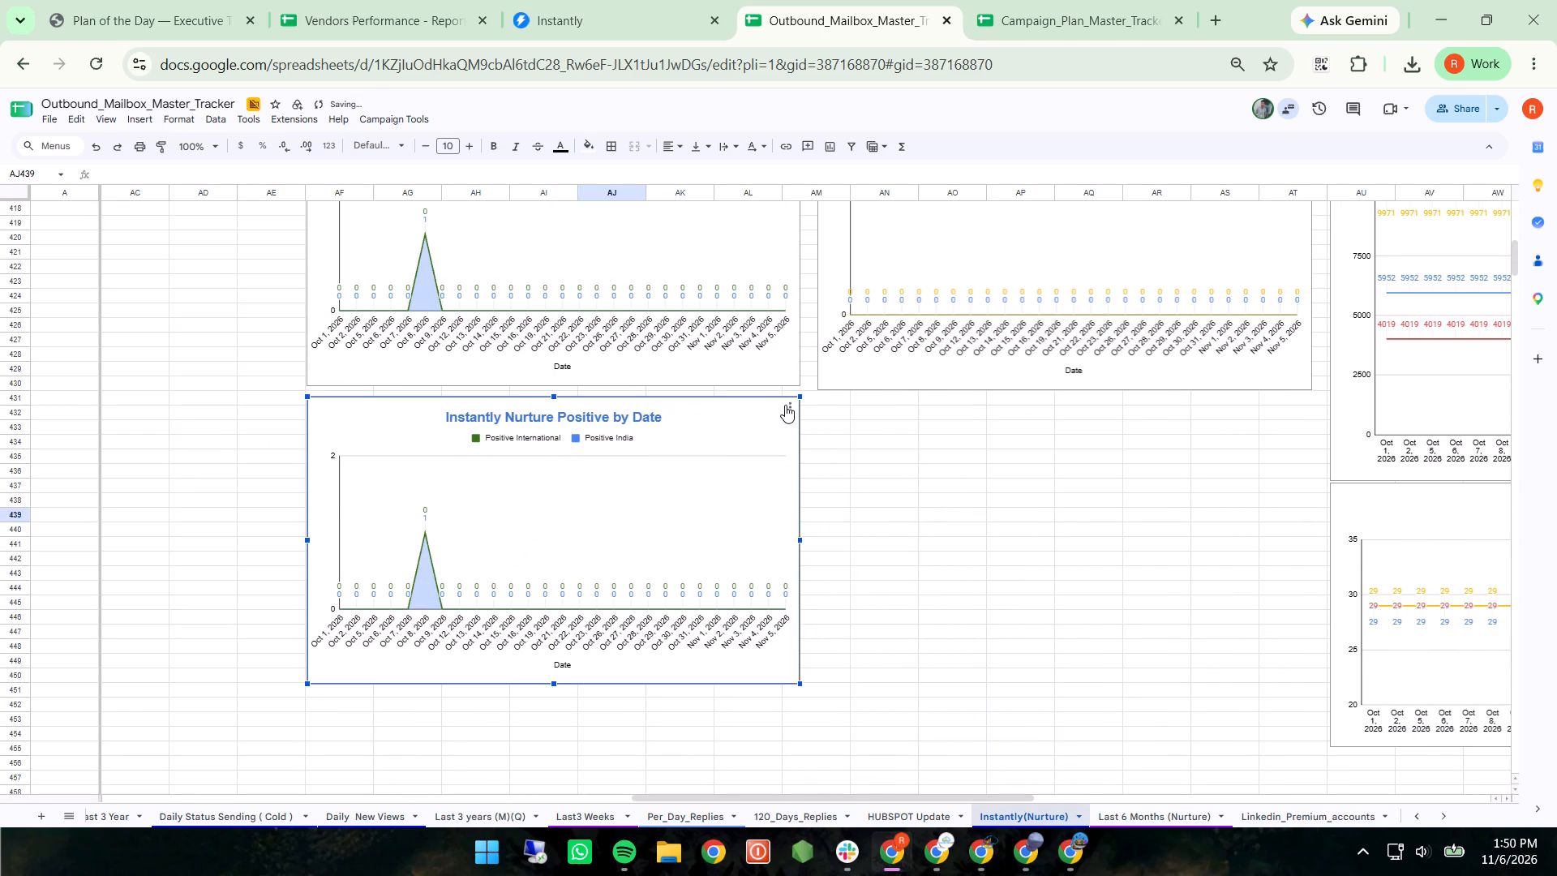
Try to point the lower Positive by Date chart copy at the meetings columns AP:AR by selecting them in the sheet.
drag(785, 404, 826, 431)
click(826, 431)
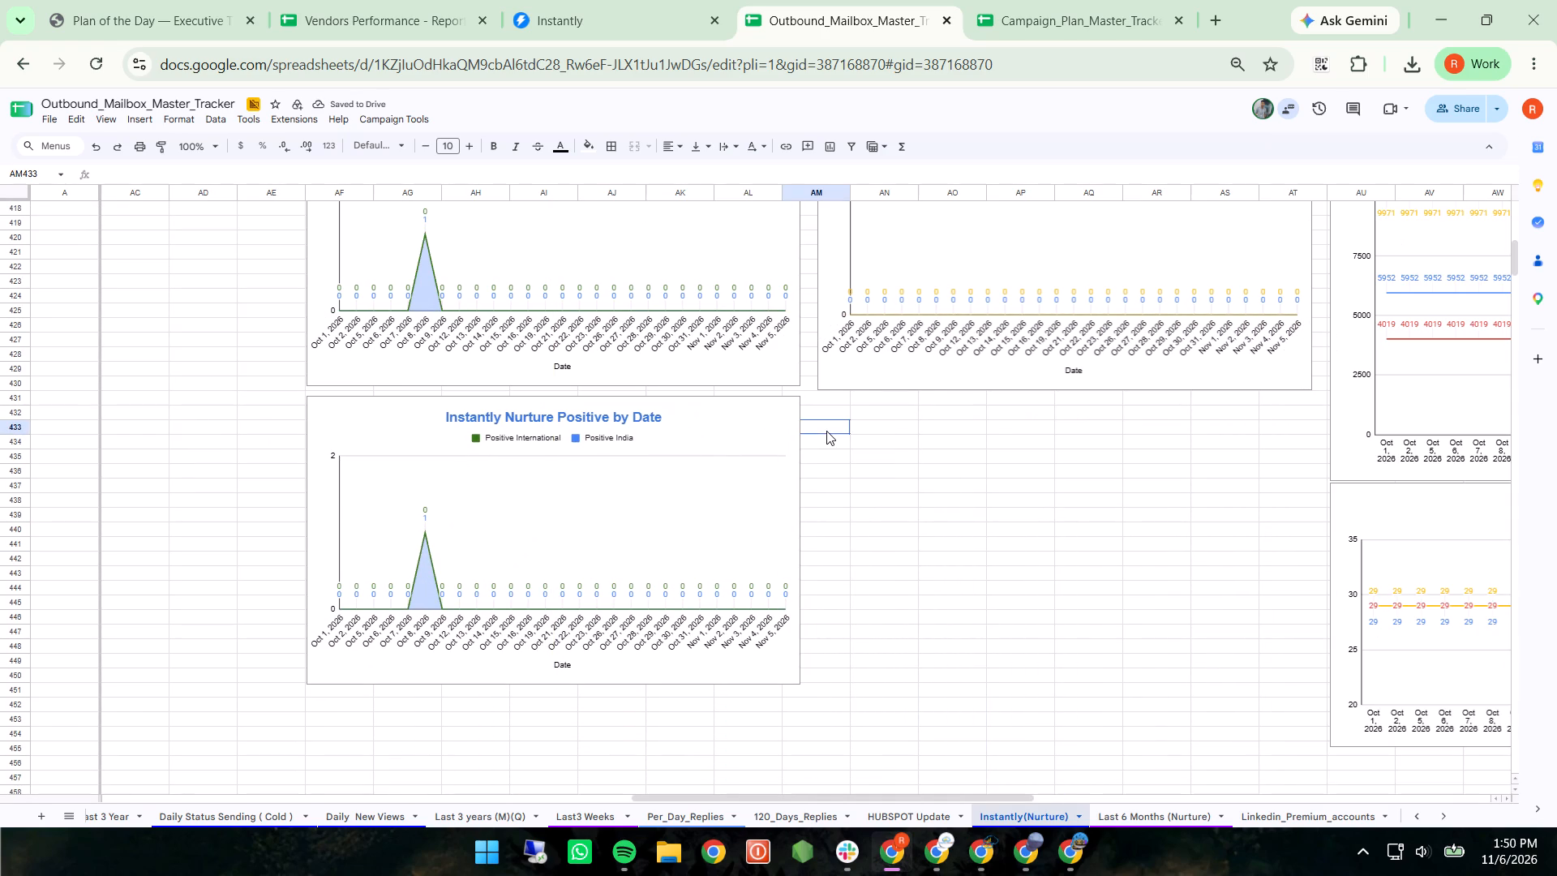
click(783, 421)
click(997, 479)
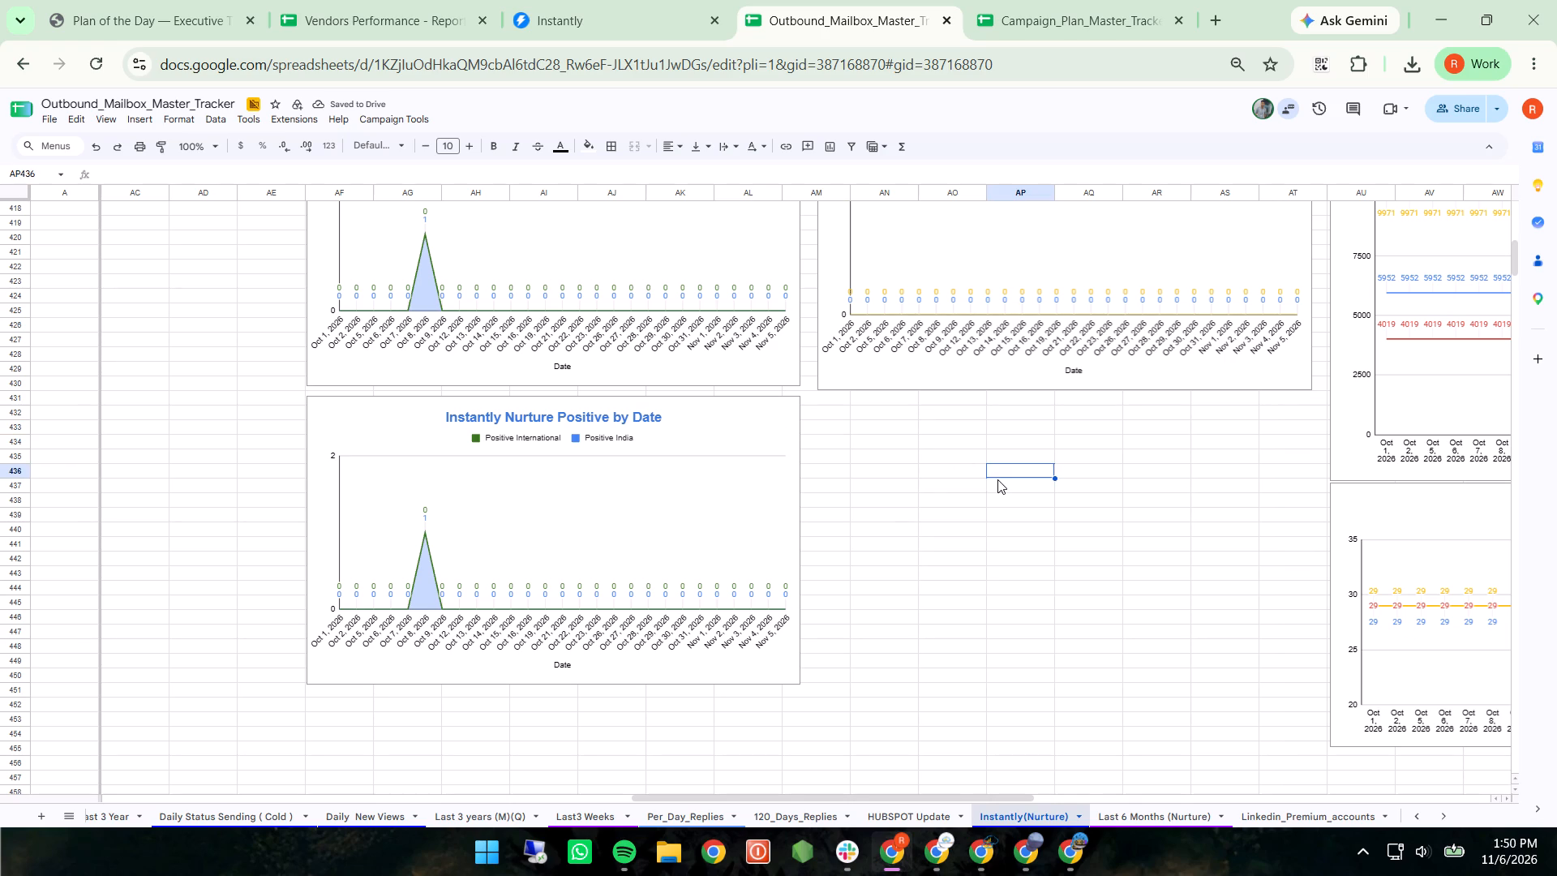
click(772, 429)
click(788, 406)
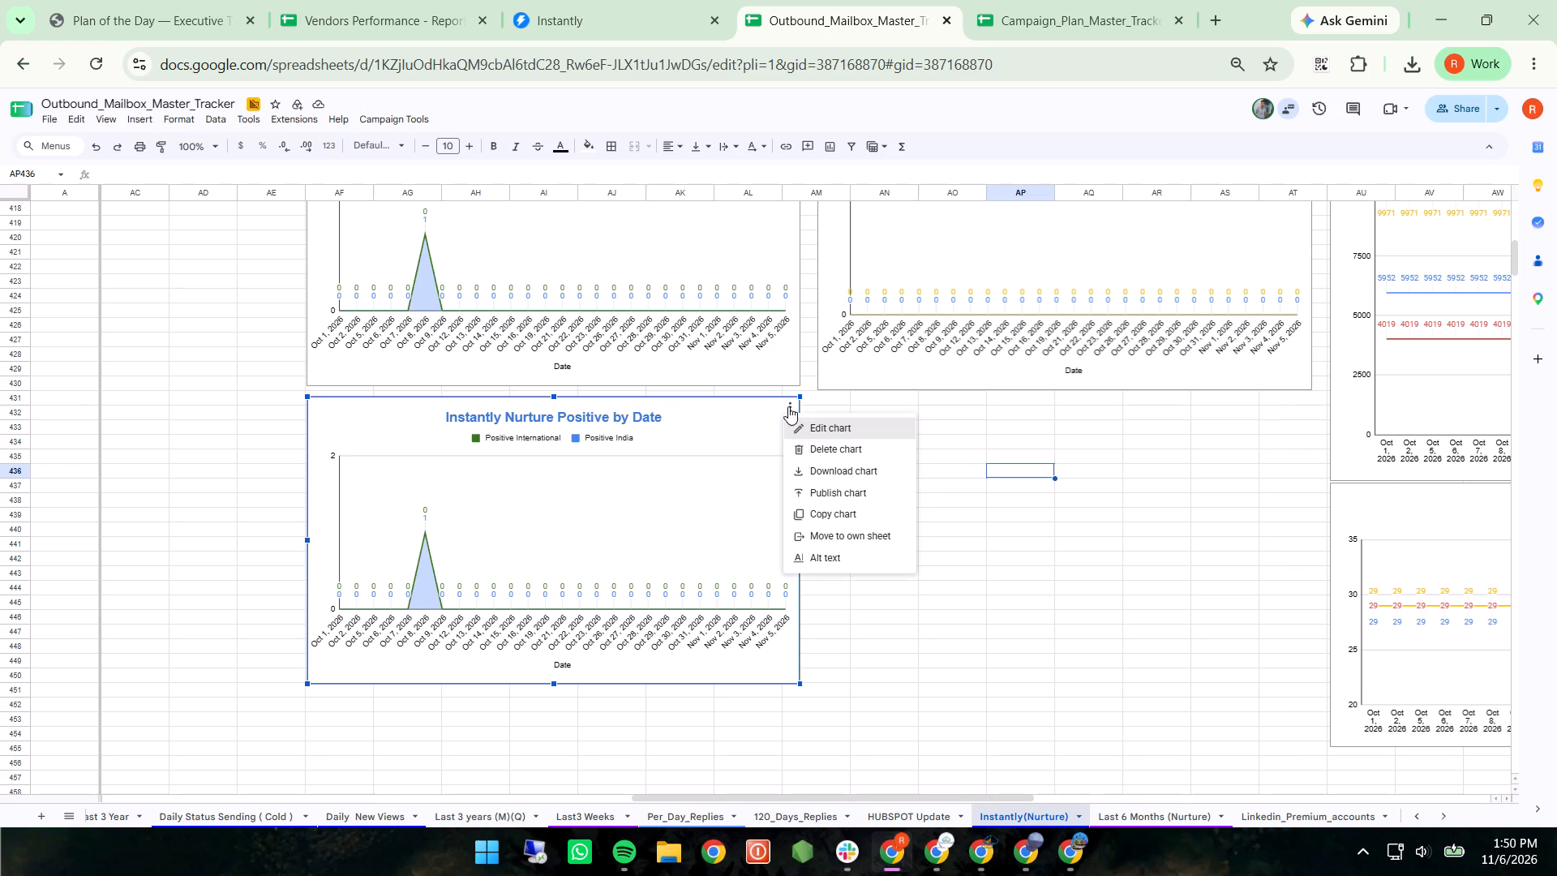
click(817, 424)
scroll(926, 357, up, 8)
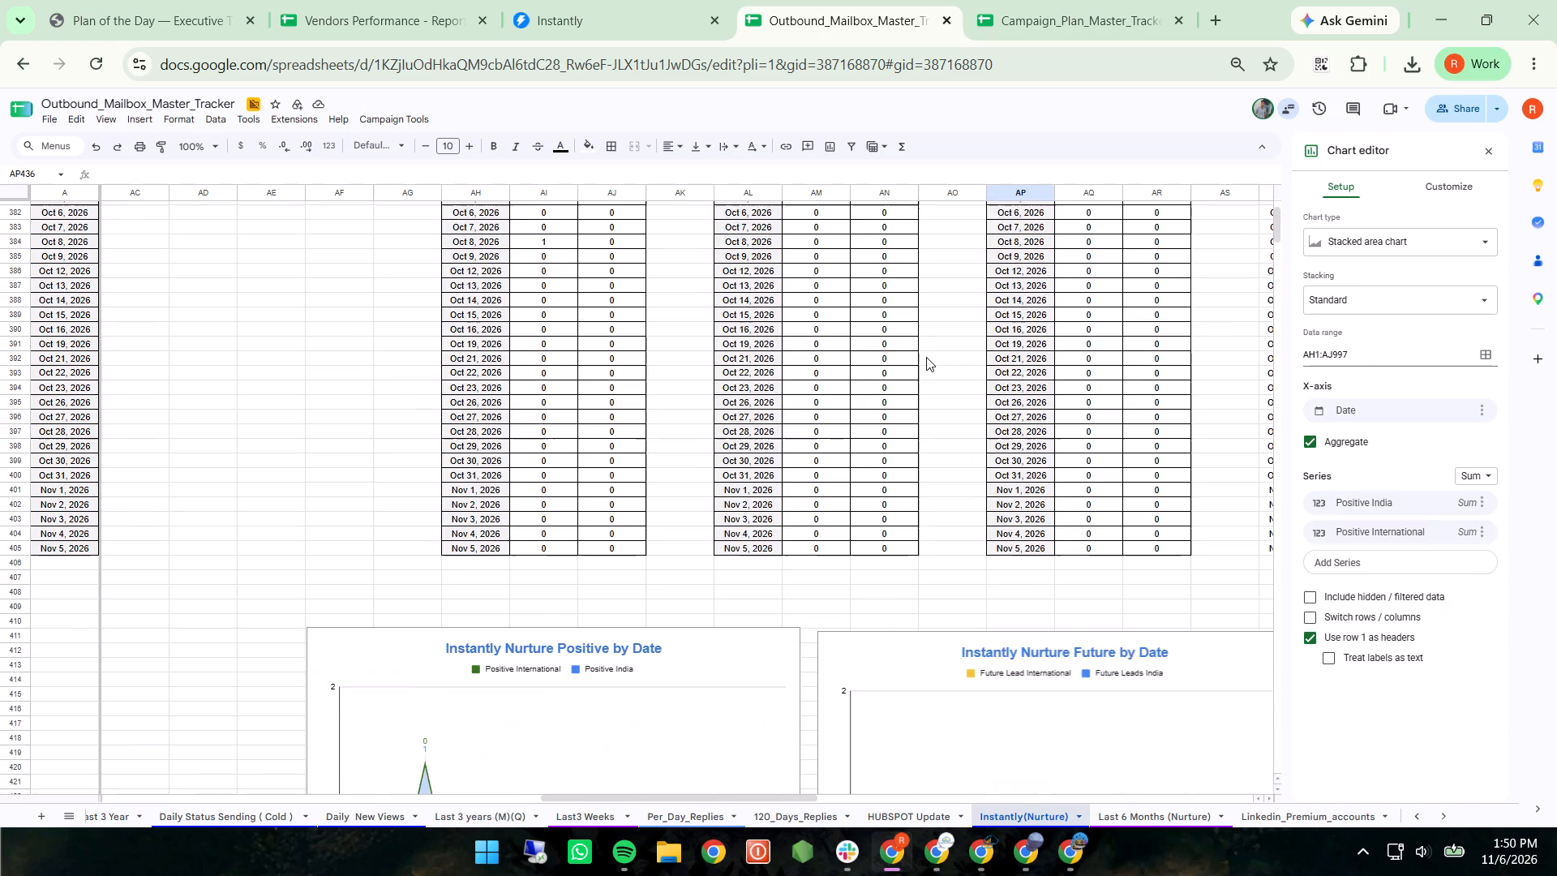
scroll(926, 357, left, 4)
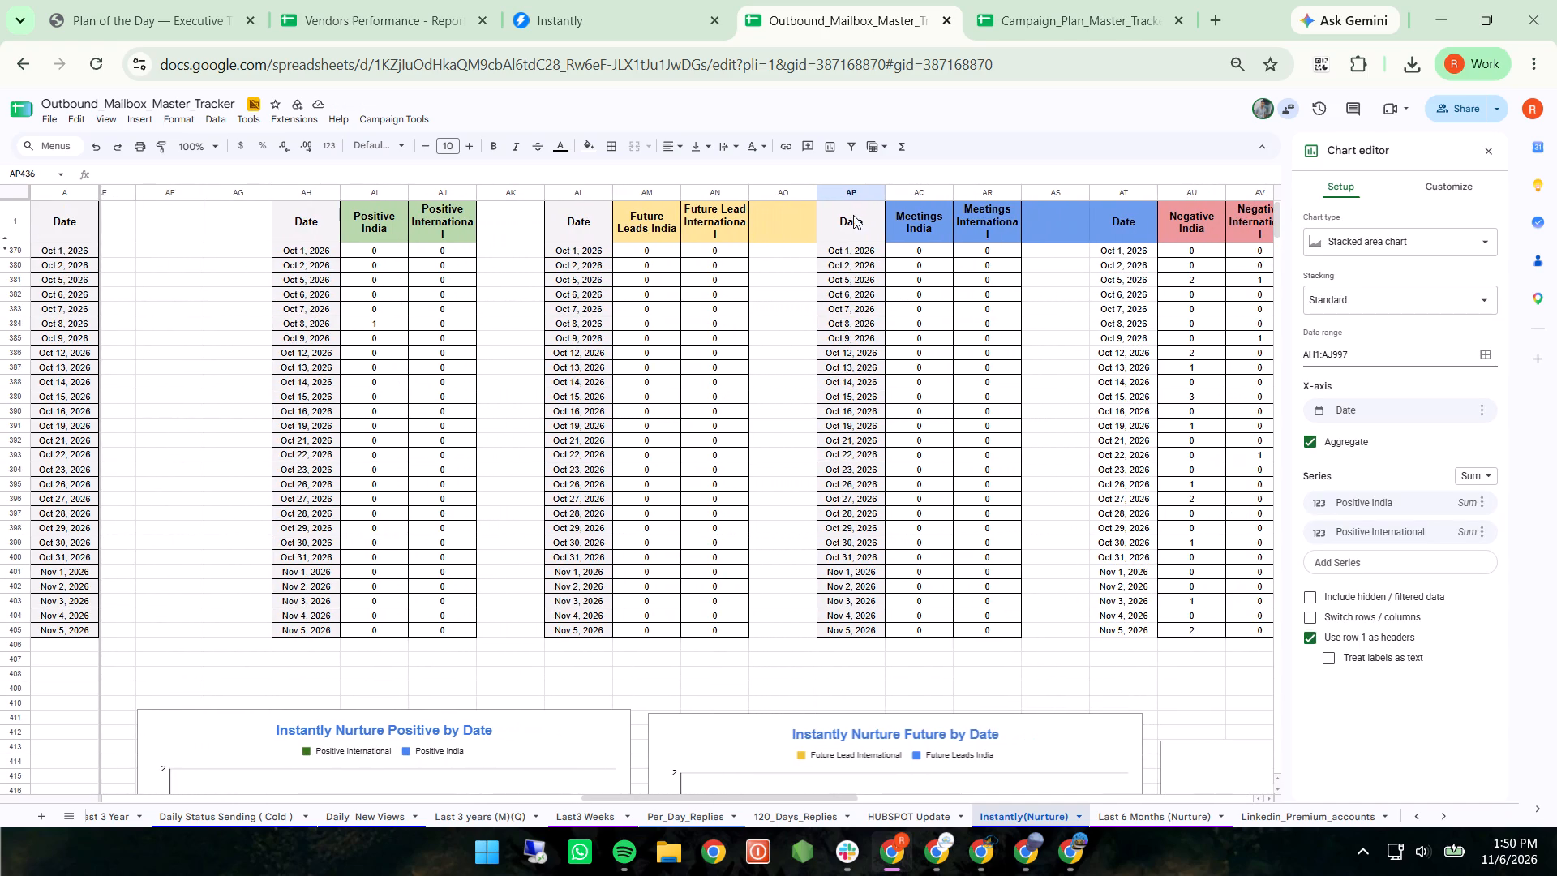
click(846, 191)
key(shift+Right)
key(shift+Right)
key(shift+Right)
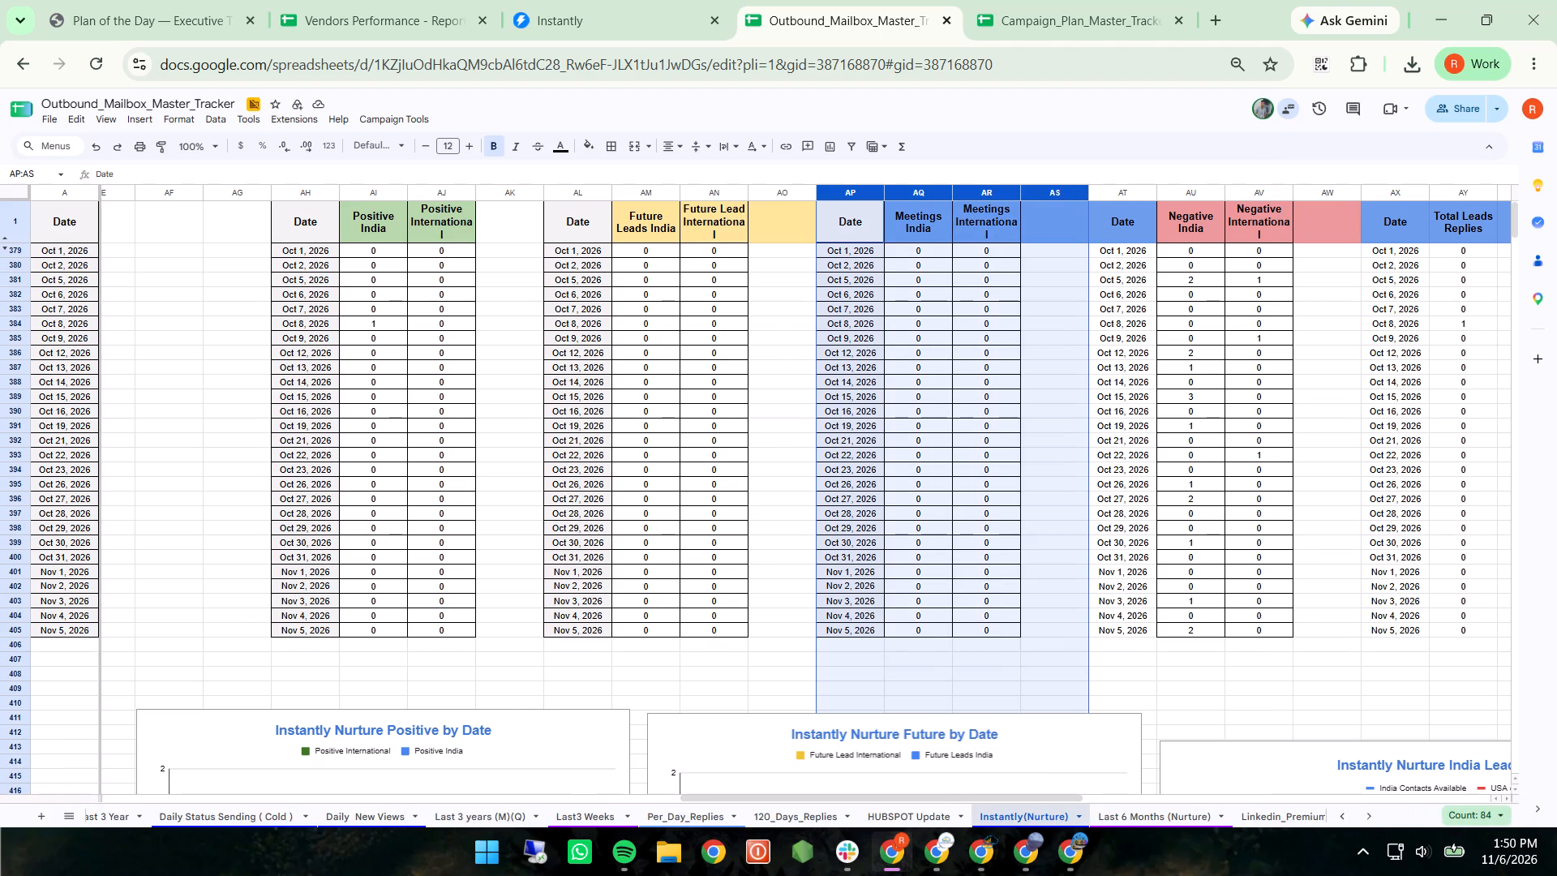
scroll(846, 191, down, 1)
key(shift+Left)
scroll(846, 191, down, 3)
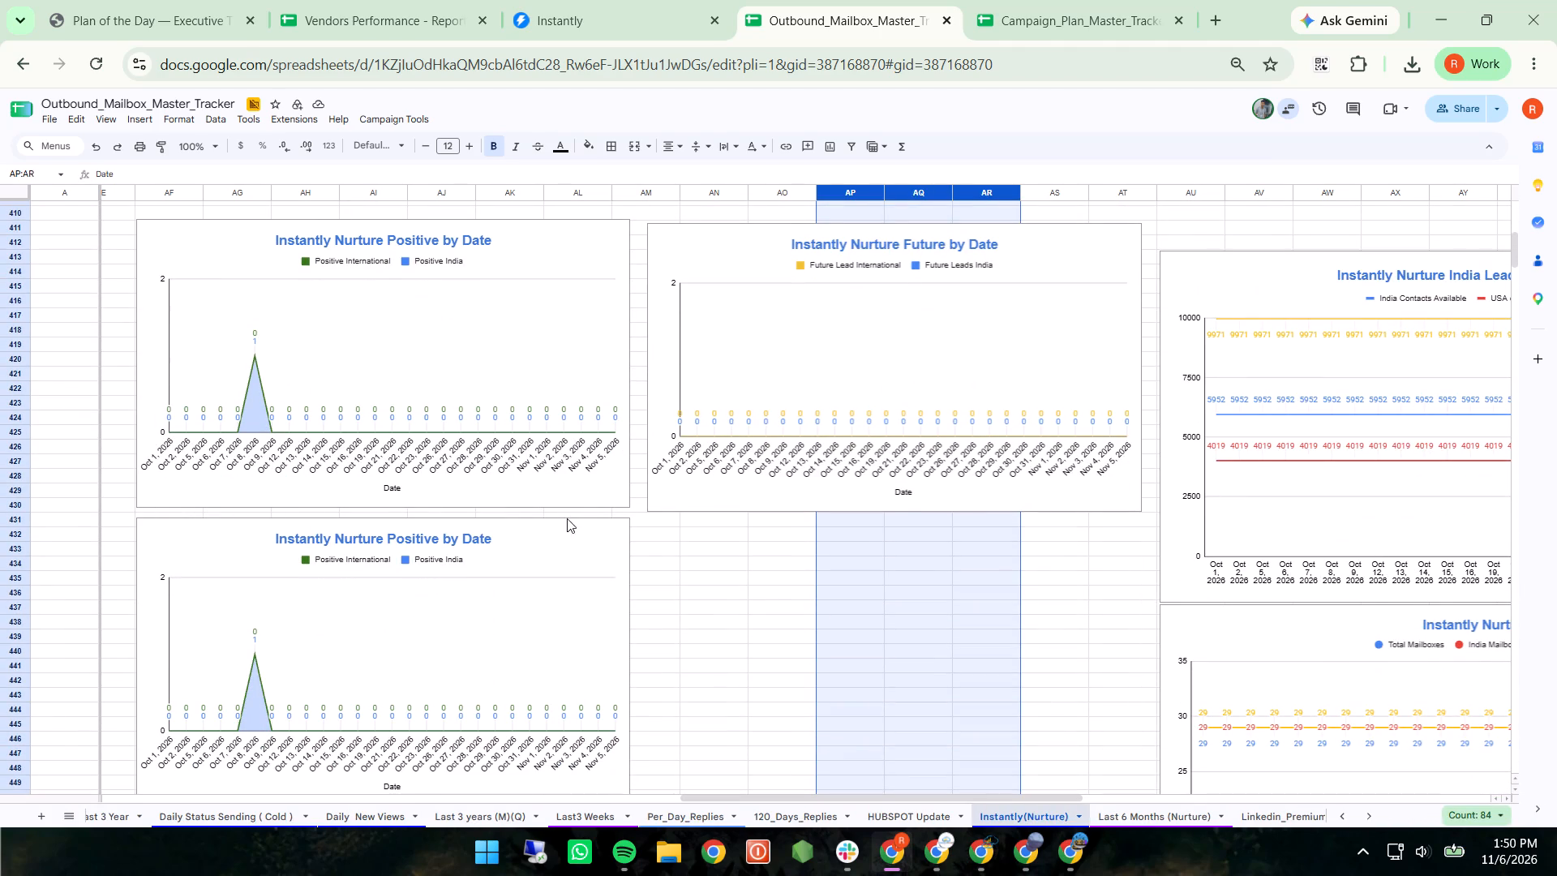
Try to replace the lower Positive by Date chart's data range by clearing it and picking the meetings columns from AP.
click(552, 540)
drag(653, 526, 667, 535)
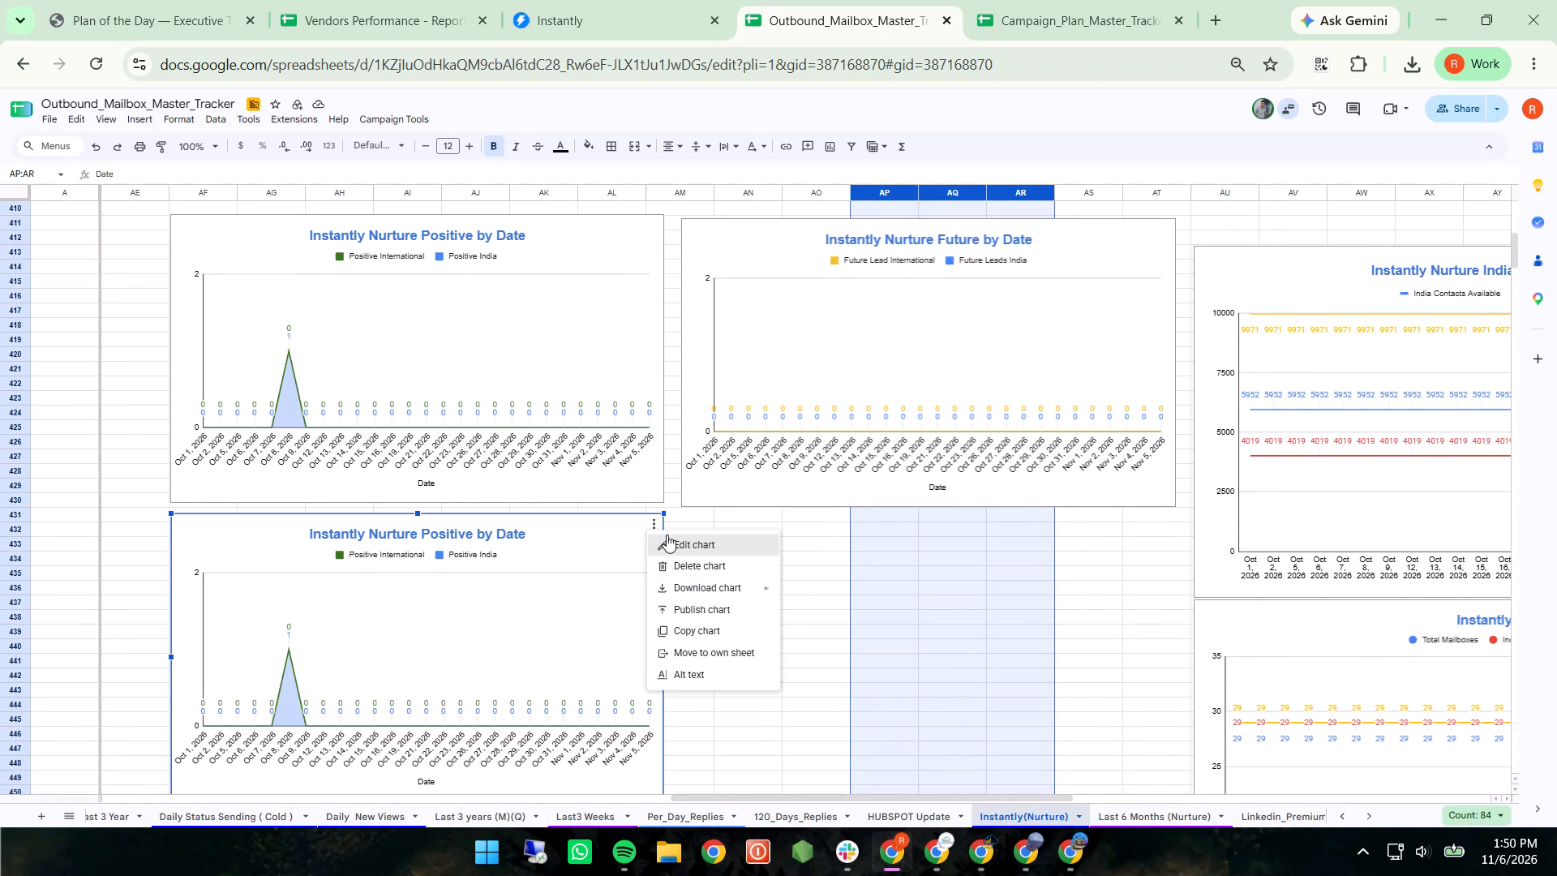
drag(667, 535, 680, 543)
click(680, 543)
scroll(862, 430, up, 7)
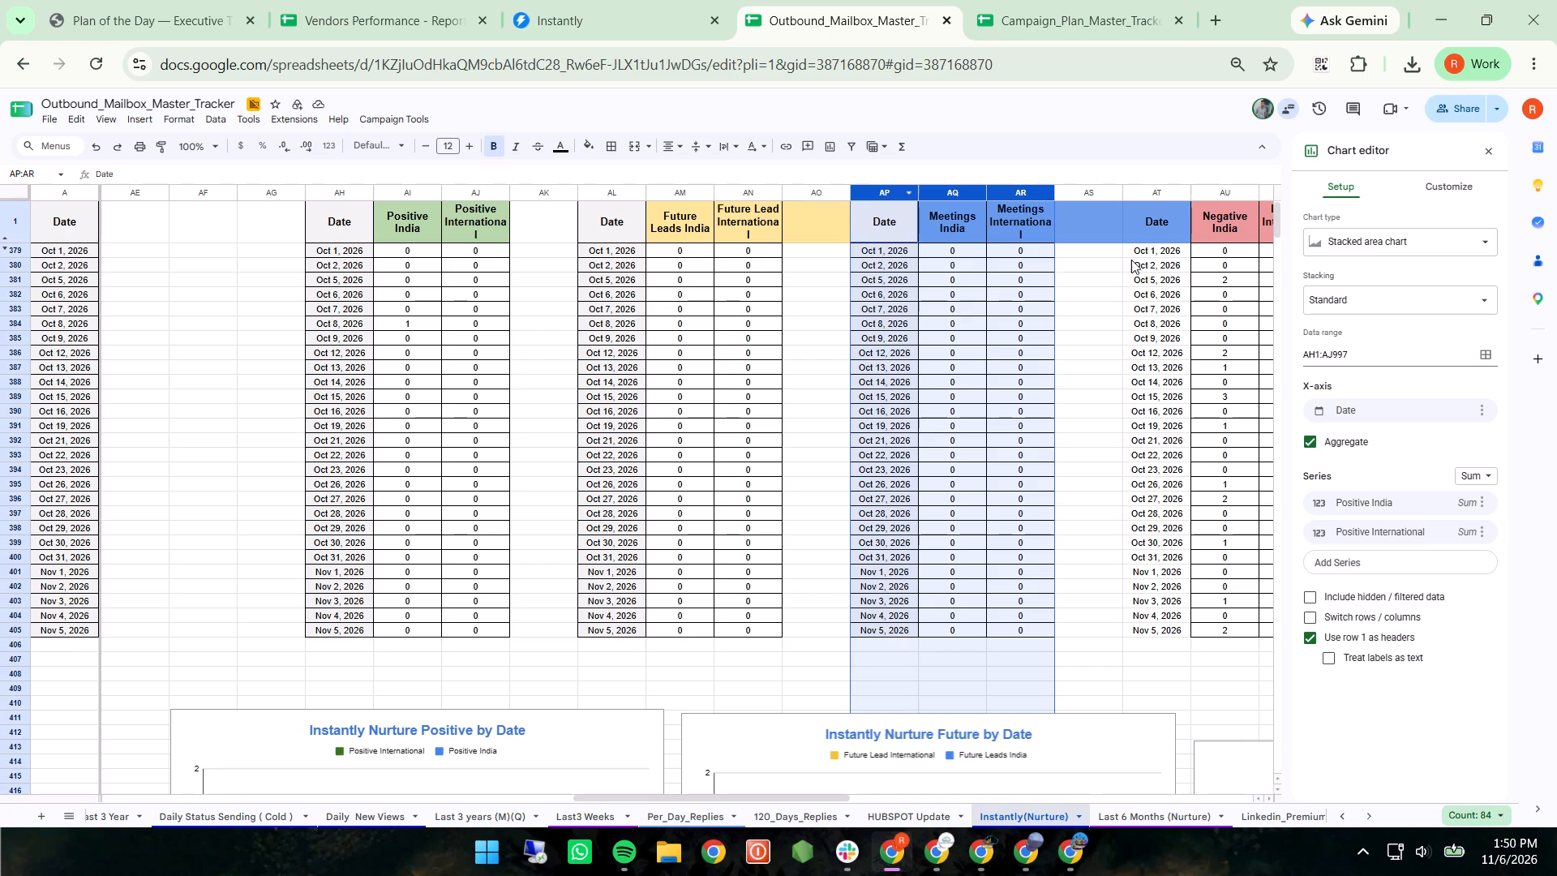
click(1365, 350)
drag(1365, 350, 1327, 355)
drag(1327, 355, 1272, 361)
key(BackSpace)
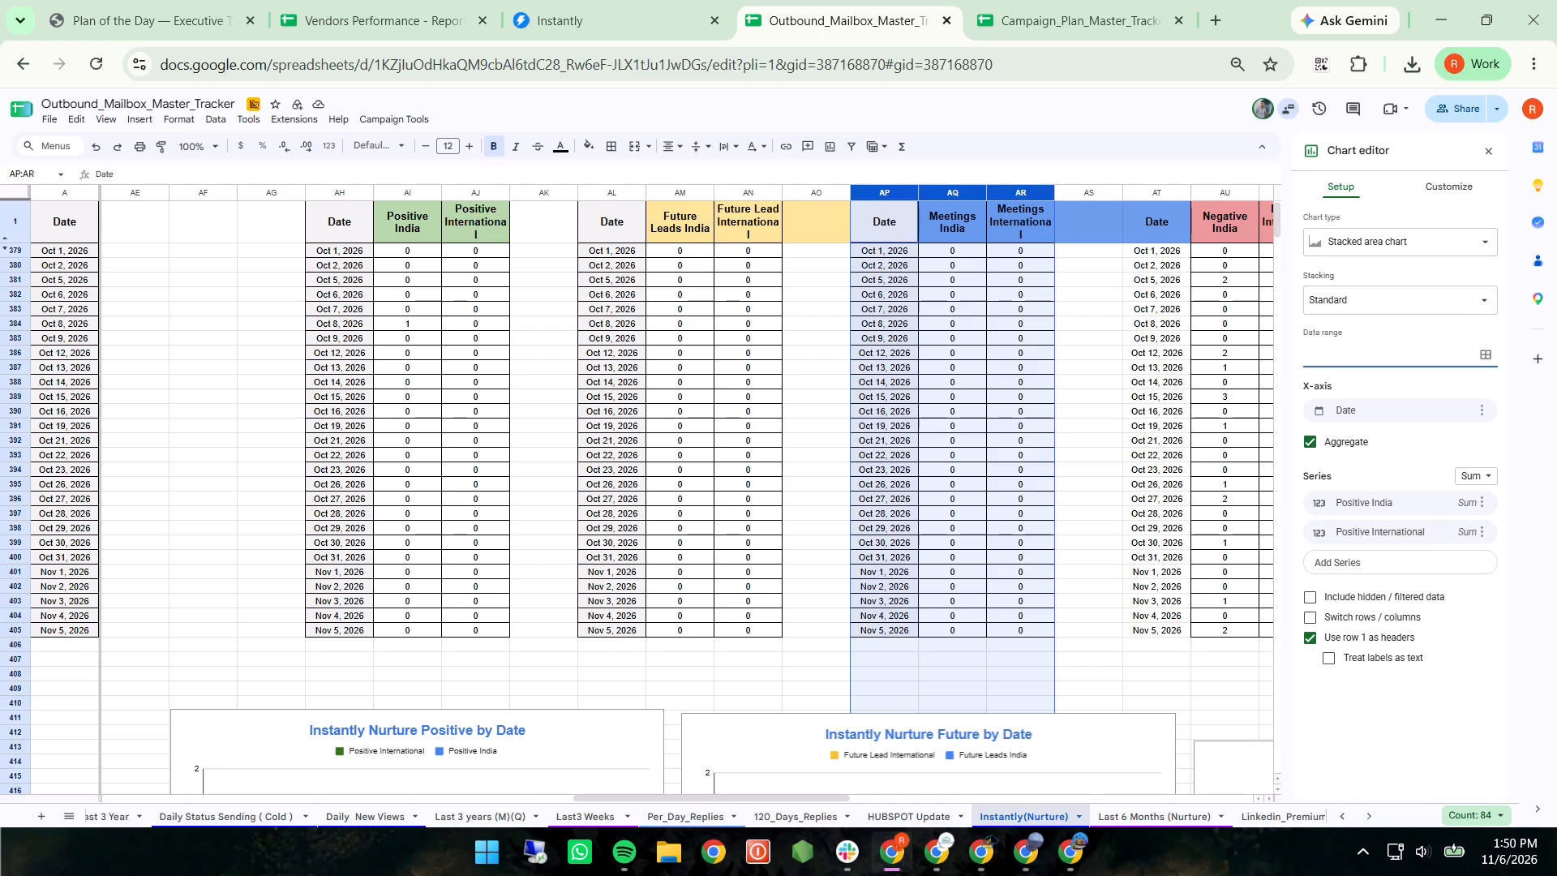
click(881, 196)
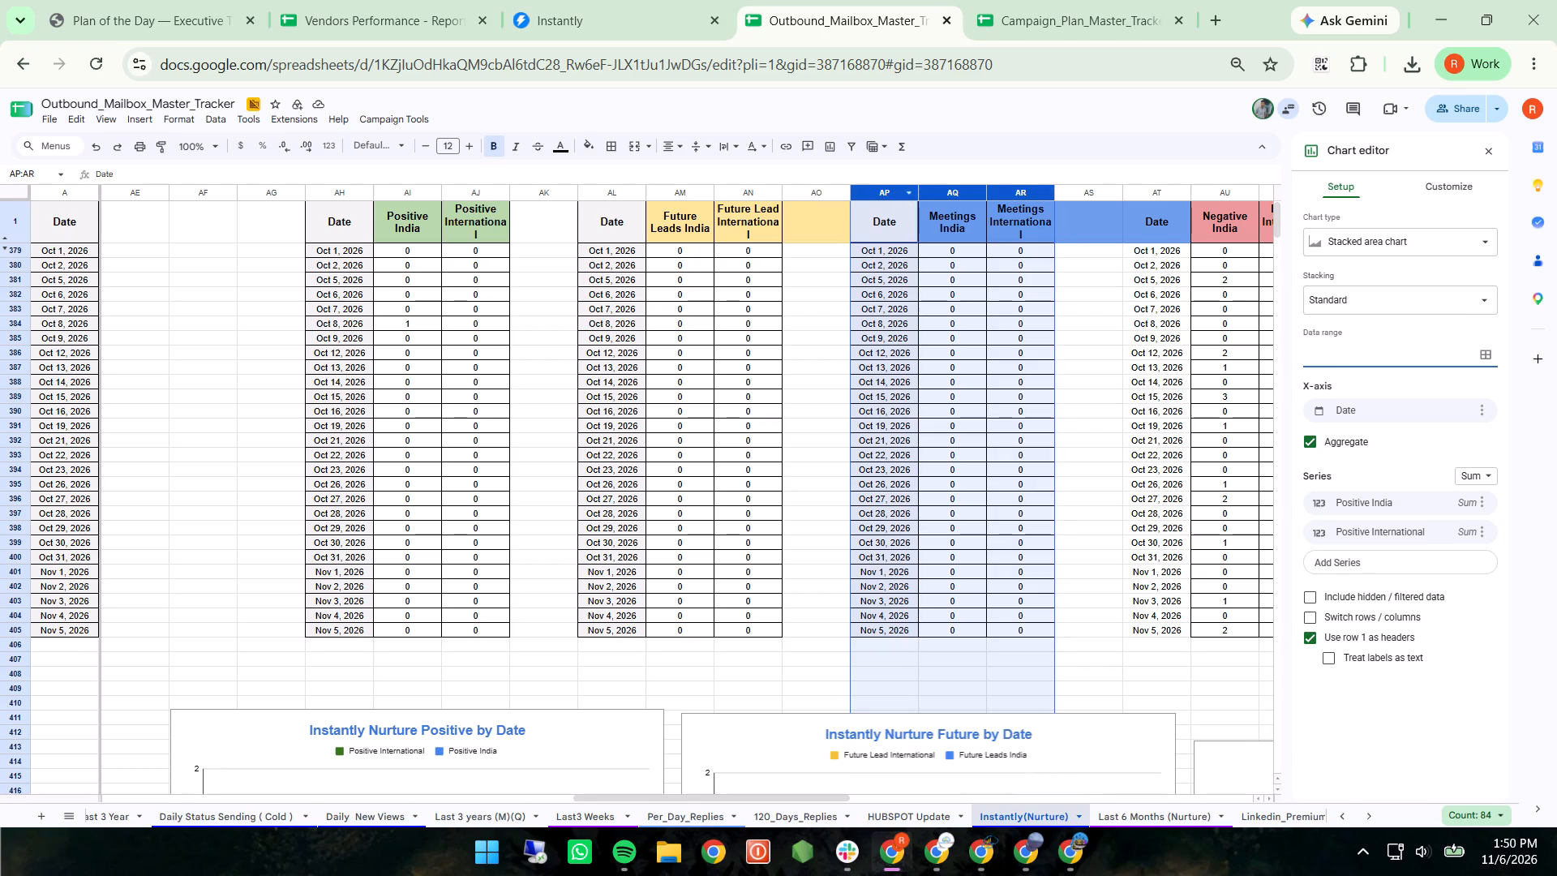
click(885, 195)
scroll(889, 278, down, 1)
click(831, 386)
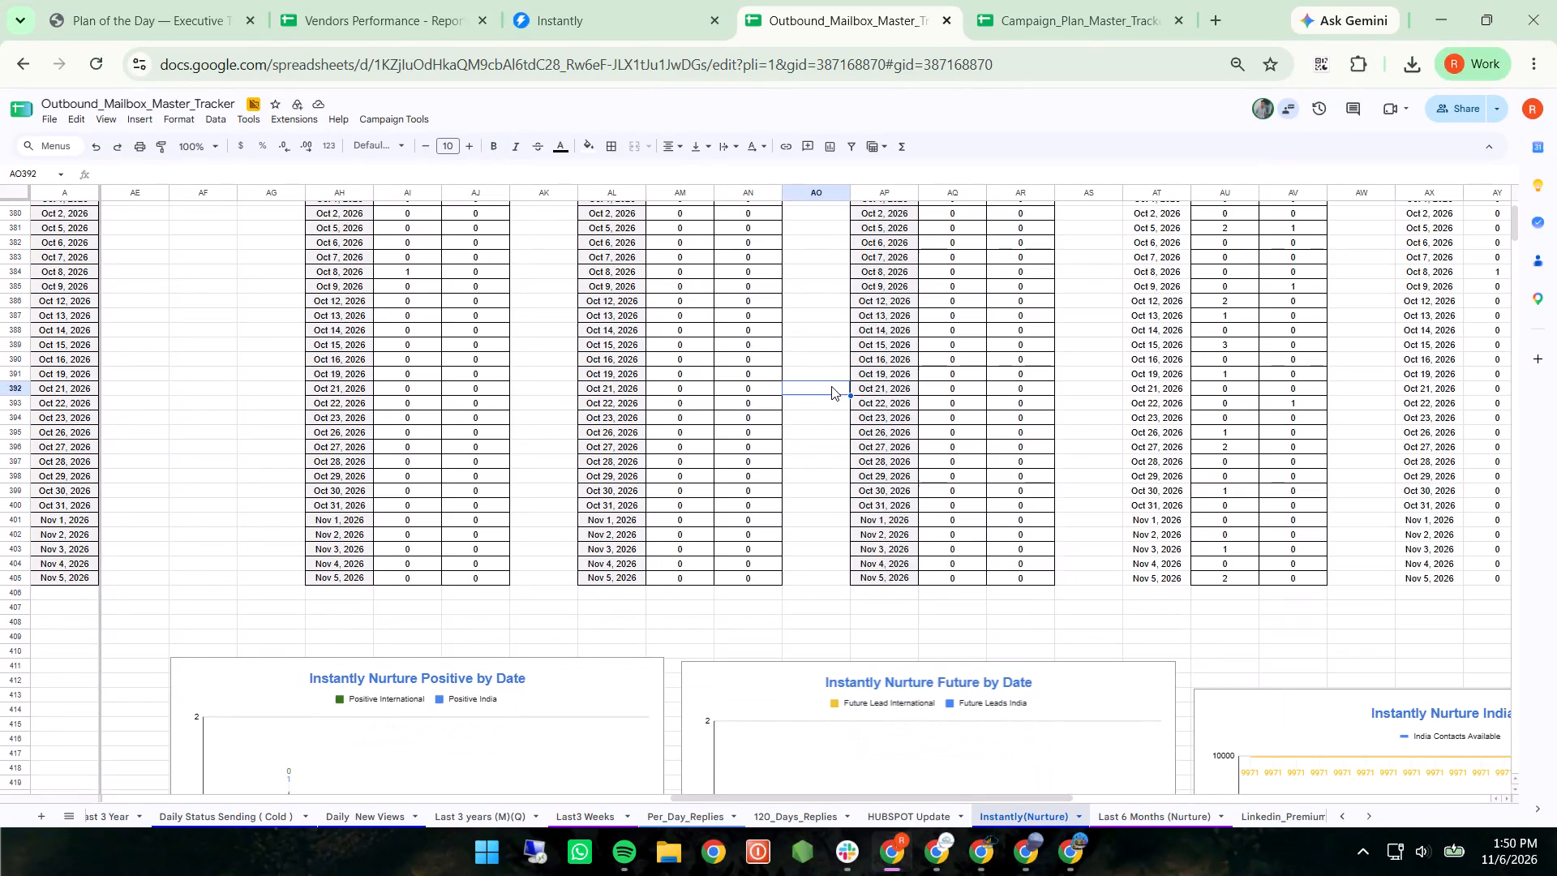
Change the data range of the lower Positive by Date chart copy to the meetings columns AP:AR.
scroll(831, 386, down, 2)
click(591, 359)
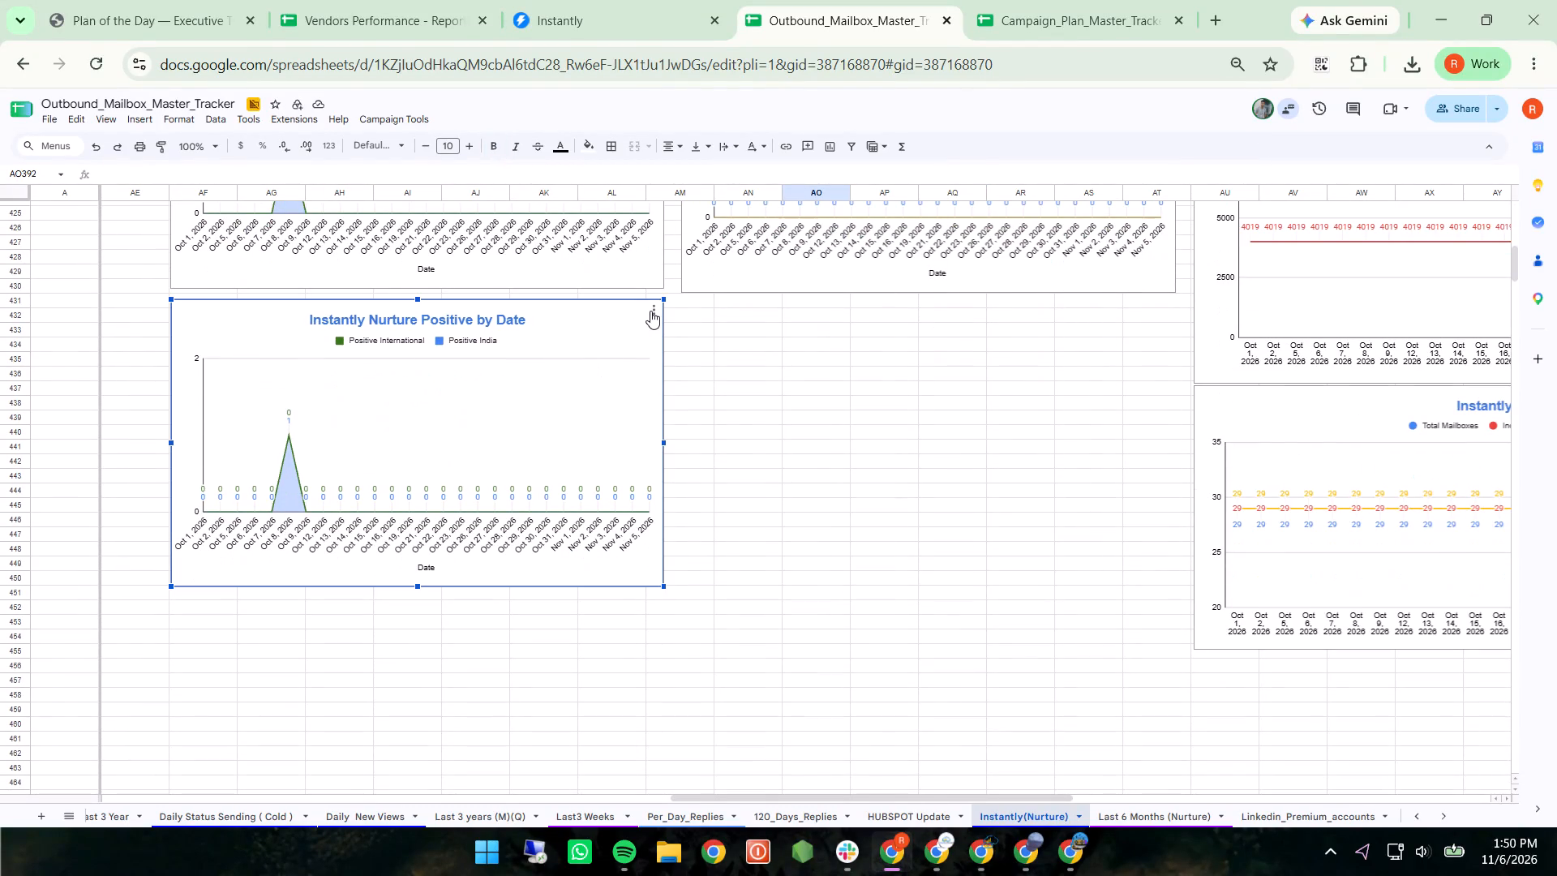
drag(651, 312, 666, 322)
click(666, 322)
scroll(666, 322, up, 7)
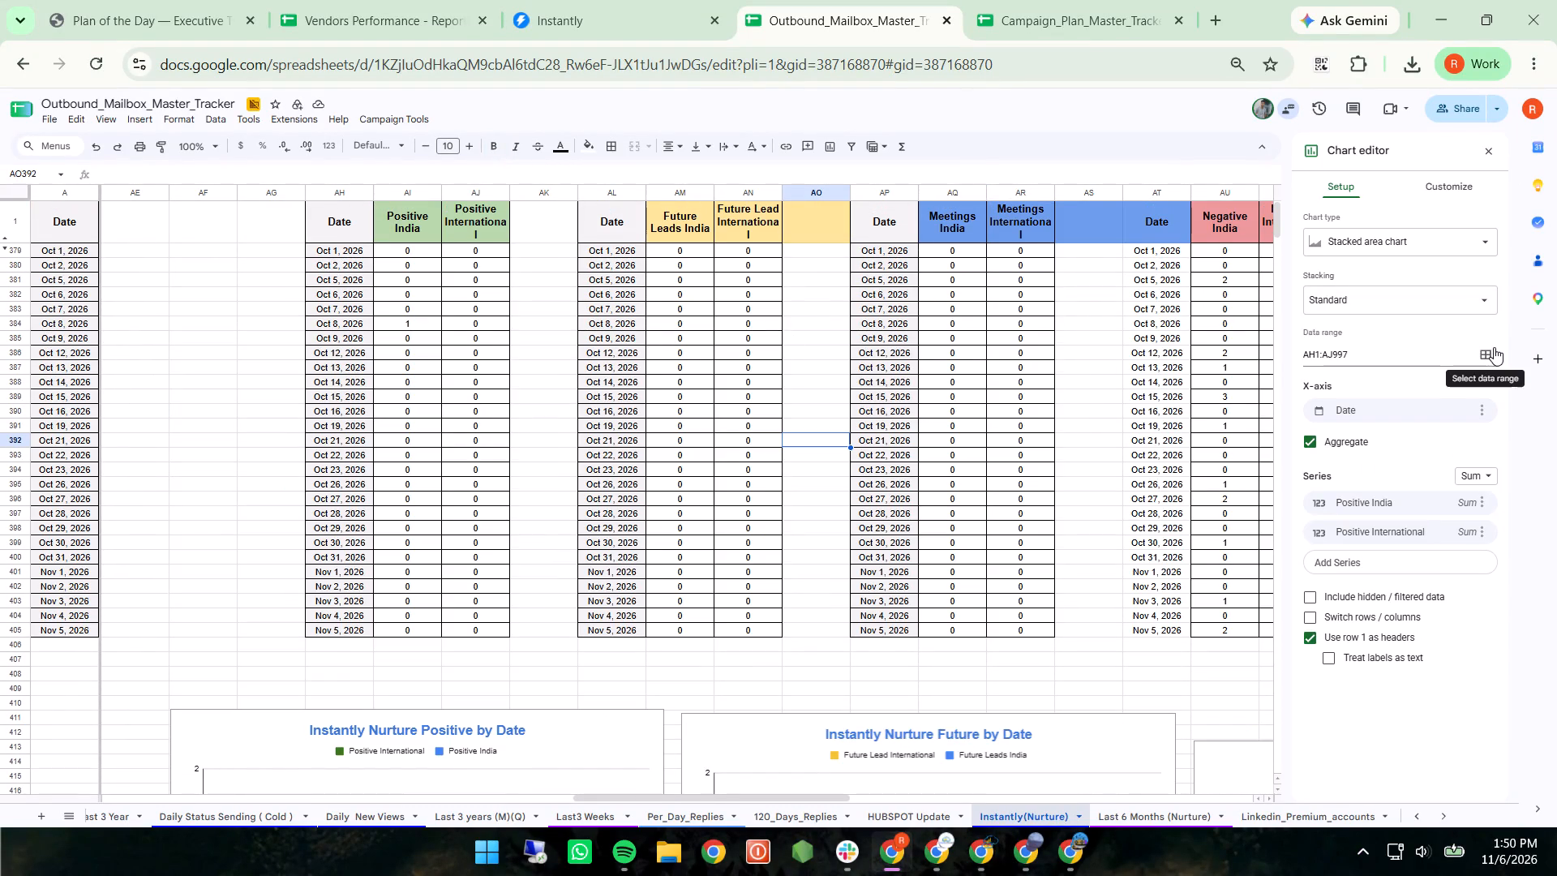
click(1482, 354)
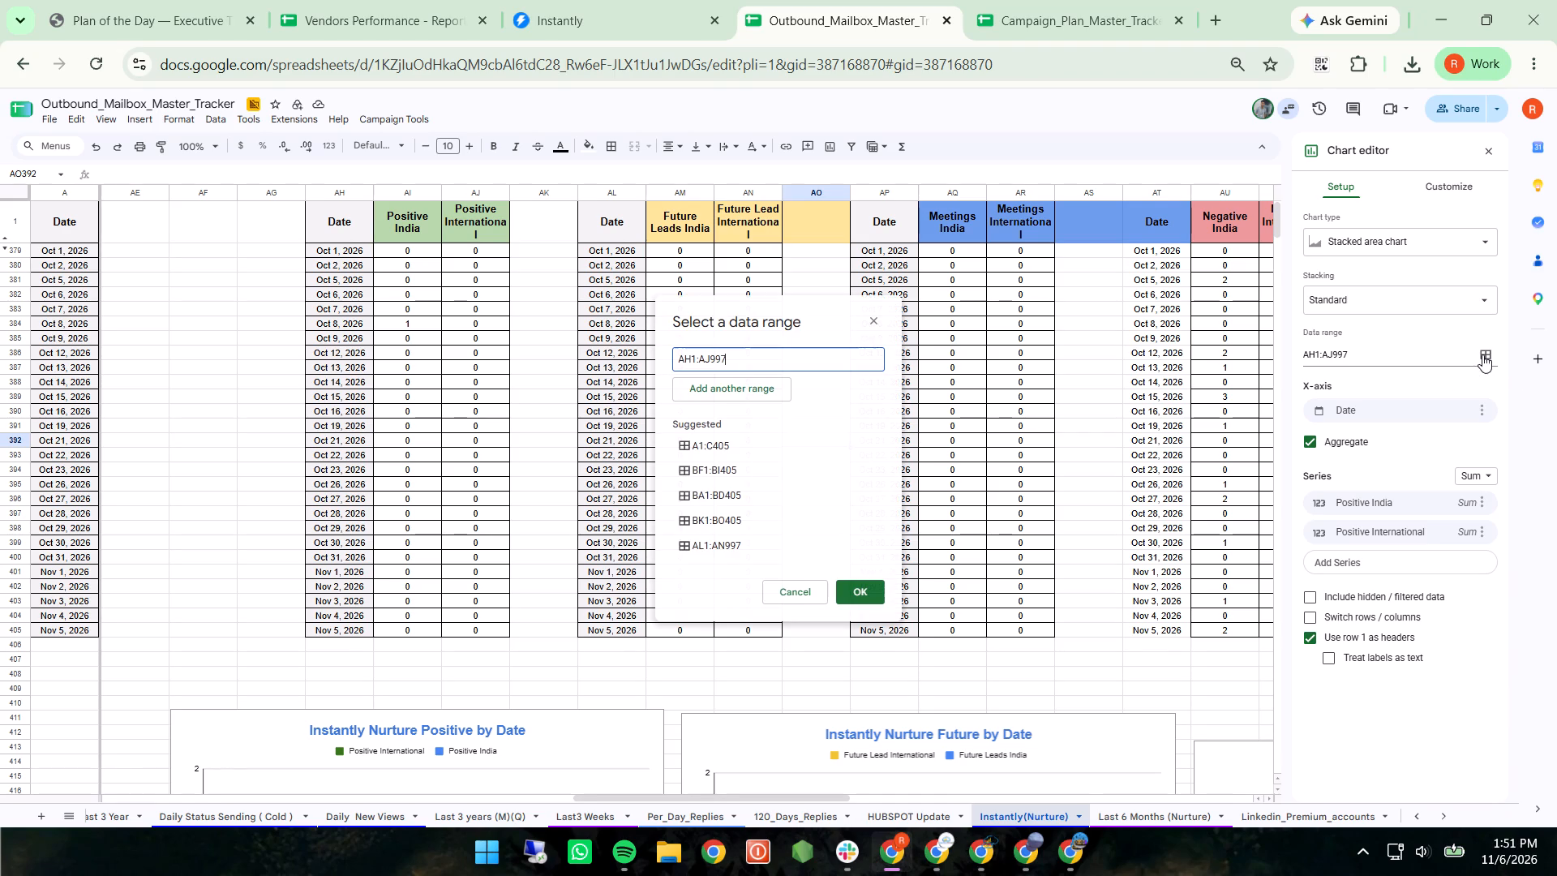
click(882, 196)
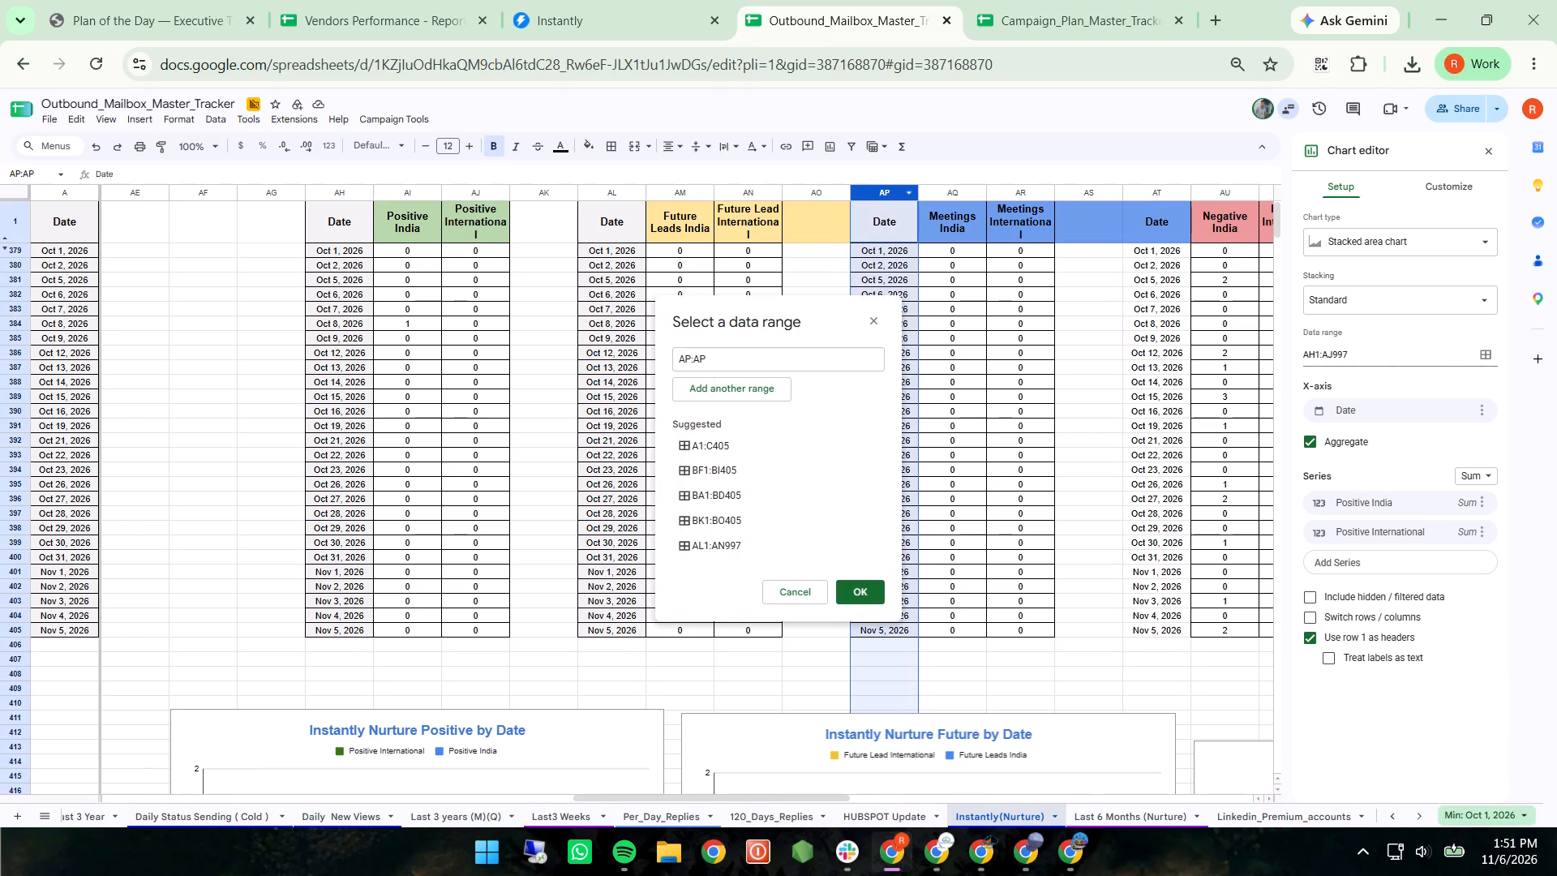
key(shift+Right)
key(shift+Right)
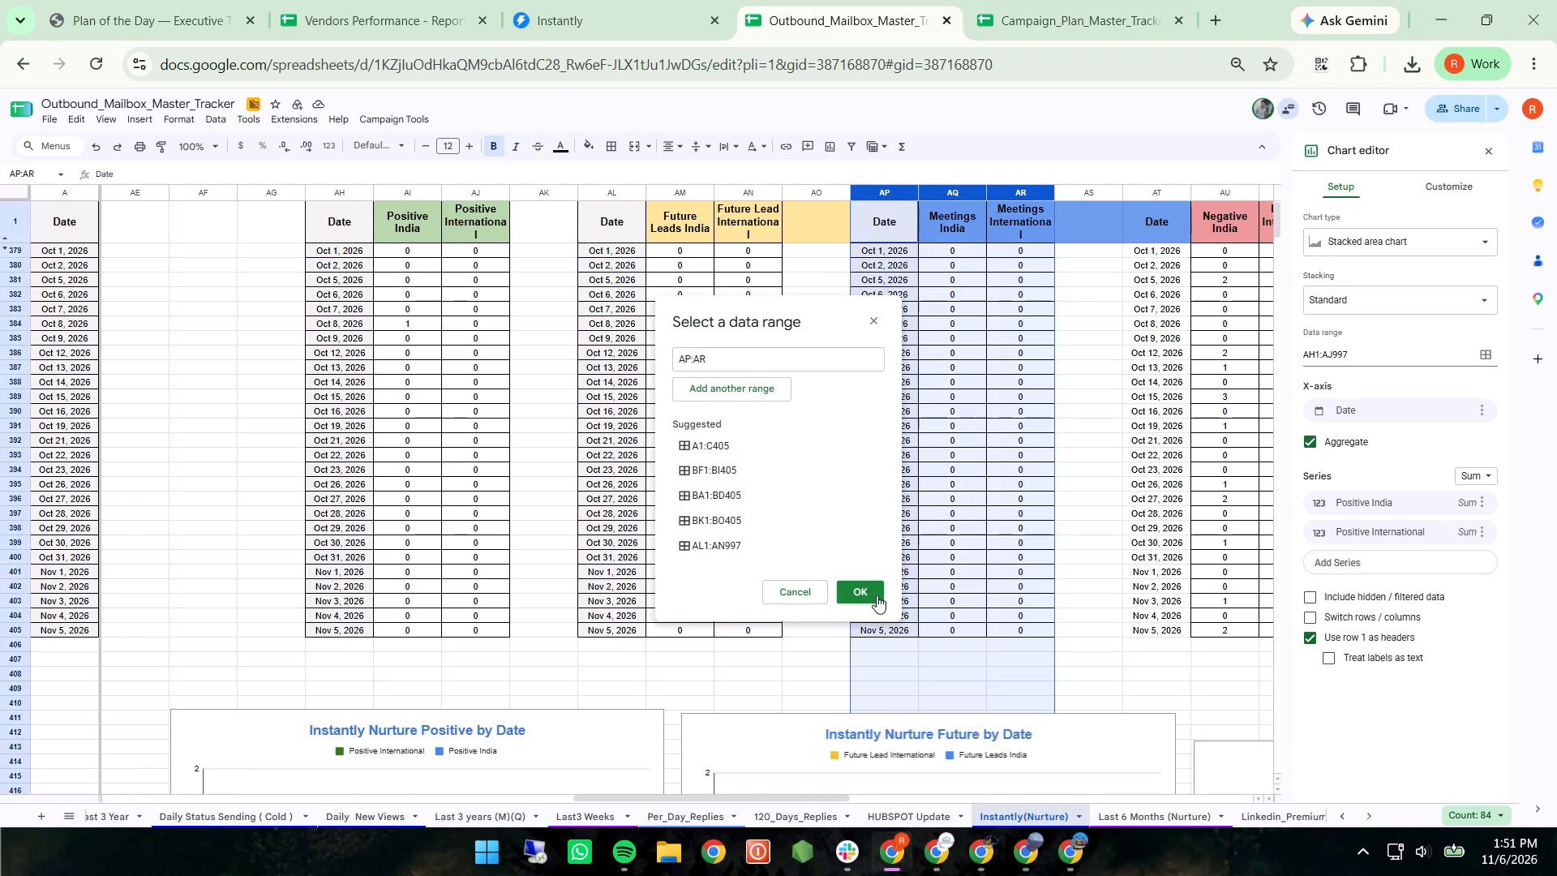
click(871, 594)
scroll(871, 594, down, 4)
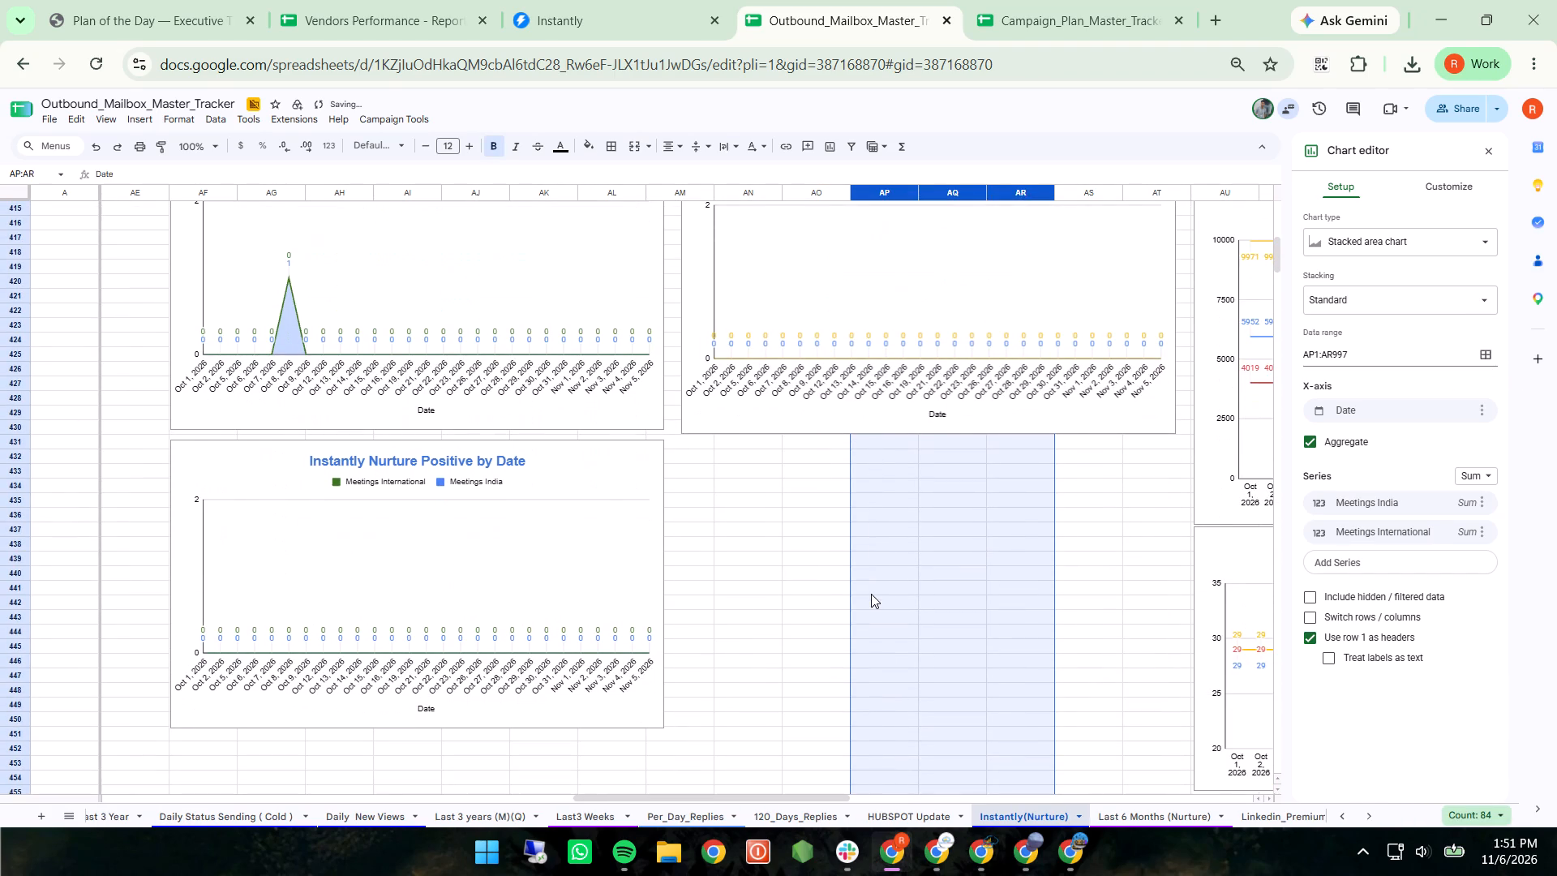
Retitle the chart plotting the meetings columns as "Instantly Nurture Meeting by Date".
click(491, 468)
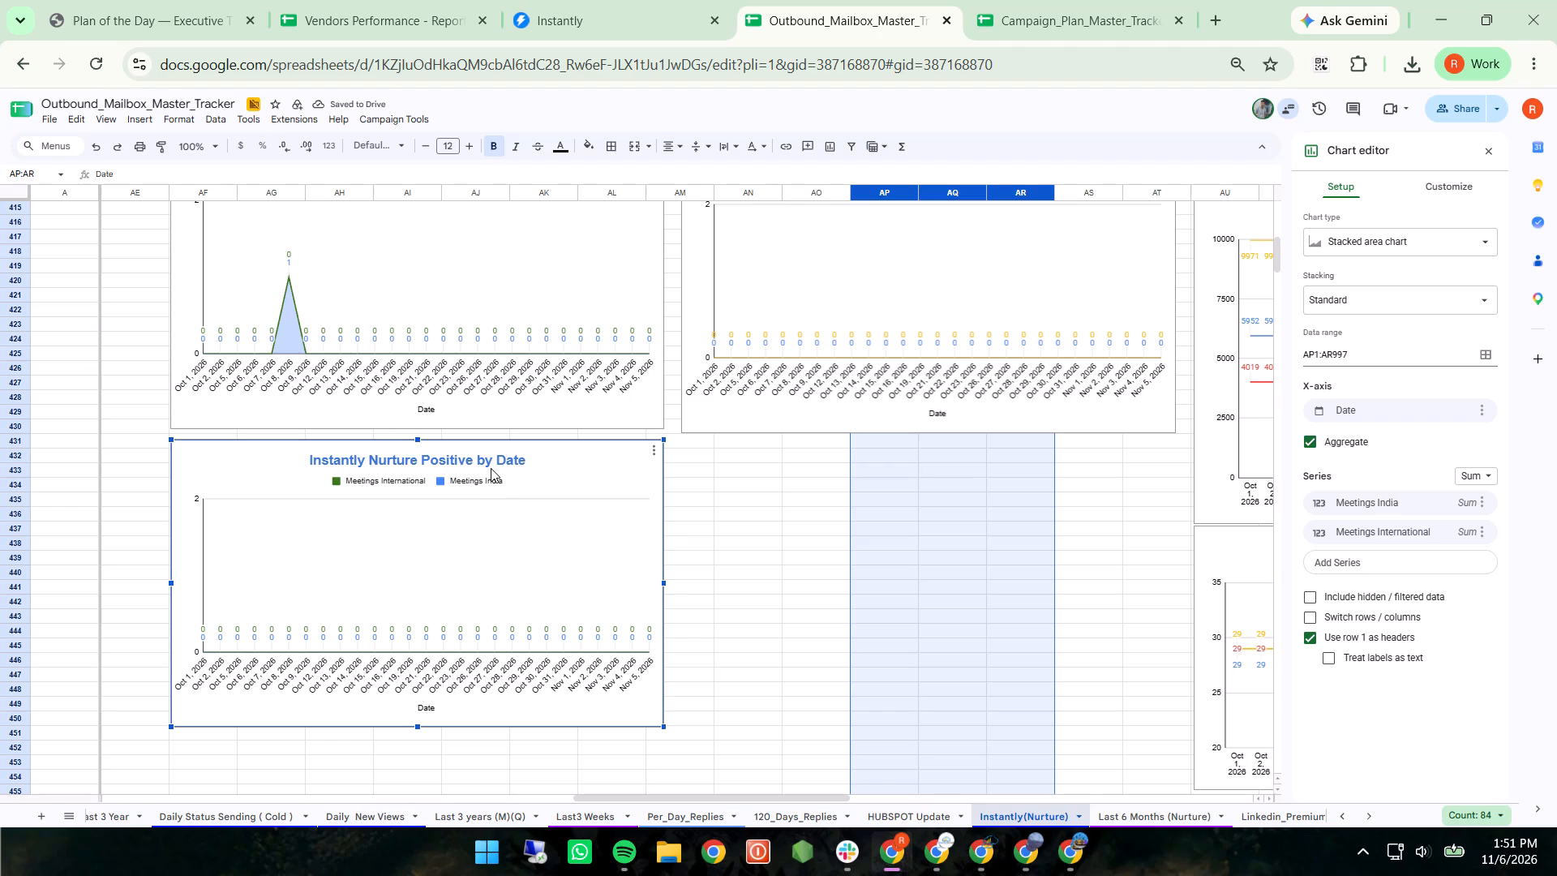
click(480, 463)
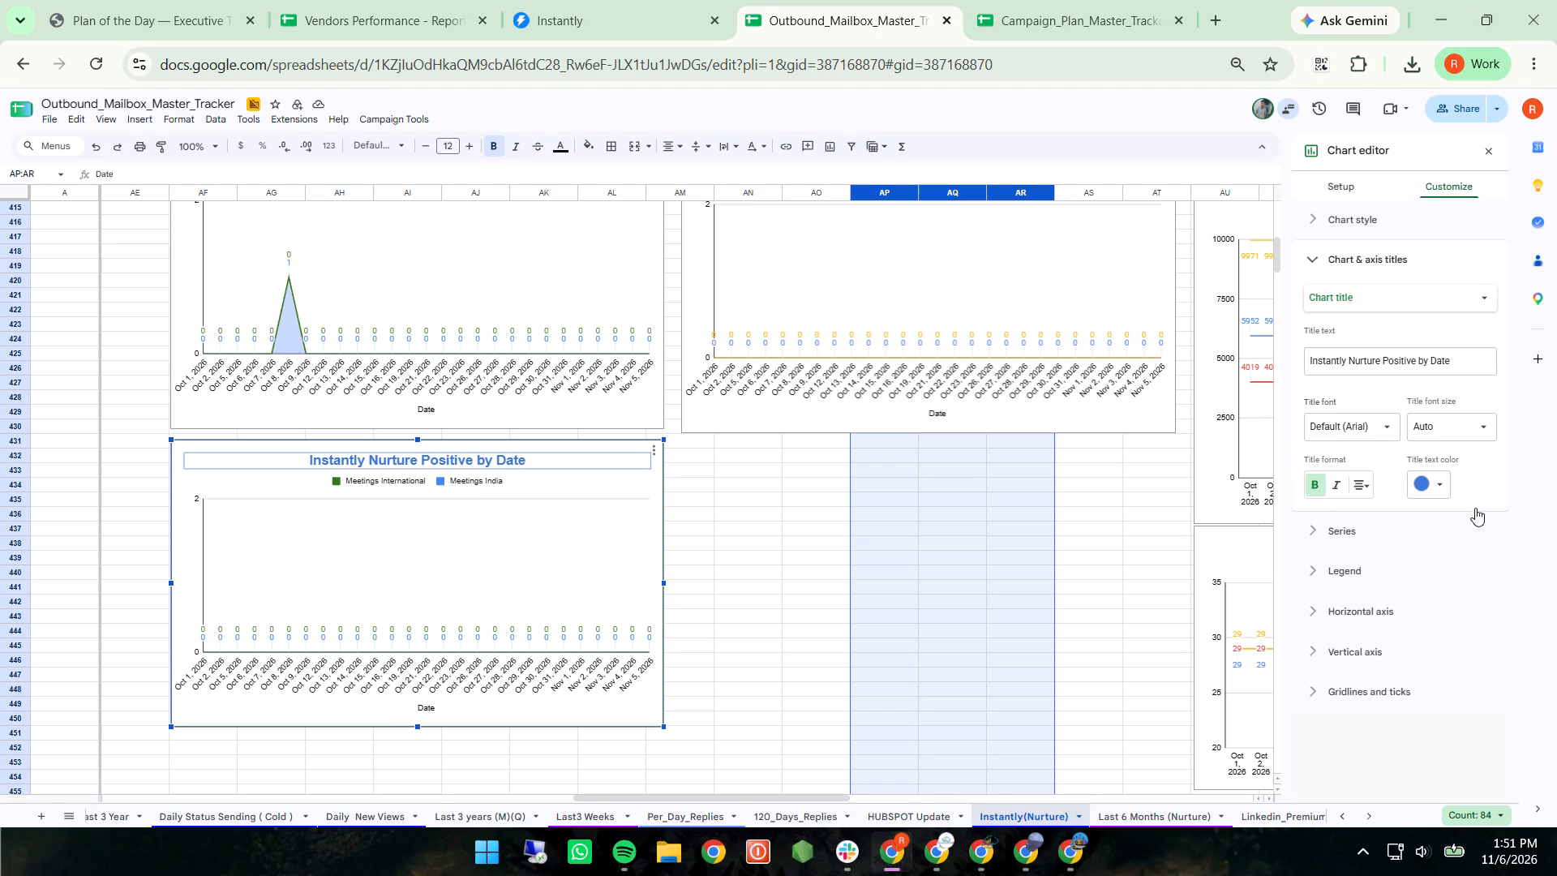
click(1382, 363)
click(1410, 368)
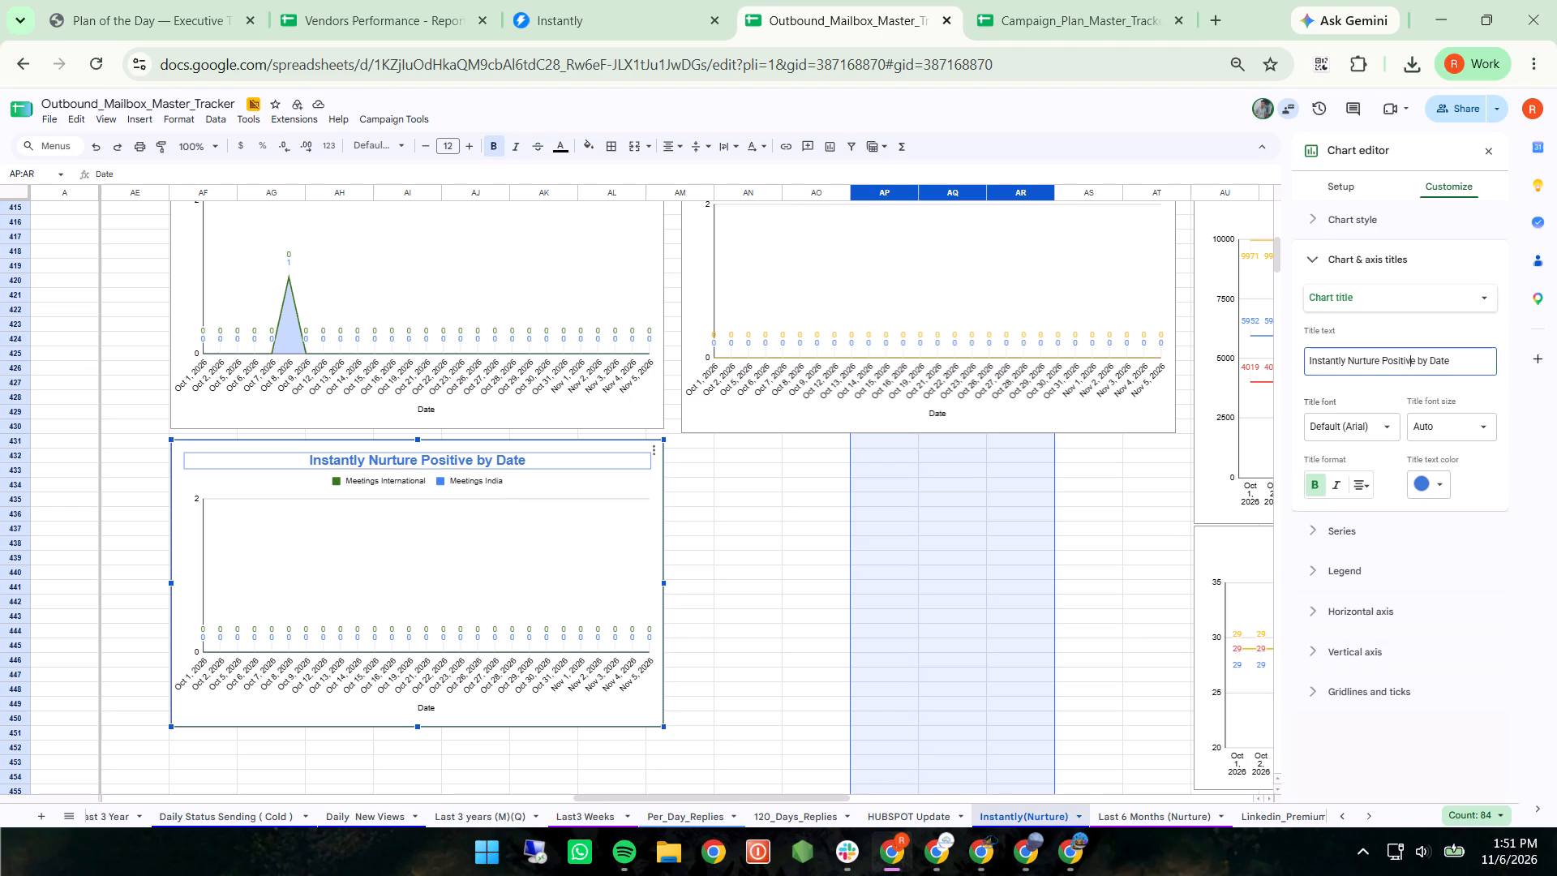
click(1417, 363)
key(Left)
key(BackSpace)
key(BackSpace)
key(BackSpace)
key(BackSpace)
key(BackSpace)
key(BackSpace)
key(BackSpace)
key(BackSpace)
text(Meeting)
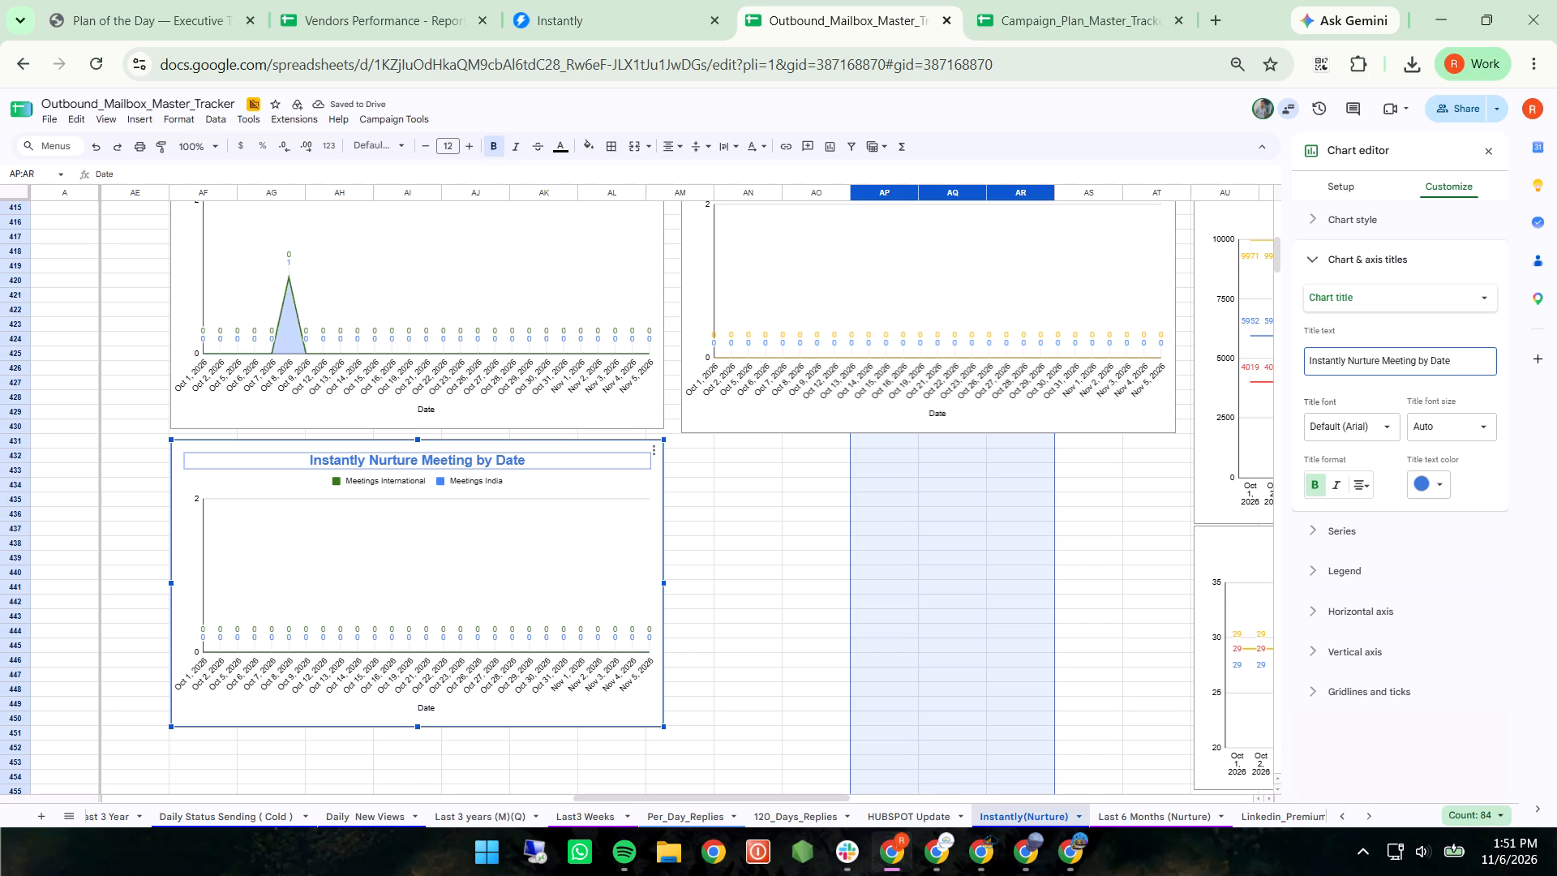
key(Return)
click(786, 570)
scroll(786, 570, up, 1)
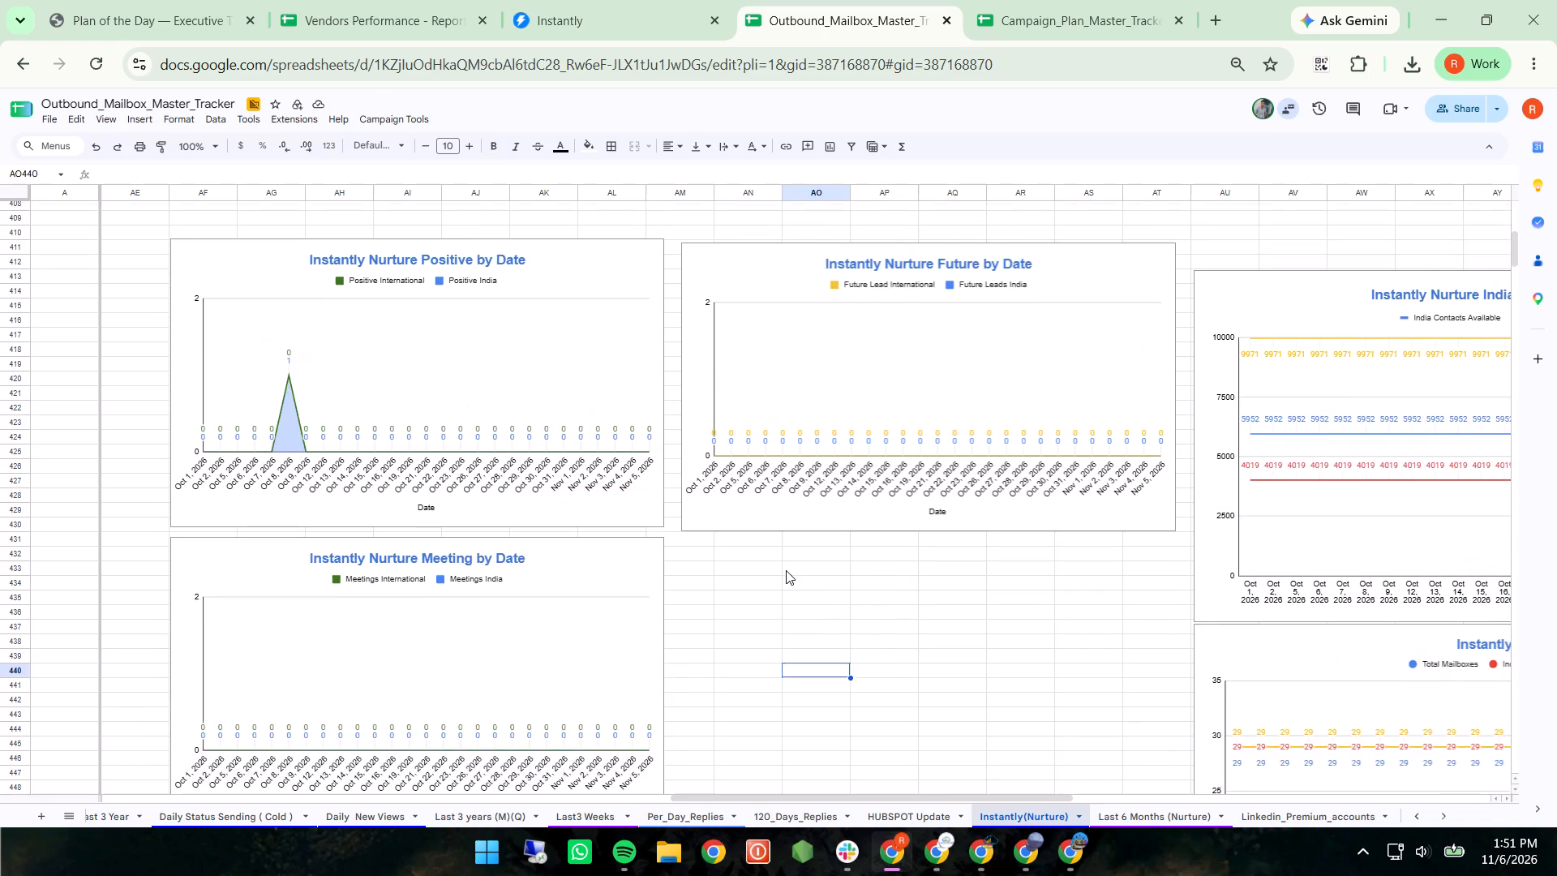
Look over the existing Instantly Nurture charts and the by-date data columns above them to decide on the next category.
scroll(786, 570, up, 1)
scroll(786, 570, down, 1)
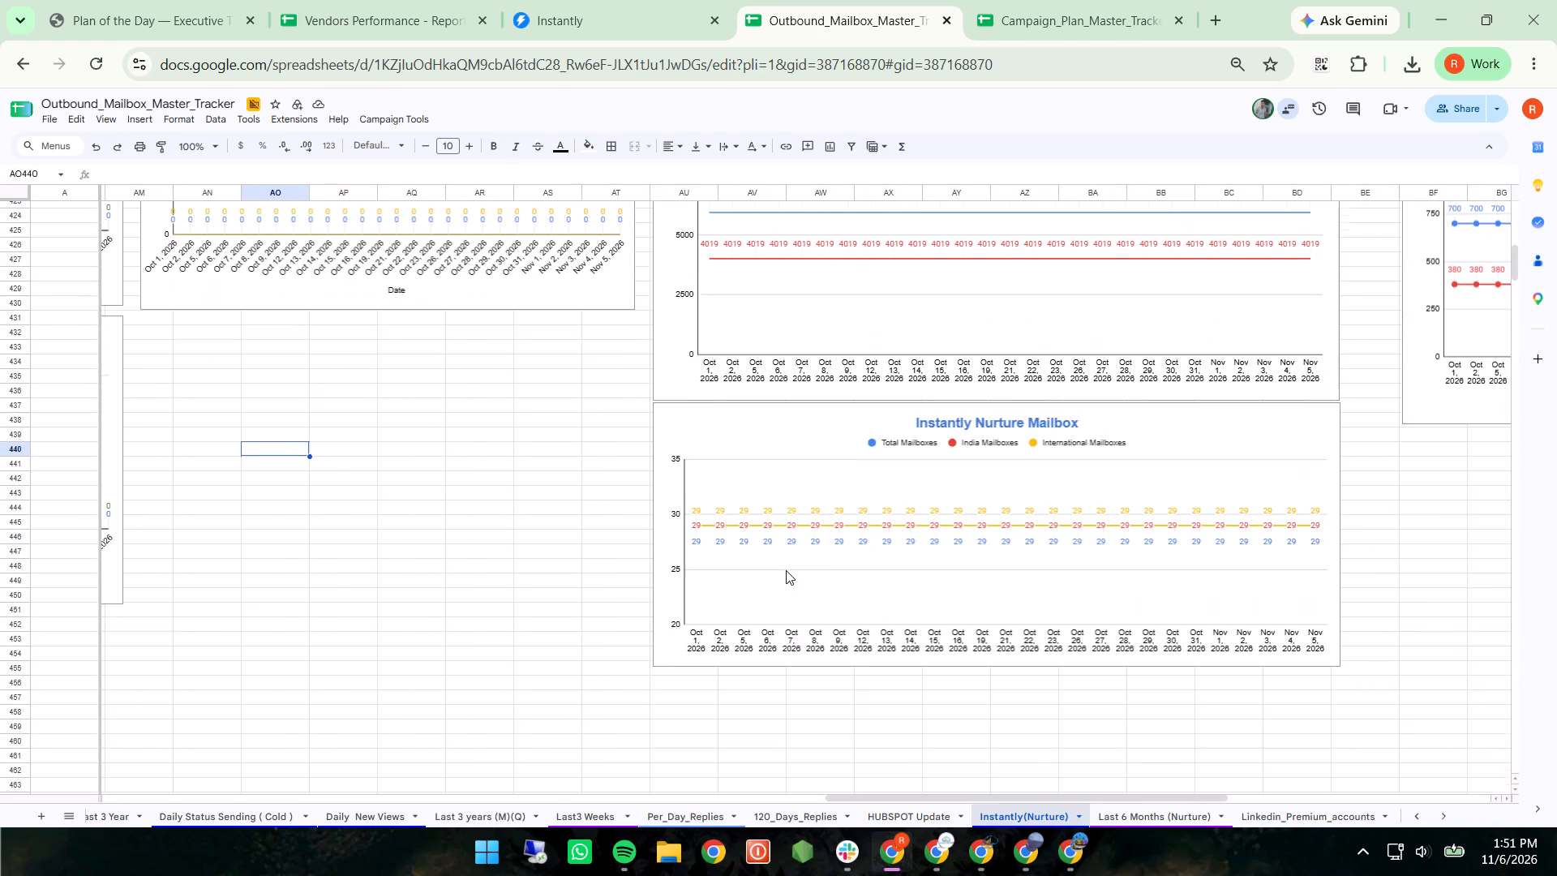
scroll(786, 570, down, 1)
scroll(786, 570, left, 3)
scroll(786, 570, up, 1)
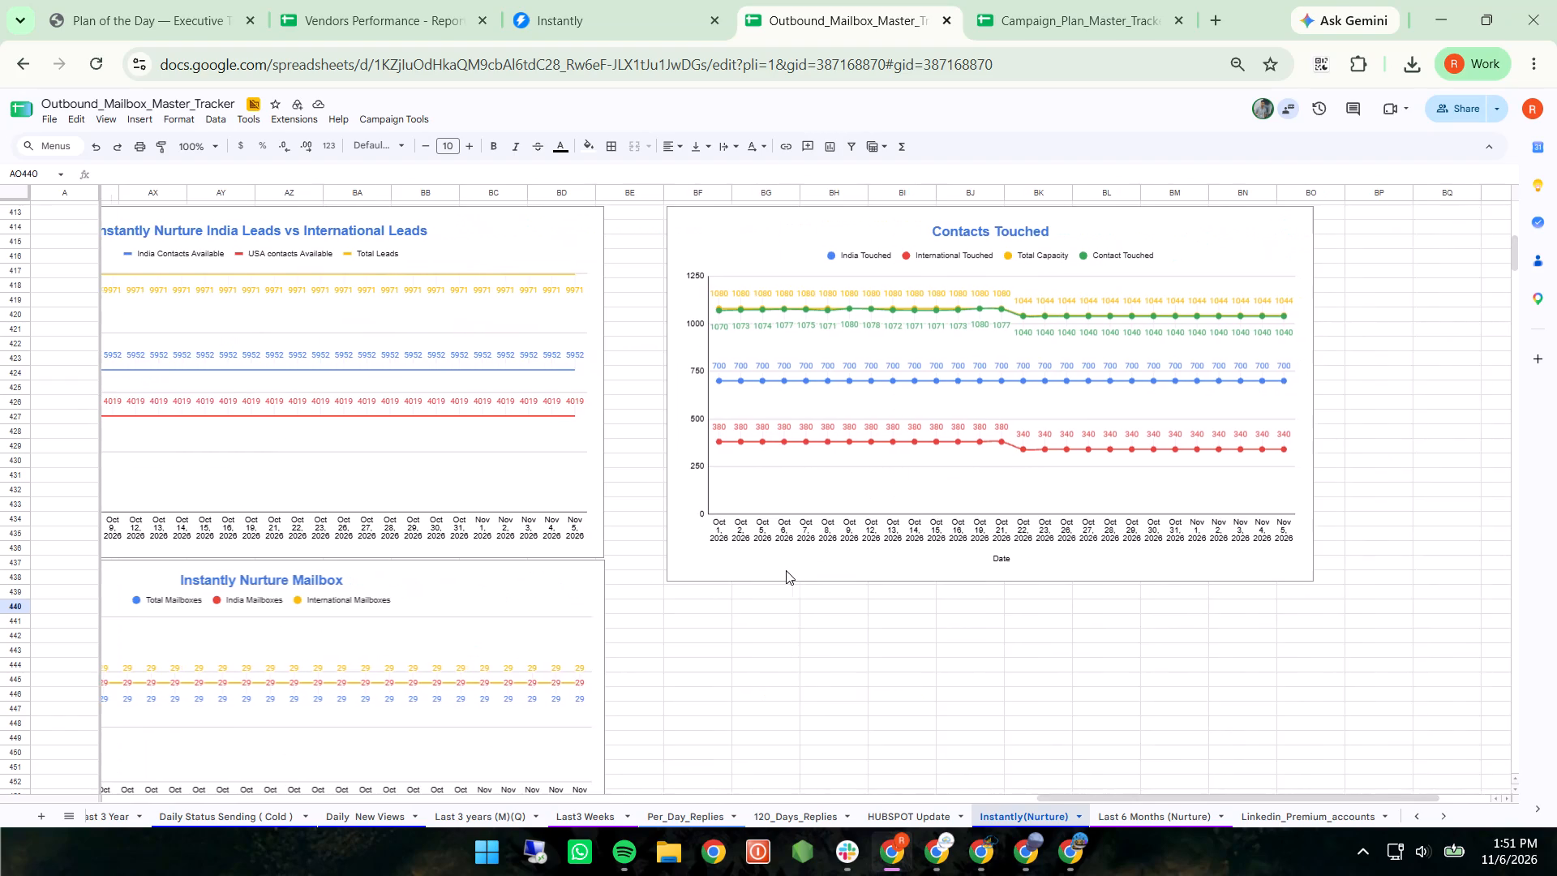
scroll(786, 570, left, 1)
scroll(786, 570, right, 7)
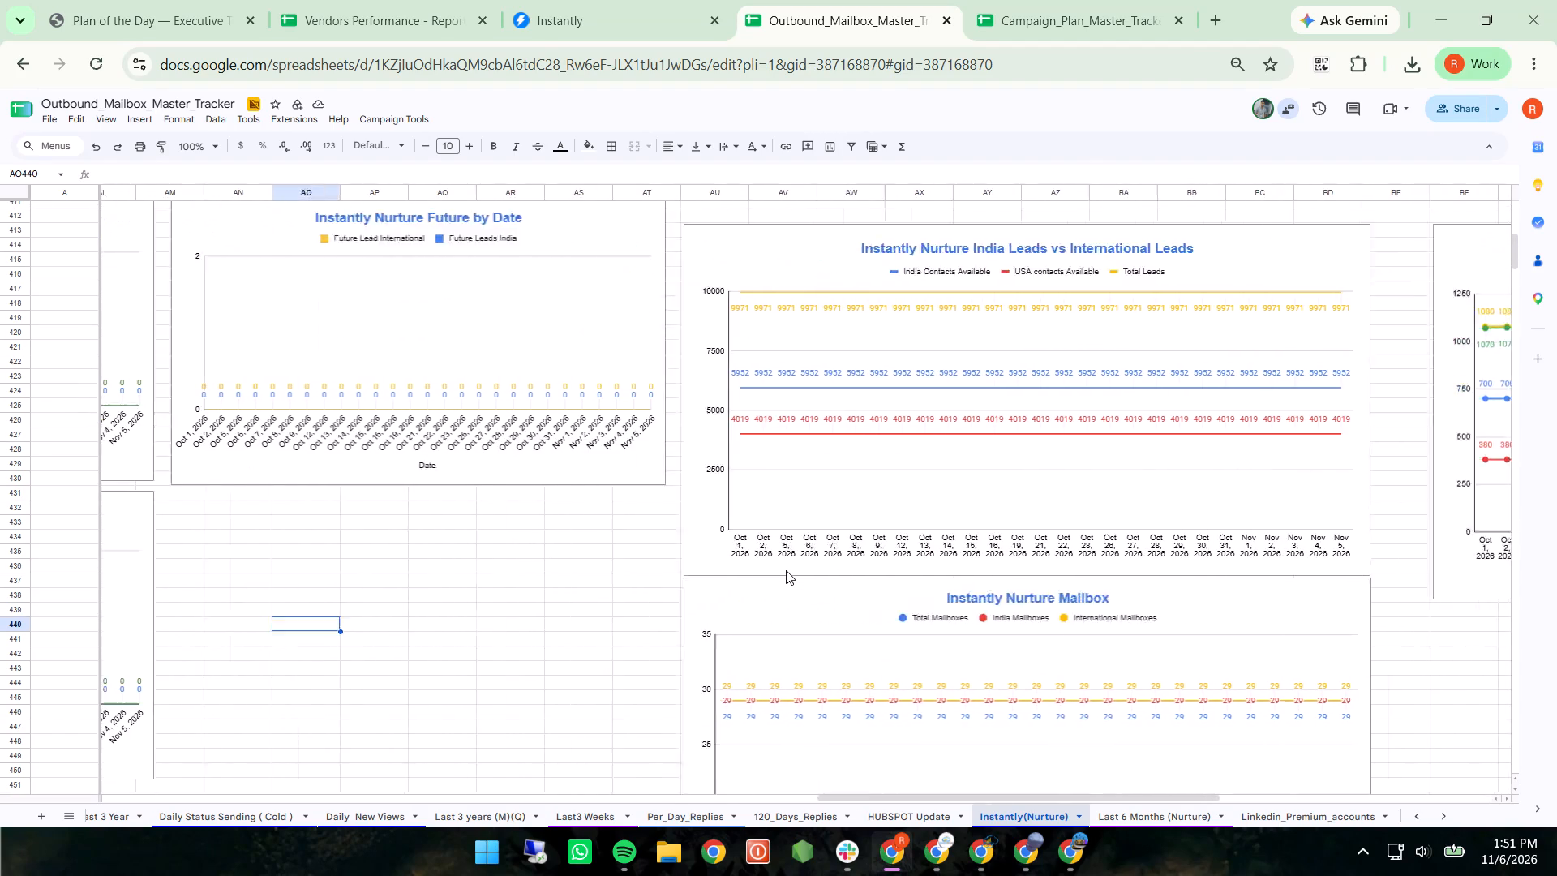
scroll(786, 570, right, 2)
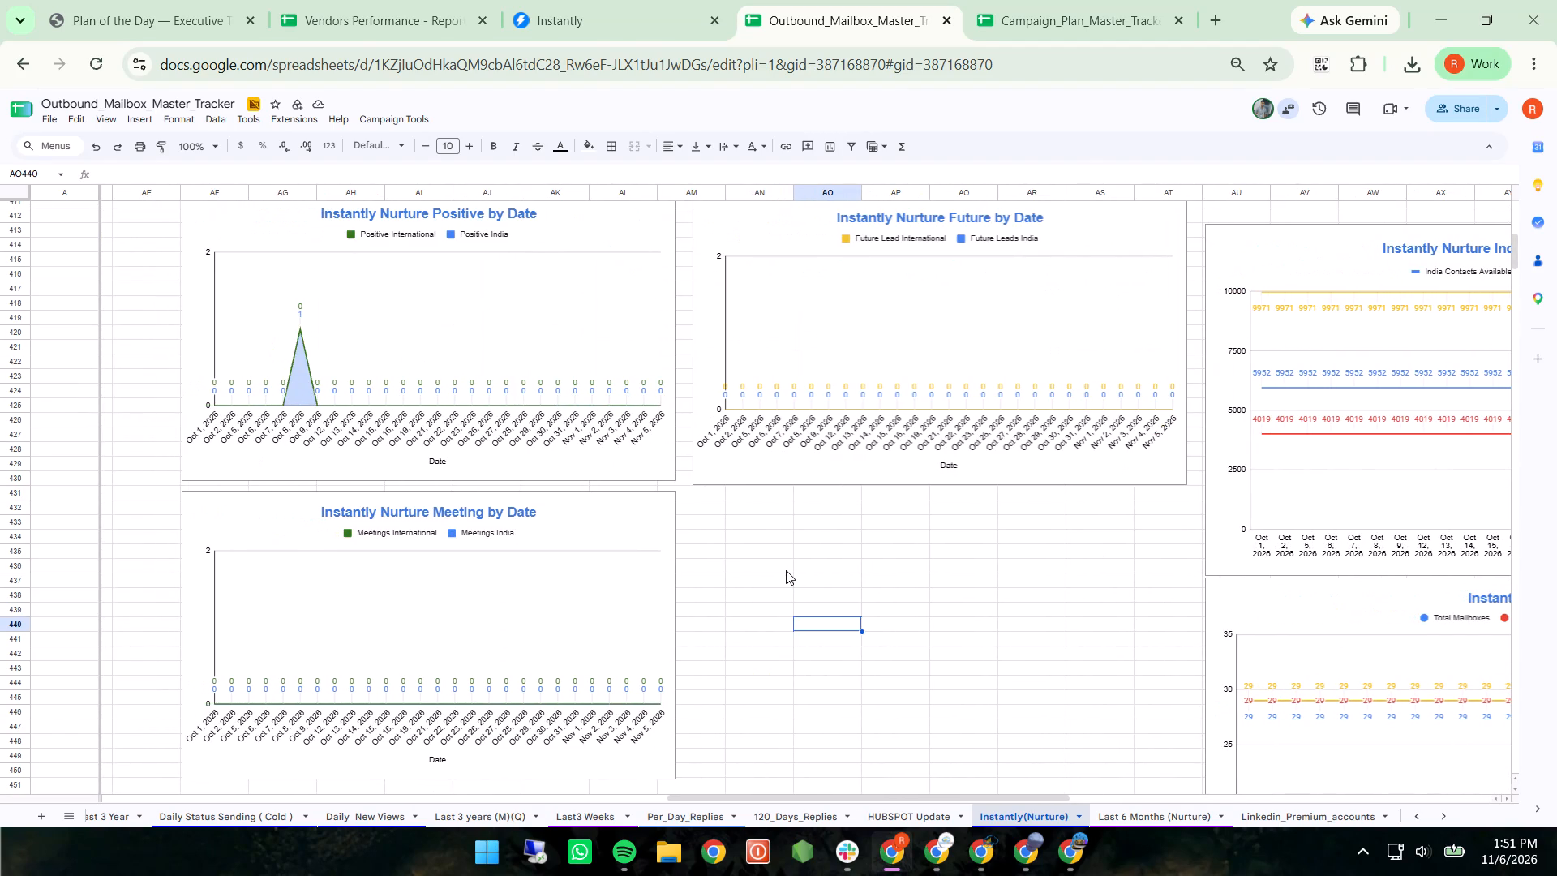
scroll(786, 570, up, 5)
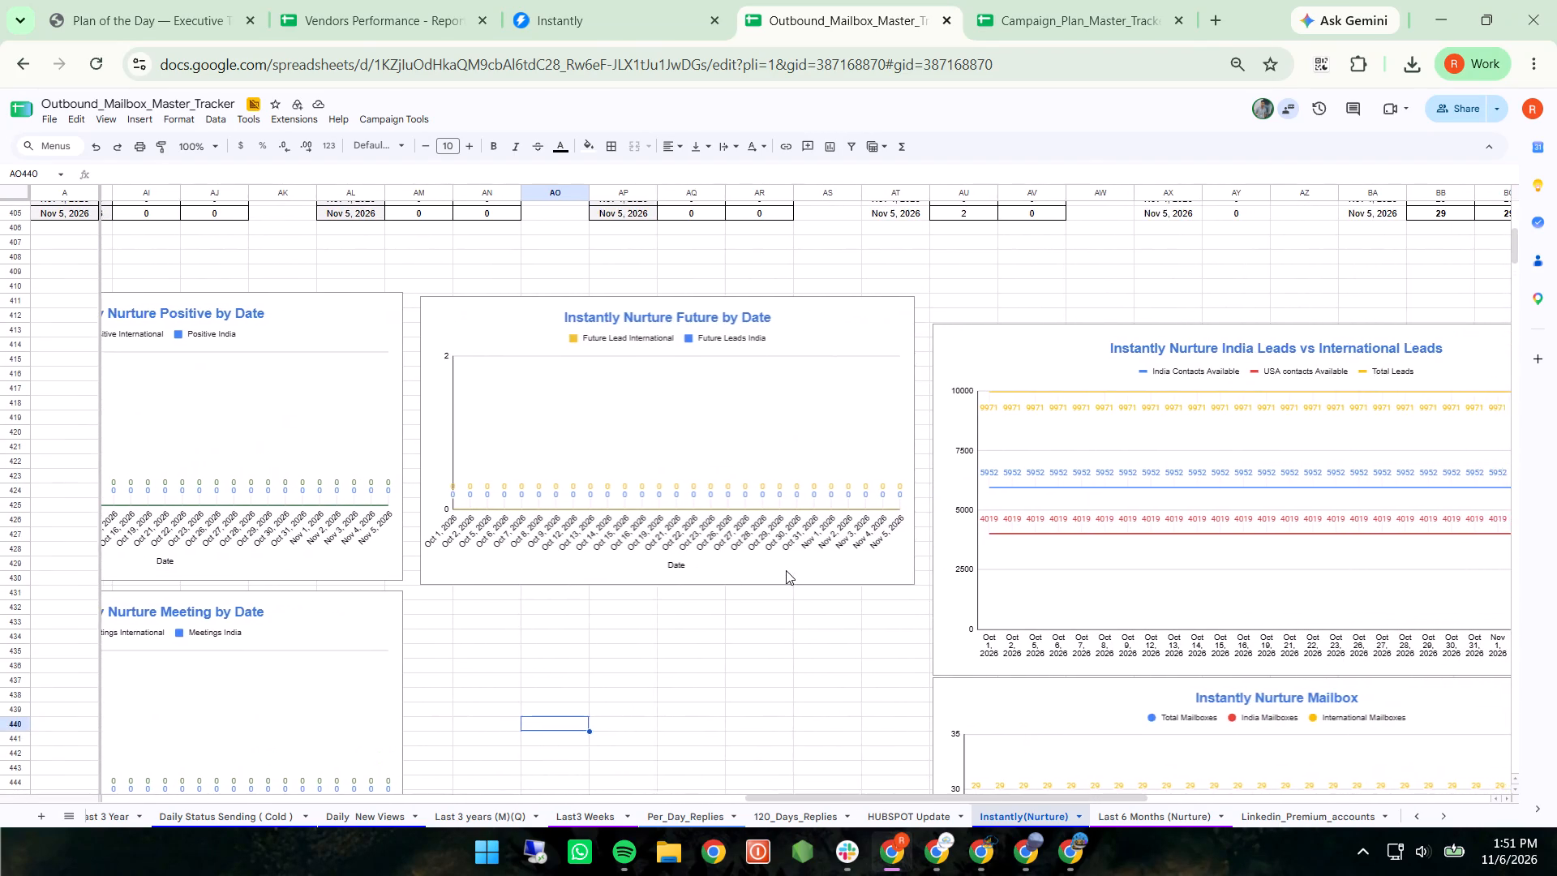
scroll(786, 570, up, 2)
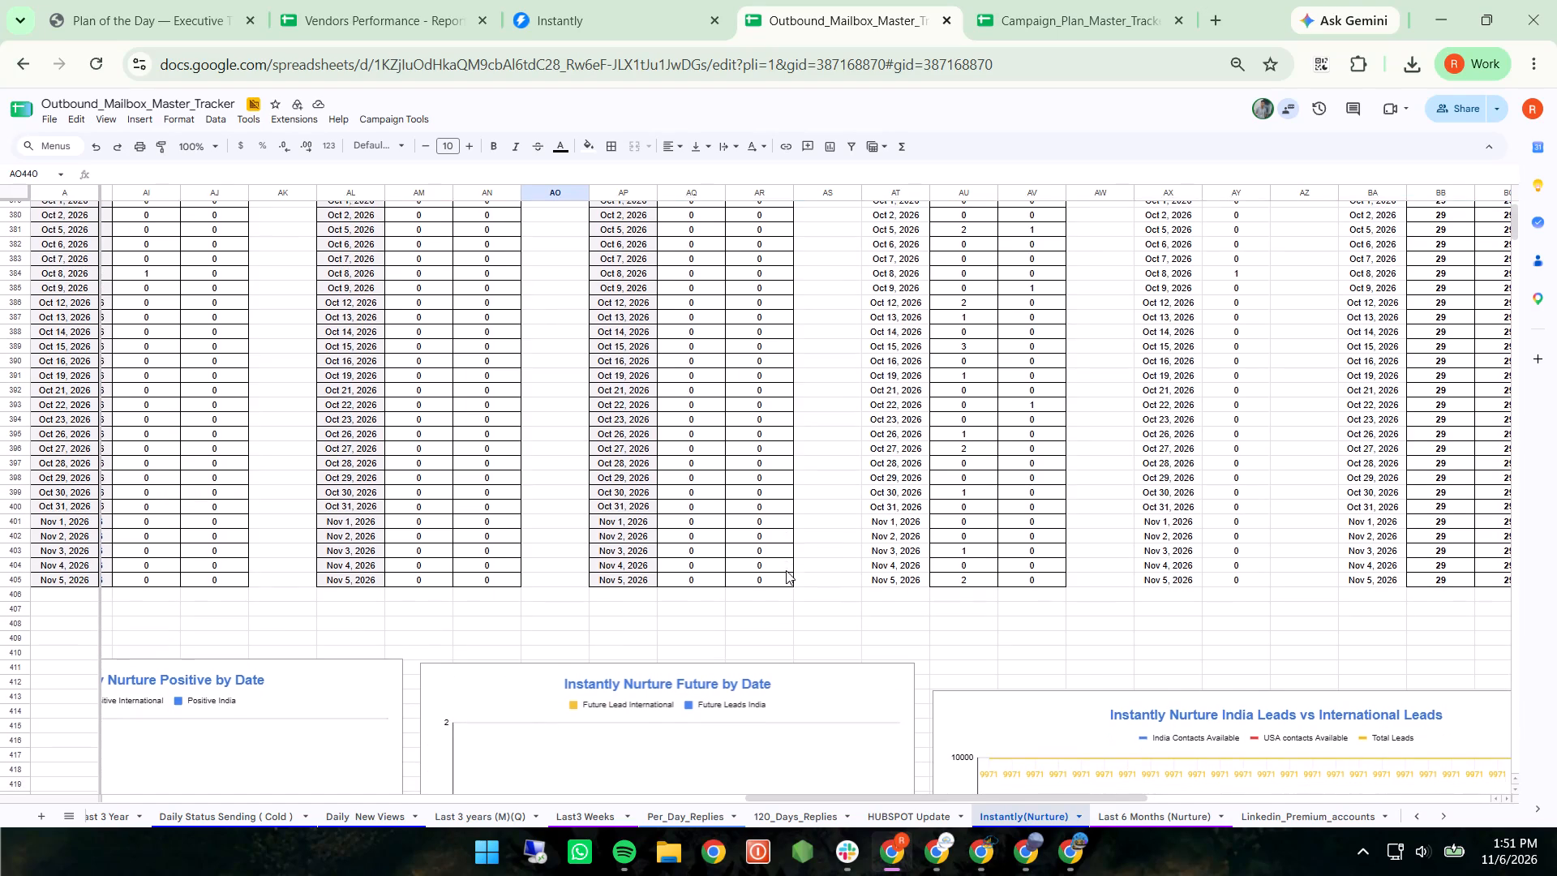
Duplicate the Instantly Nurture Meeting by Date chart and place the copy beside it, directly beneath the Future by Date chart.
scroll(786, 570, down, 3)
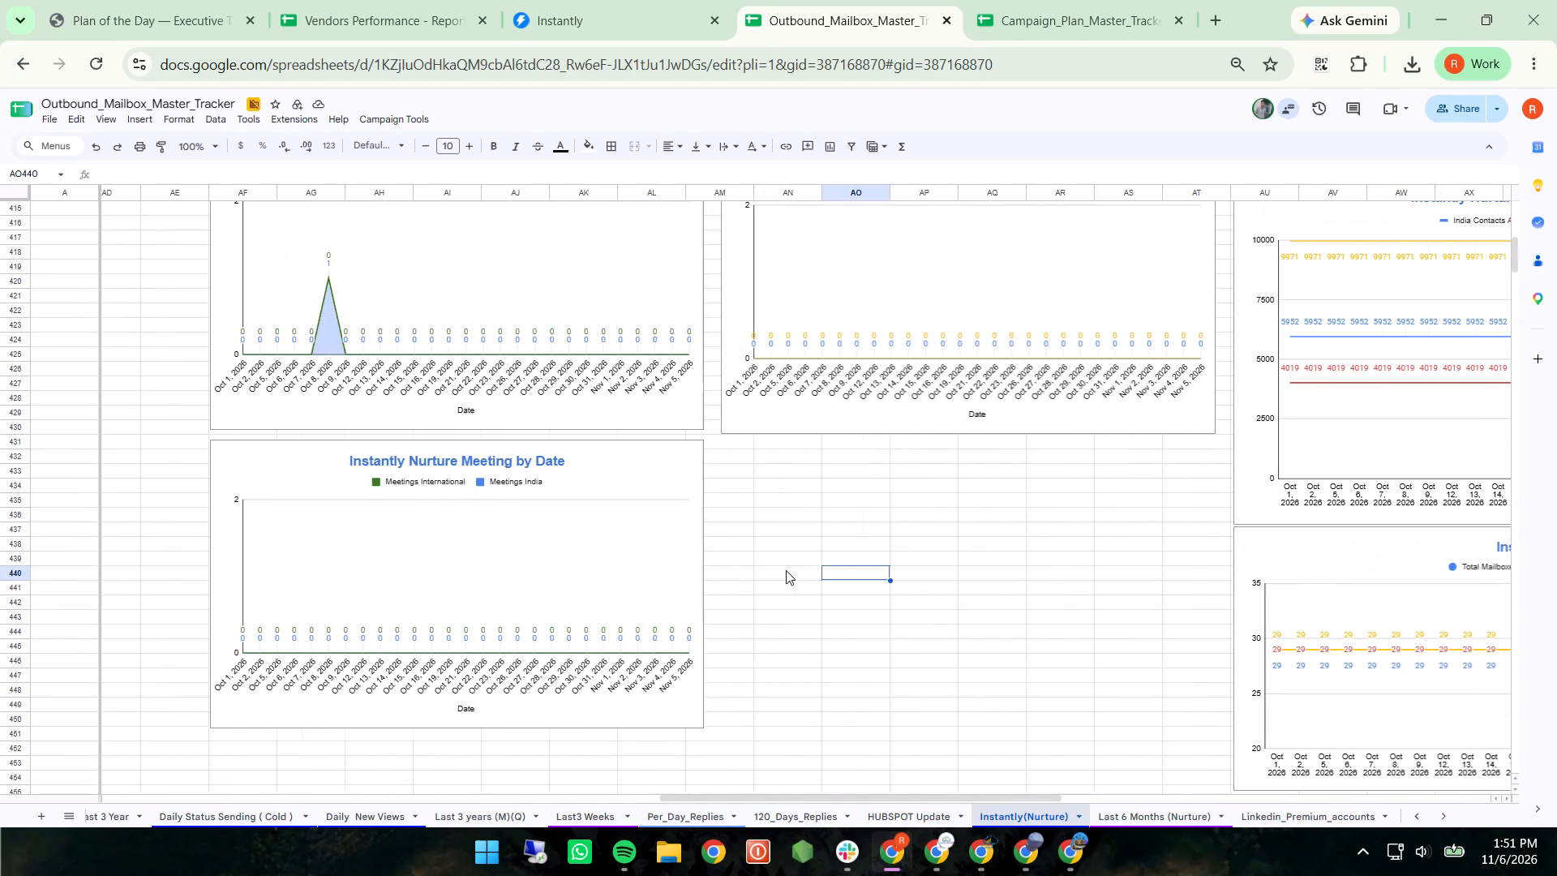
scroll(786, 570, down, 1)
click(520, 577)
key(ctrl+c)
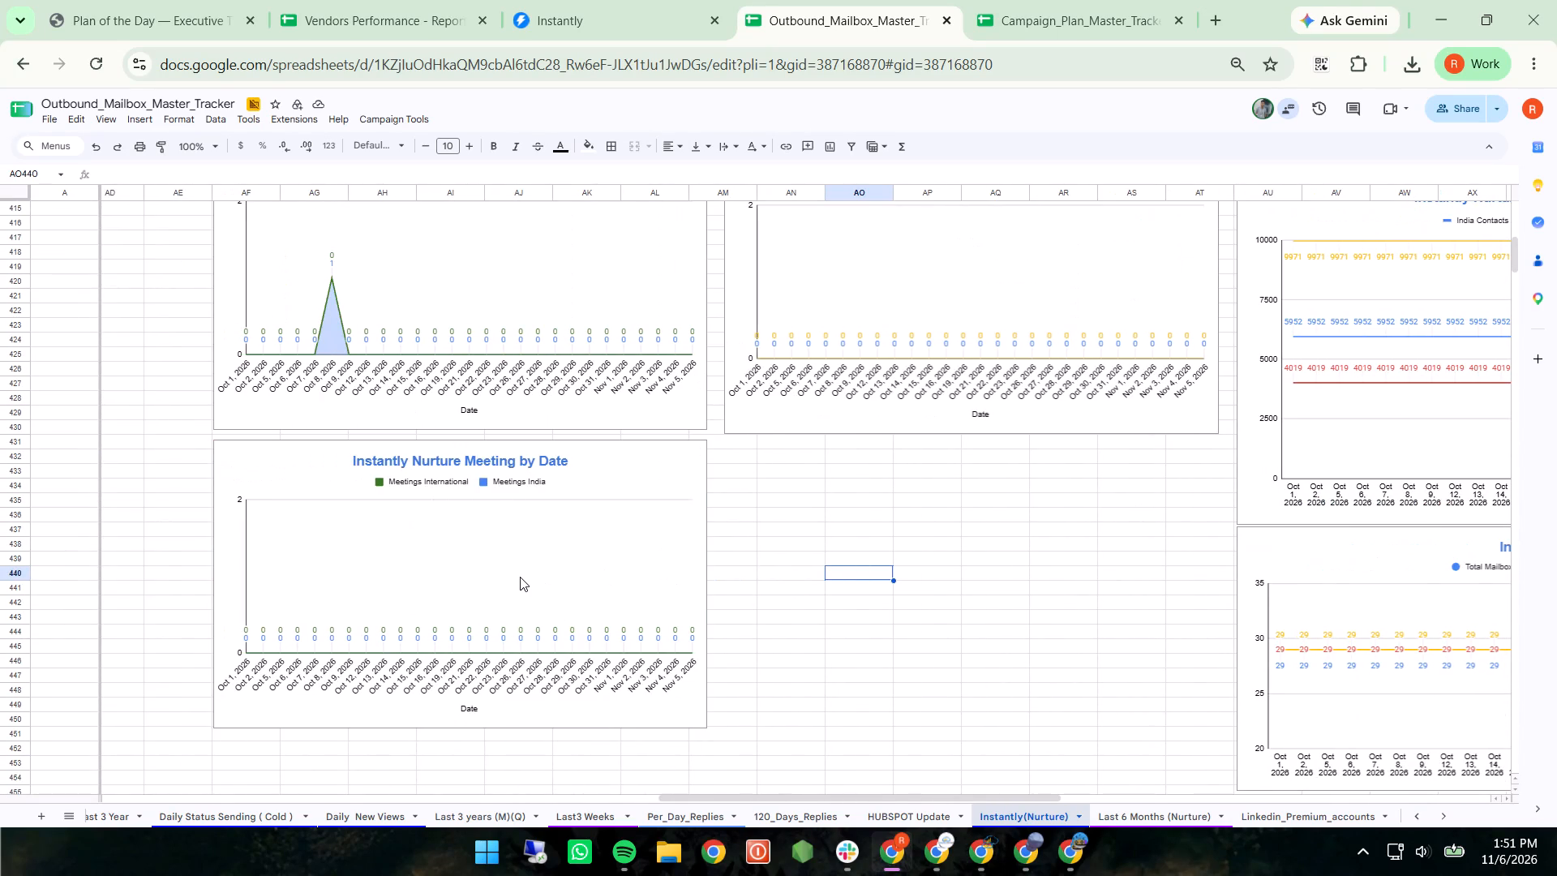
click(891, 562)
key(ctrl+v)
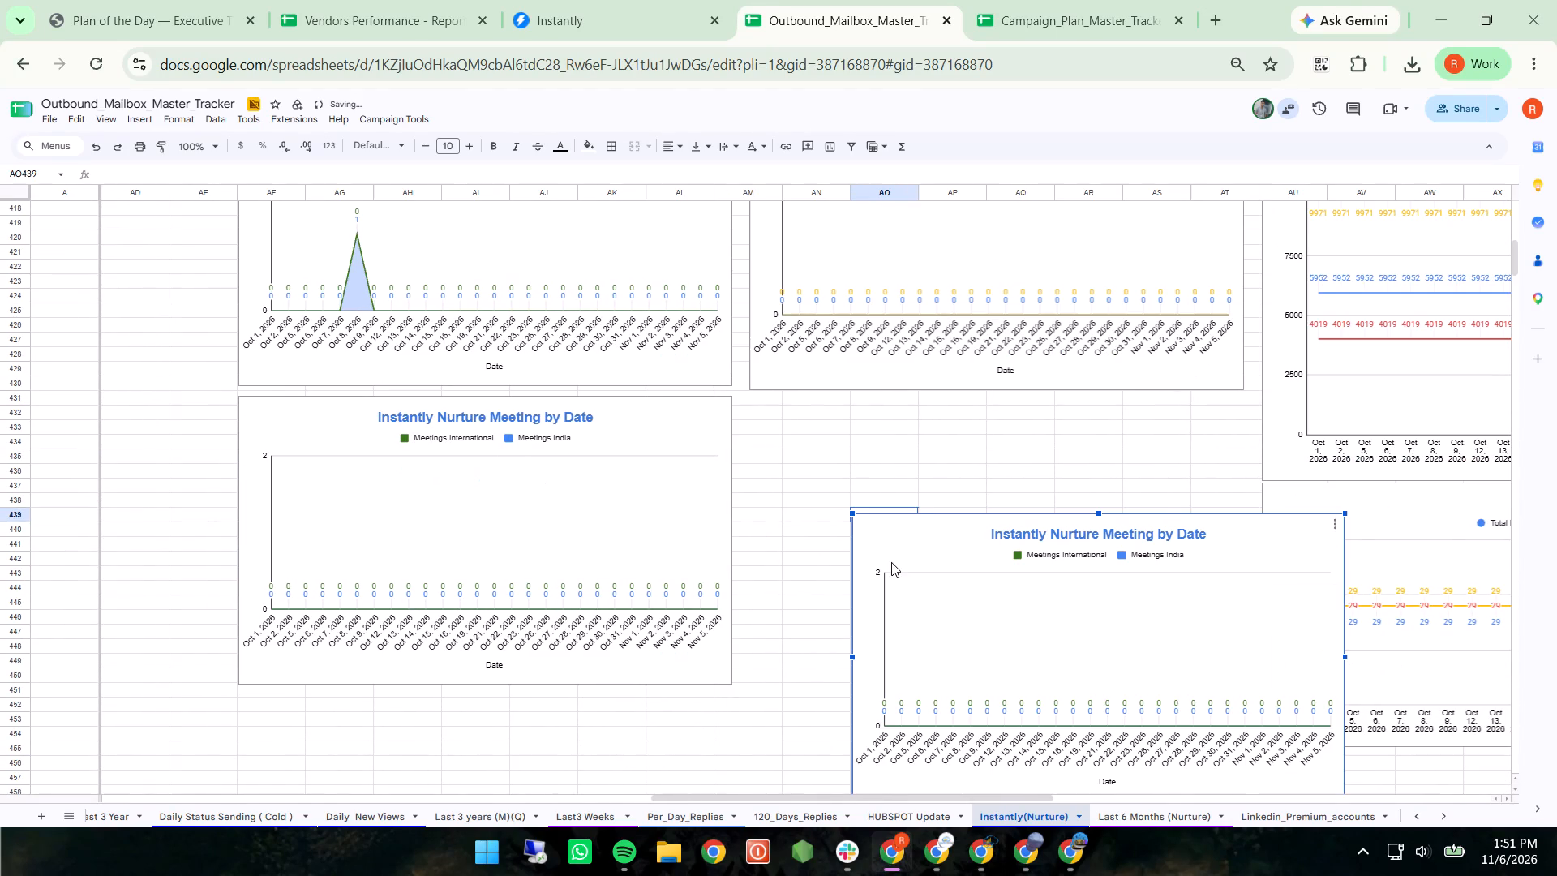
click(974, 556)
drag(974, 556, 874, 456)
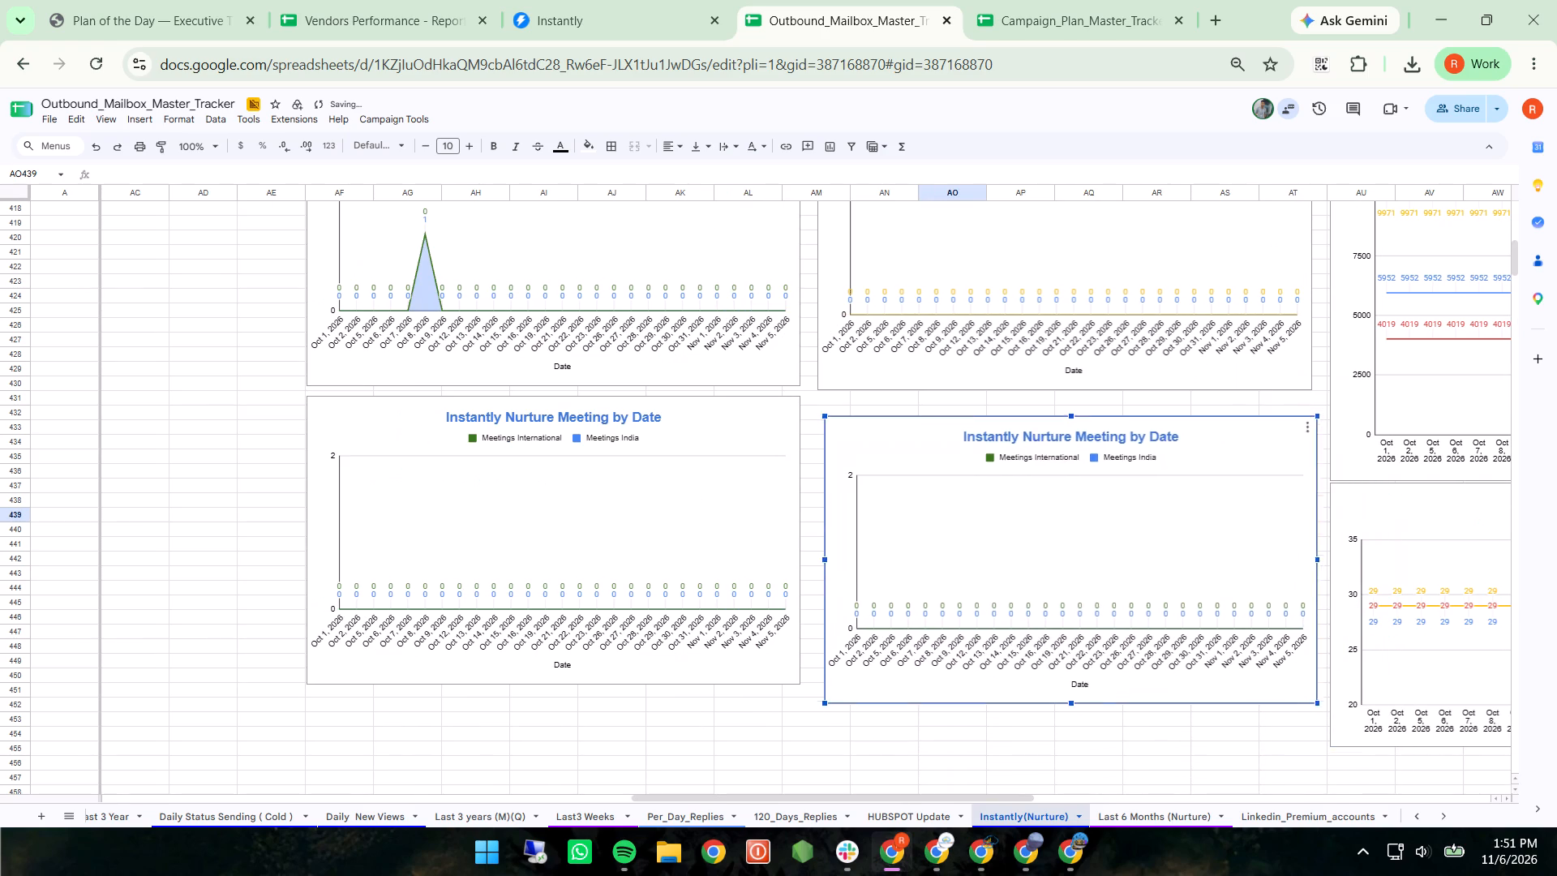
drag(874, 456, 867, 436)
Change the data range of the Meeting by Date chart copy beneath the Future chart to the negative columns AT:AV.
scroll(867, 436, up, 3)
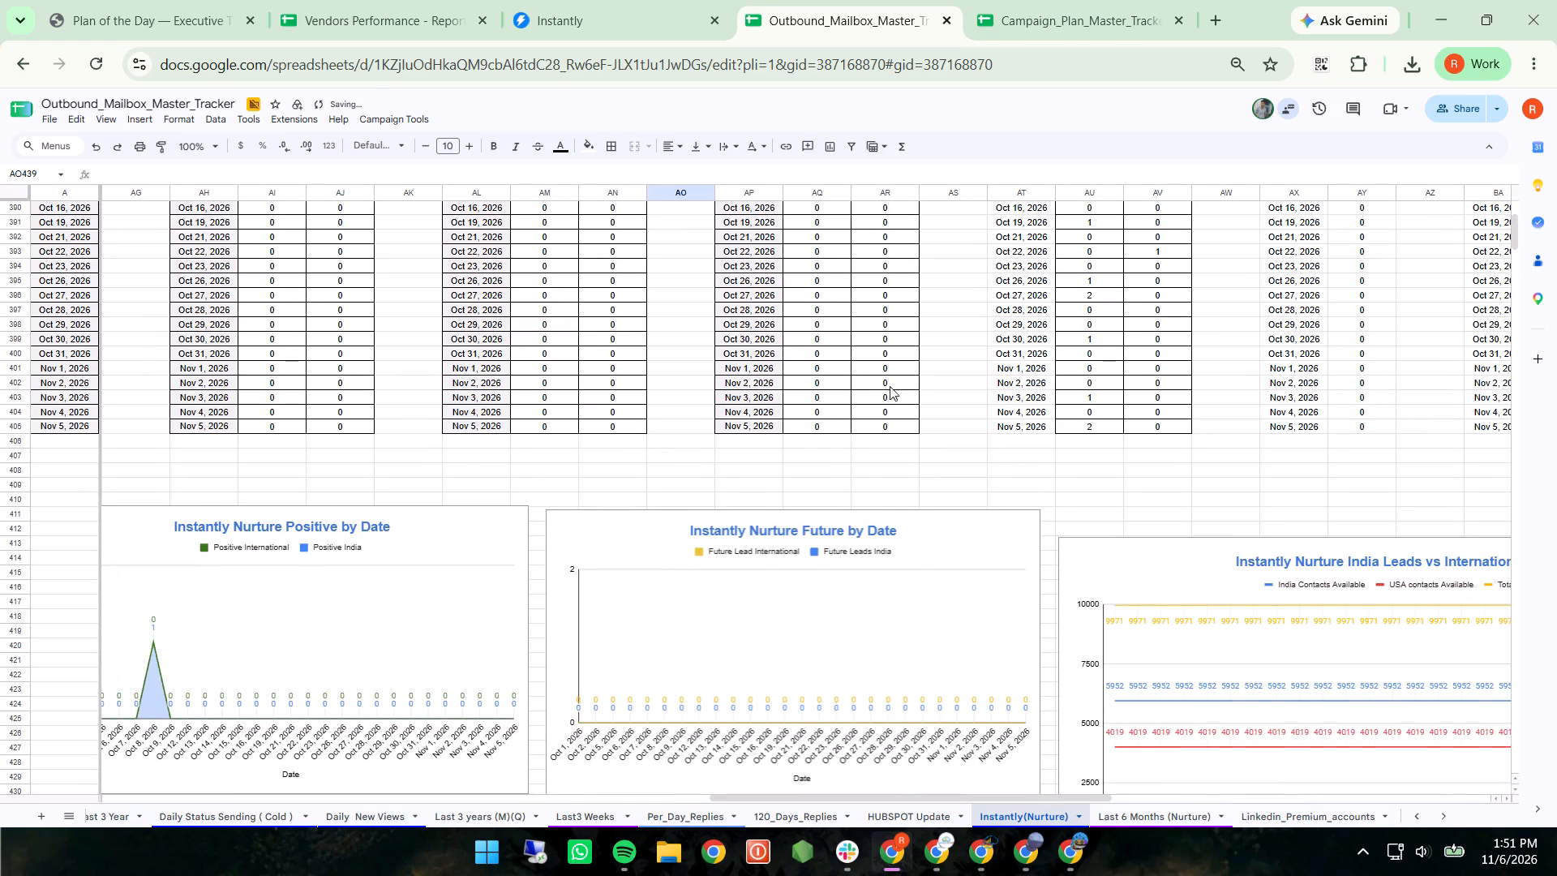
scroll(889, 368, down, 2)
click(1030, 513)
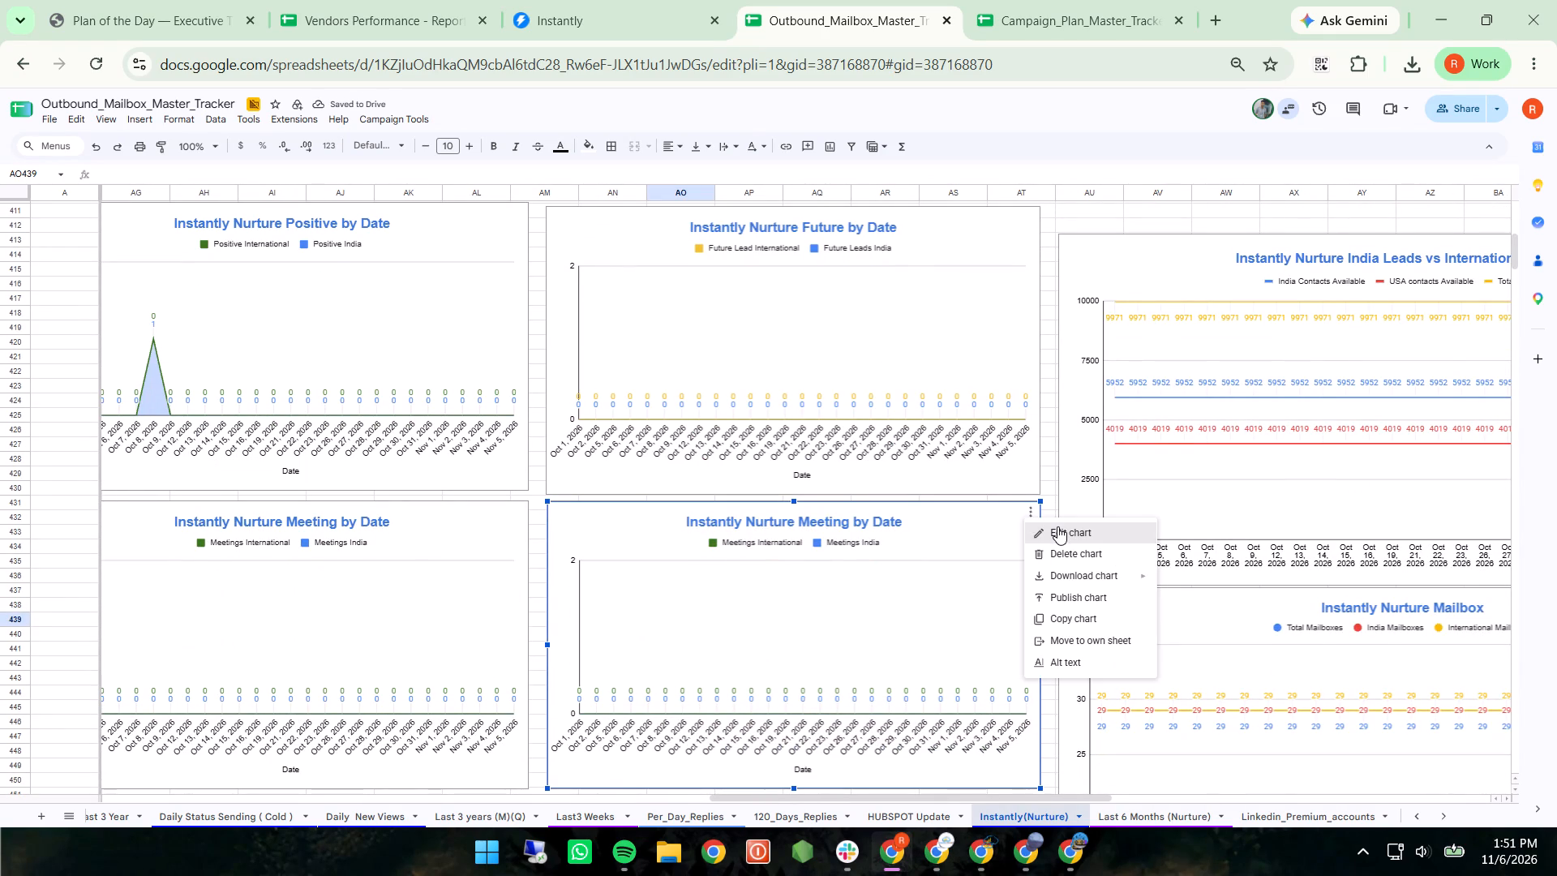
click(1057, 526)
click(1484, 347)
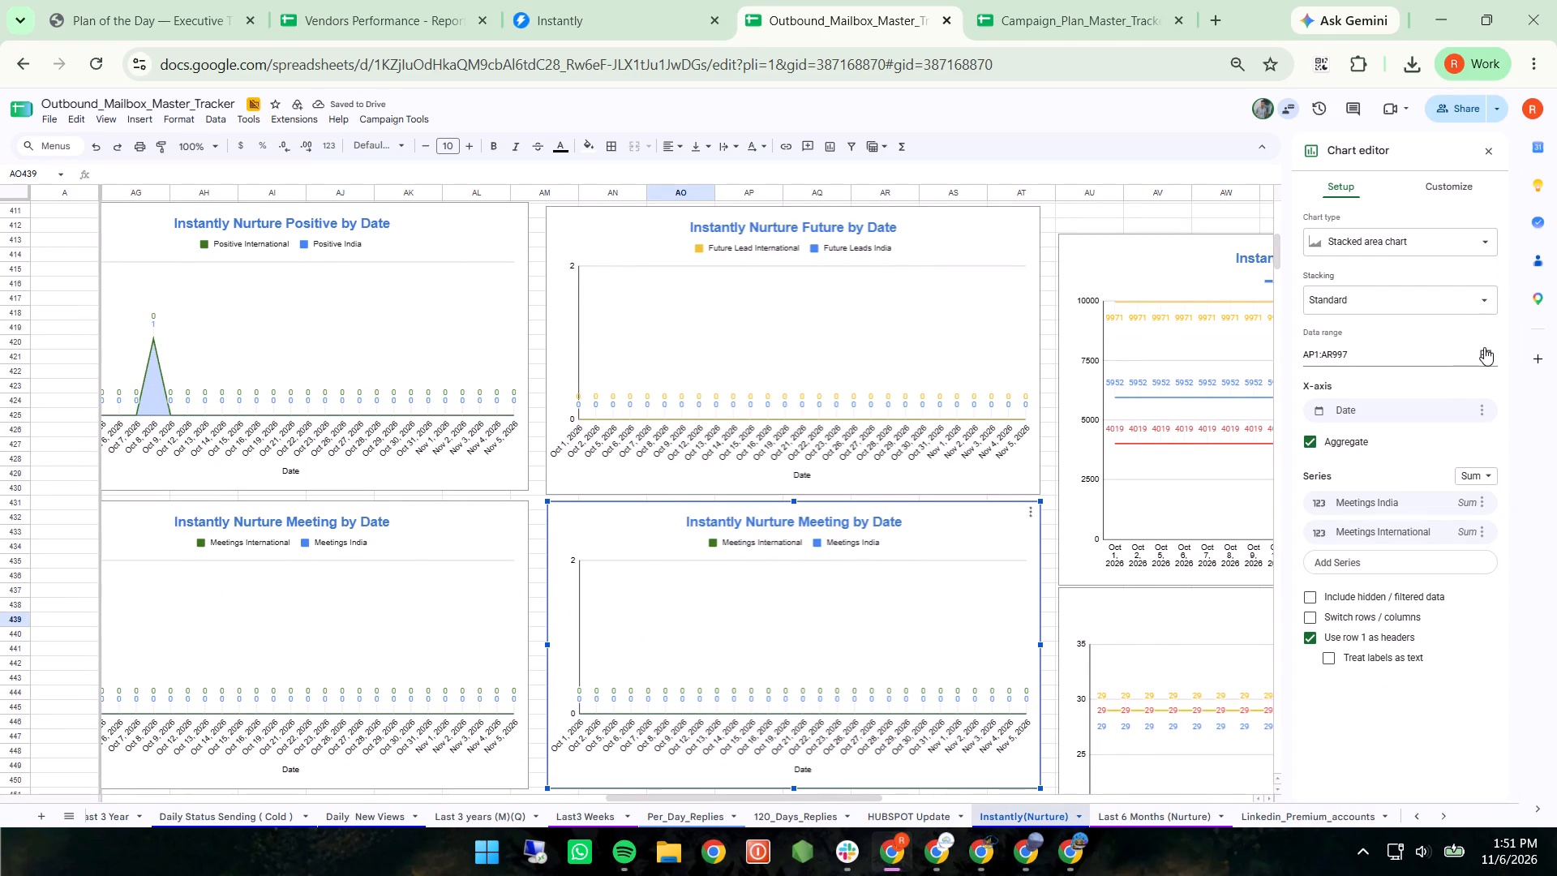
scroll(1086, 359, up, 6)
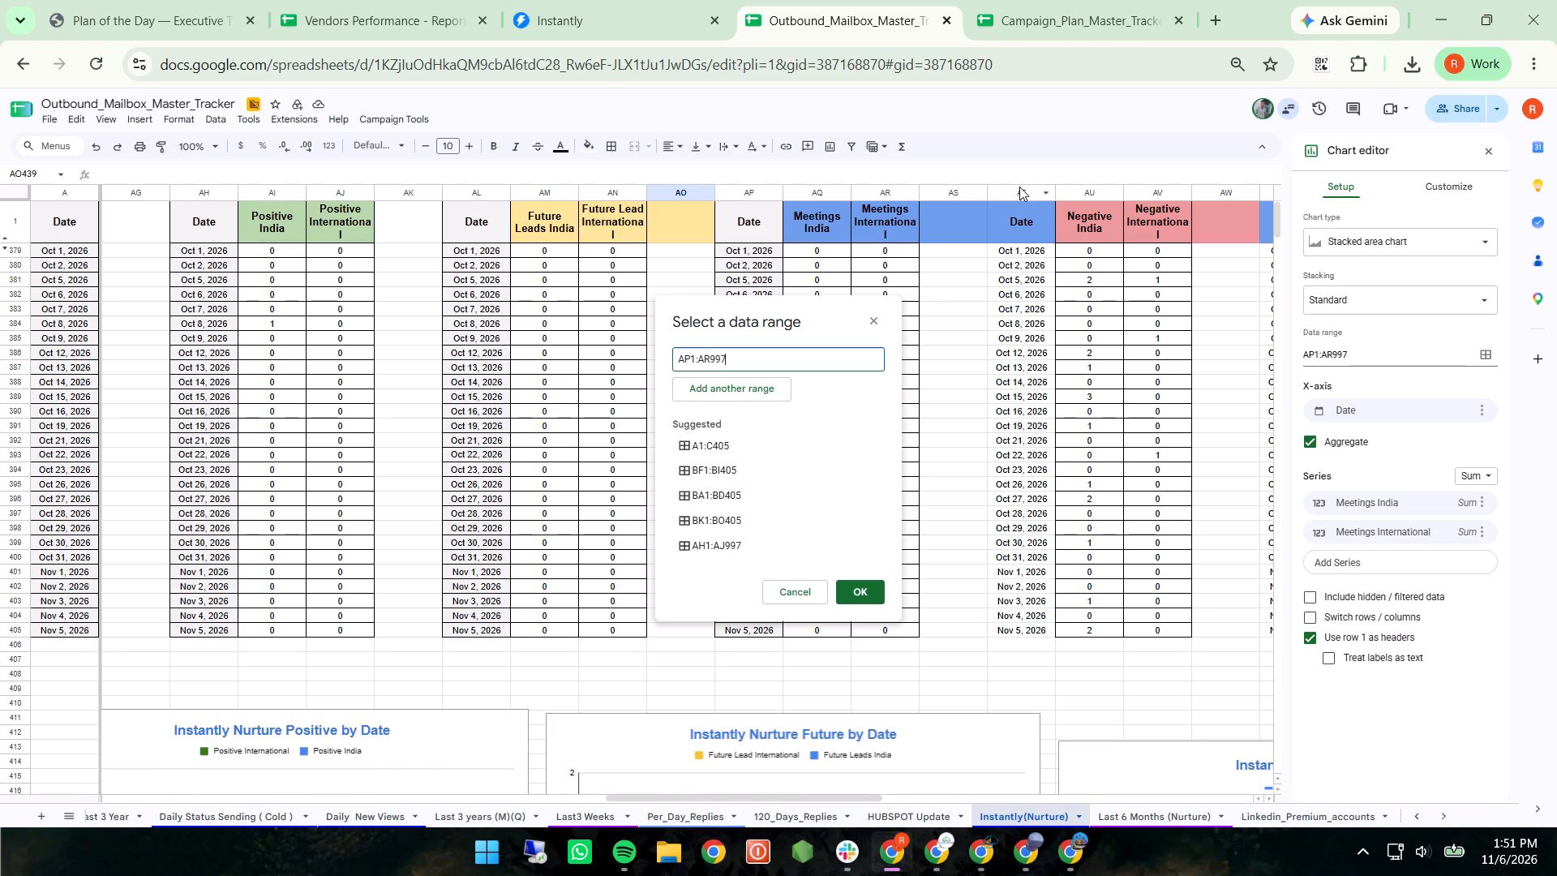
click(1019, 187)
key(shift+Right)
key(shift+Right)
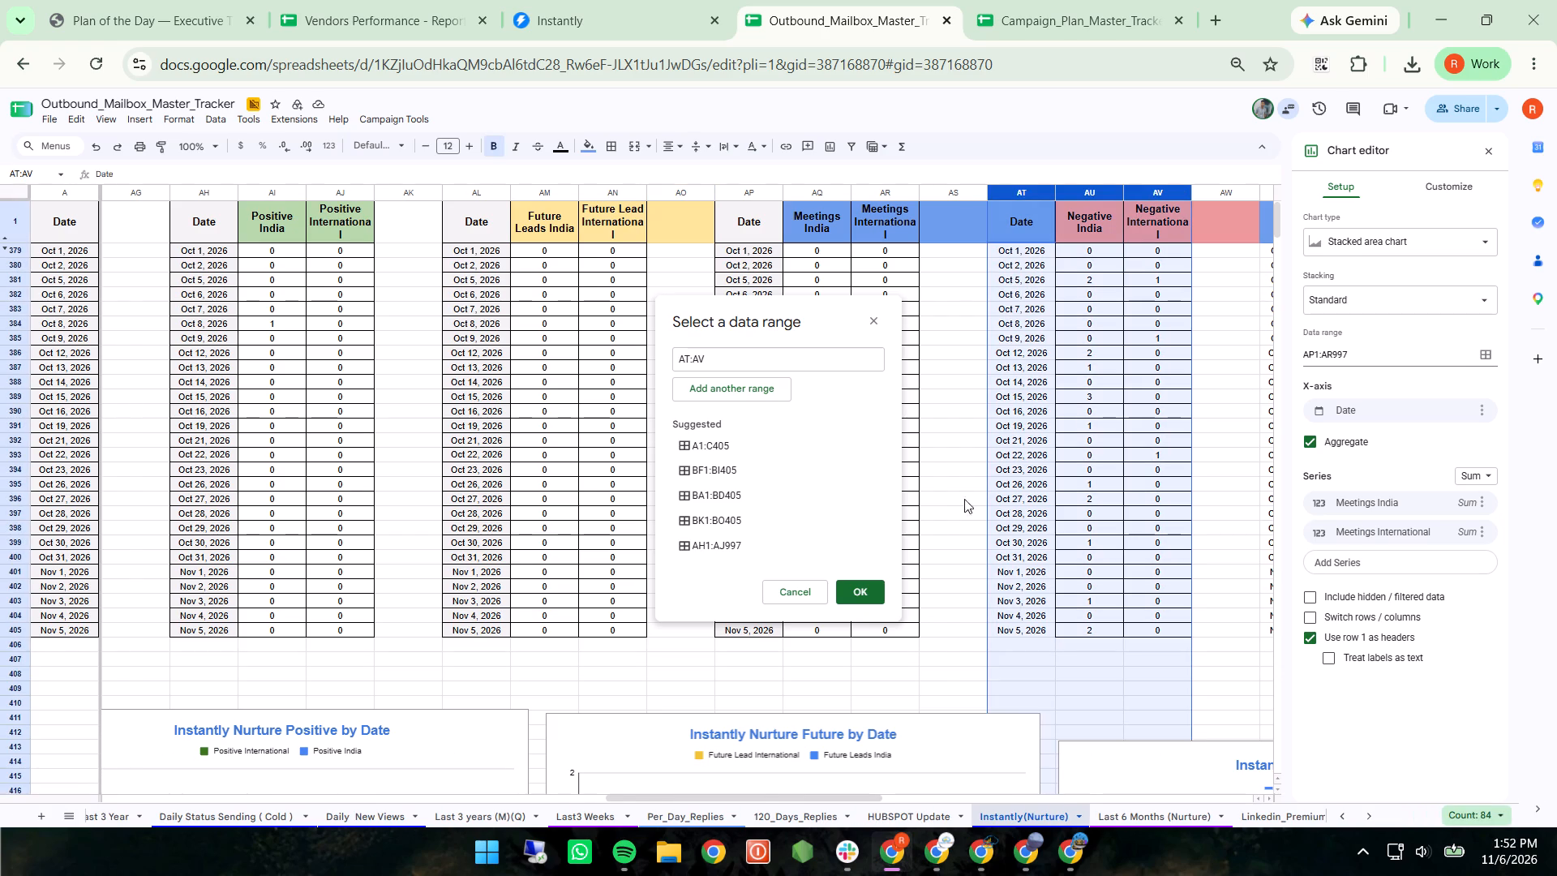
click(856, 597)
Retitle the chart plotting the negative columns as "Instantly Nurture Negative by Date".
scroll(856, 597, up, 1)
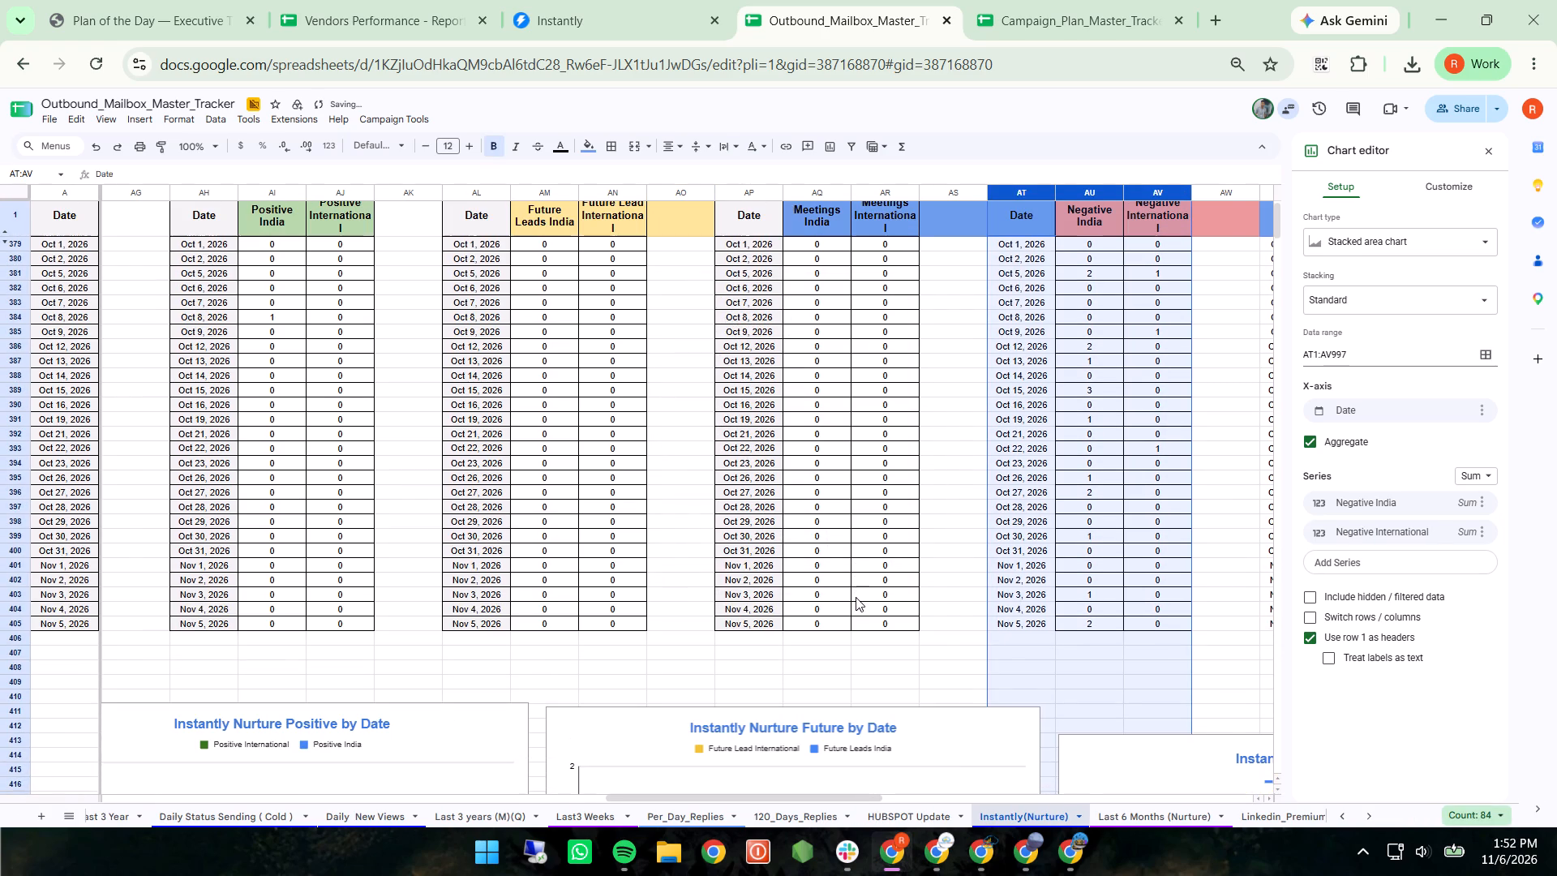
scroll(891, 646, down, 2)
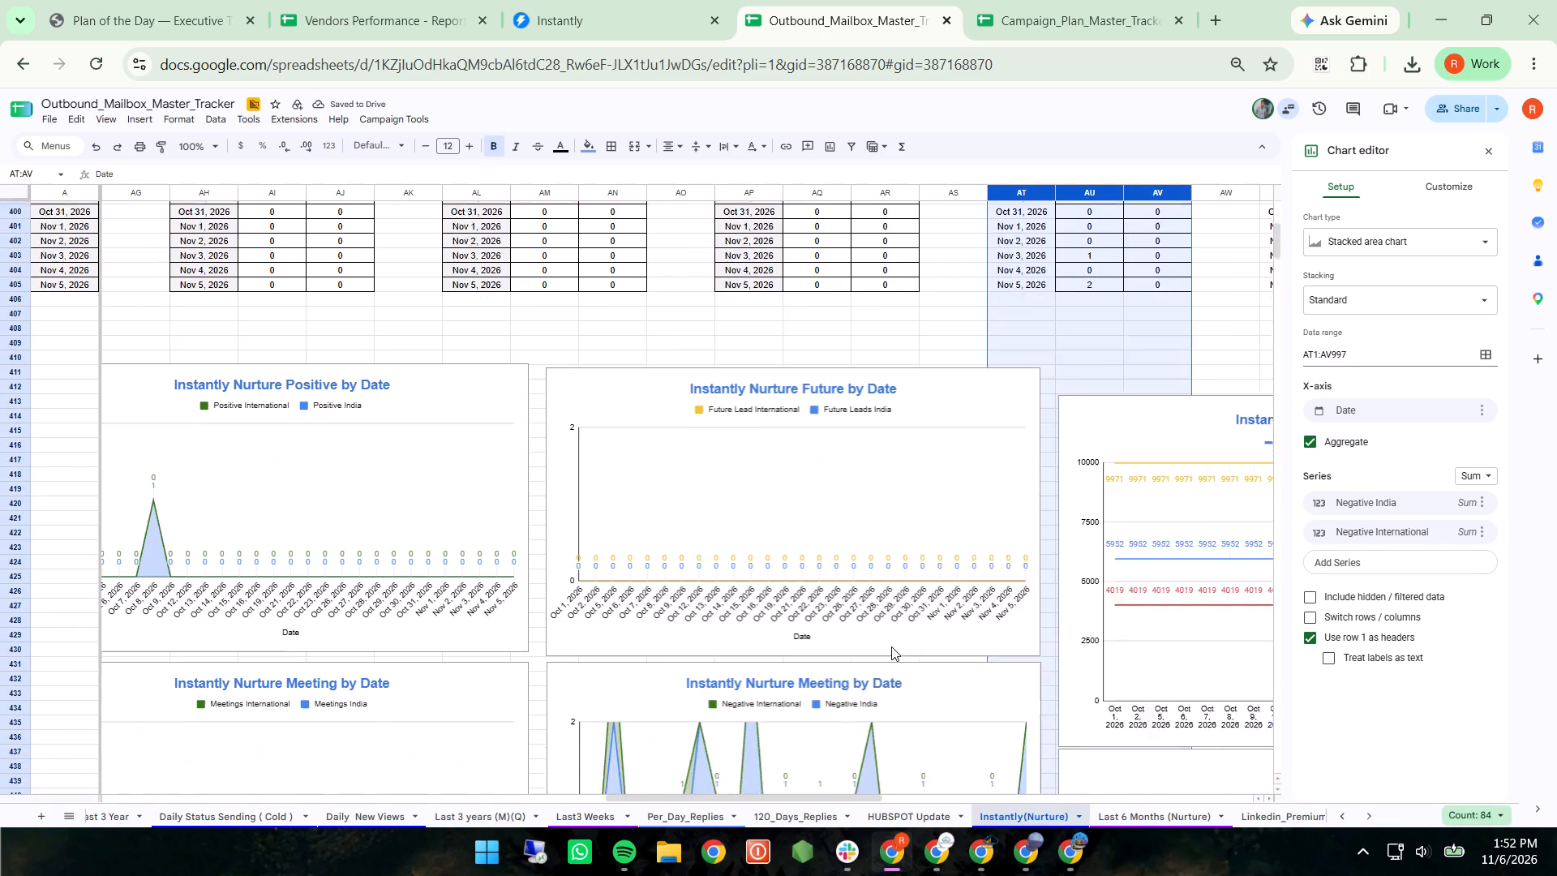
scroll(891, 646, down, 1)
click(821, 616)
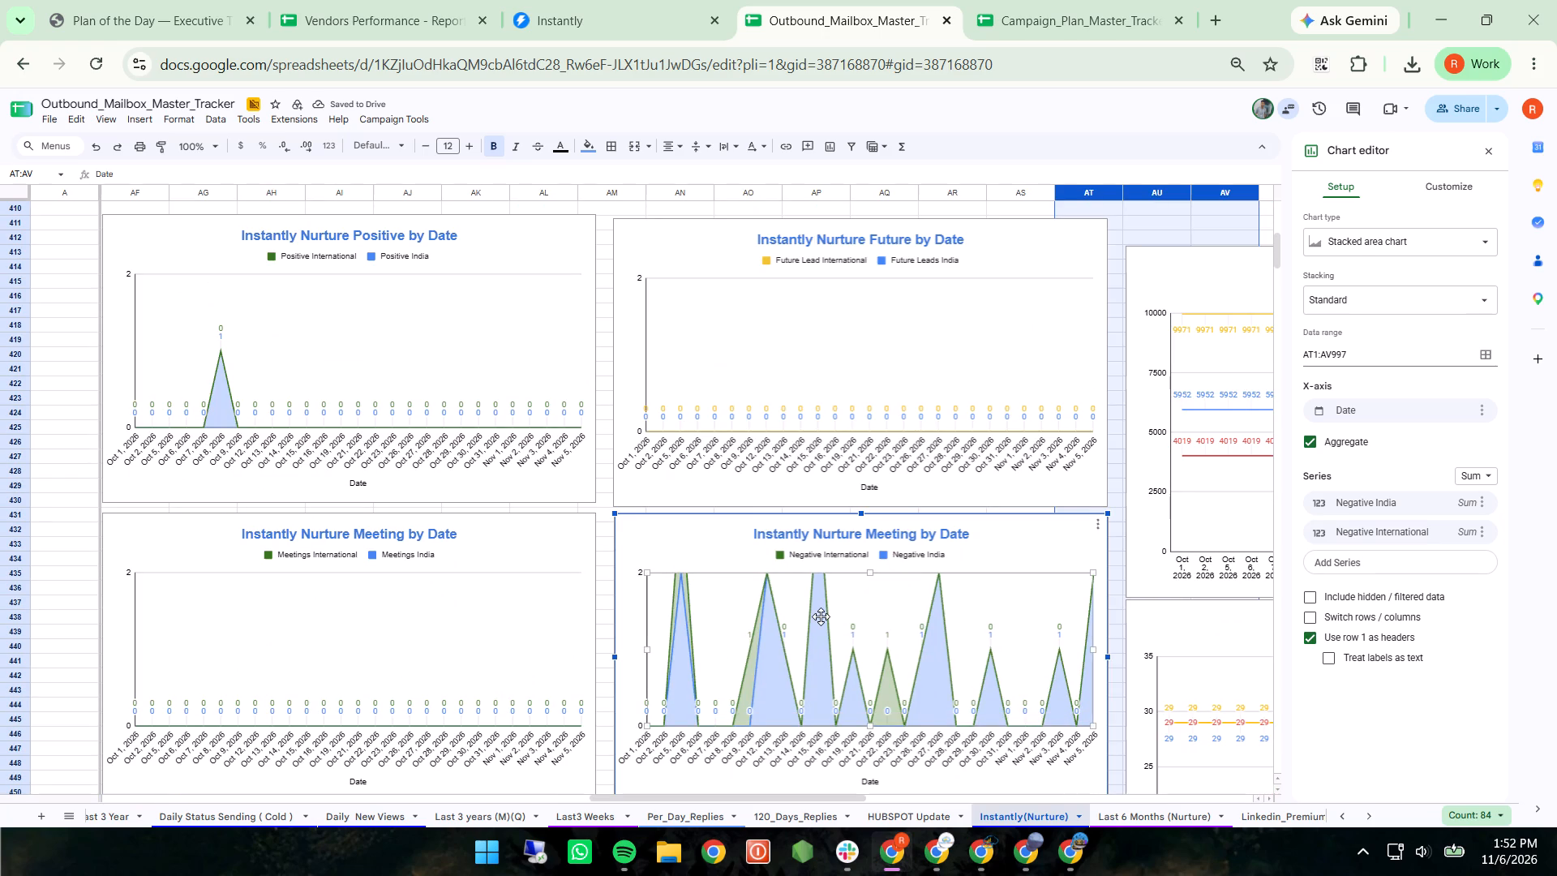
double_click(828, 539)
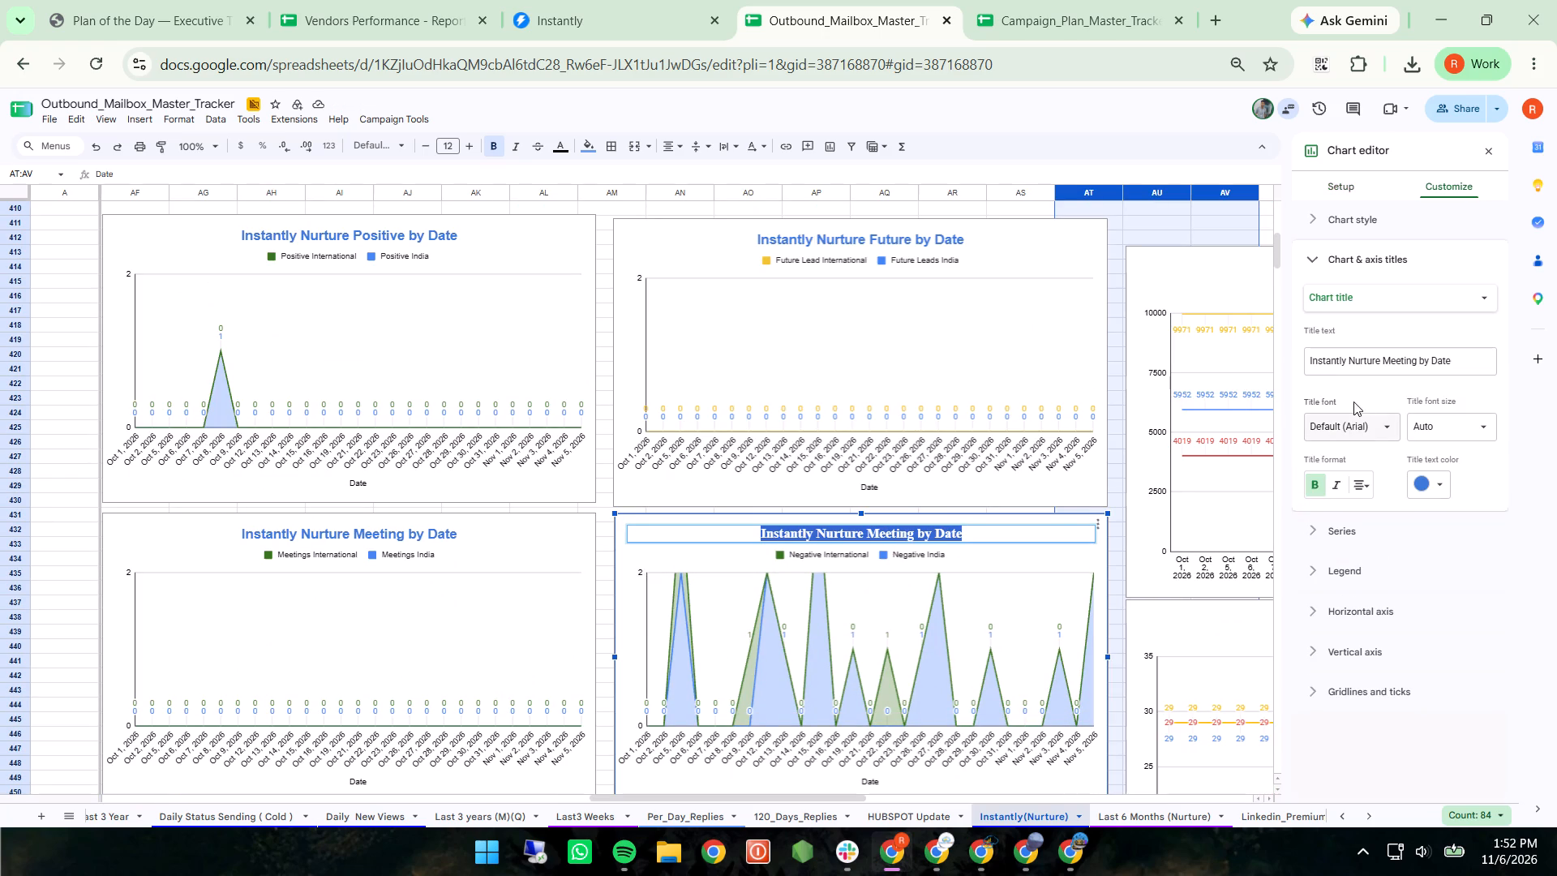
click(1378, 365)
click(1418, 365)
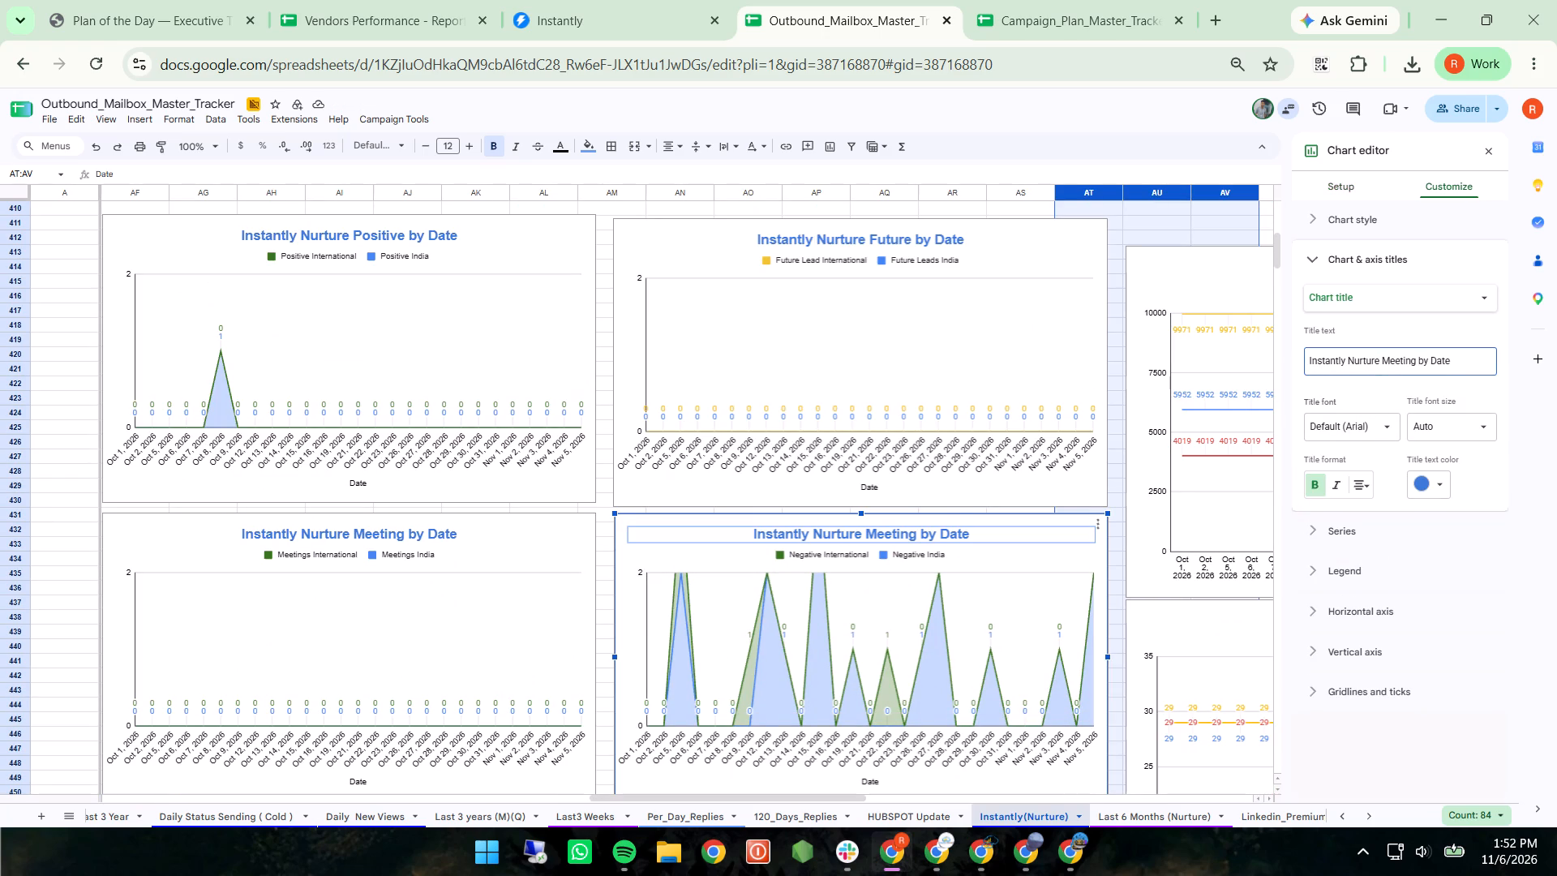
key(Left)
key(BackSpace)
key(BackSpace)
key(BackSpace)
key(BackSpace)
key(BackSpace)
key(BackSpace)
key(BackSpace)
text(Neg)
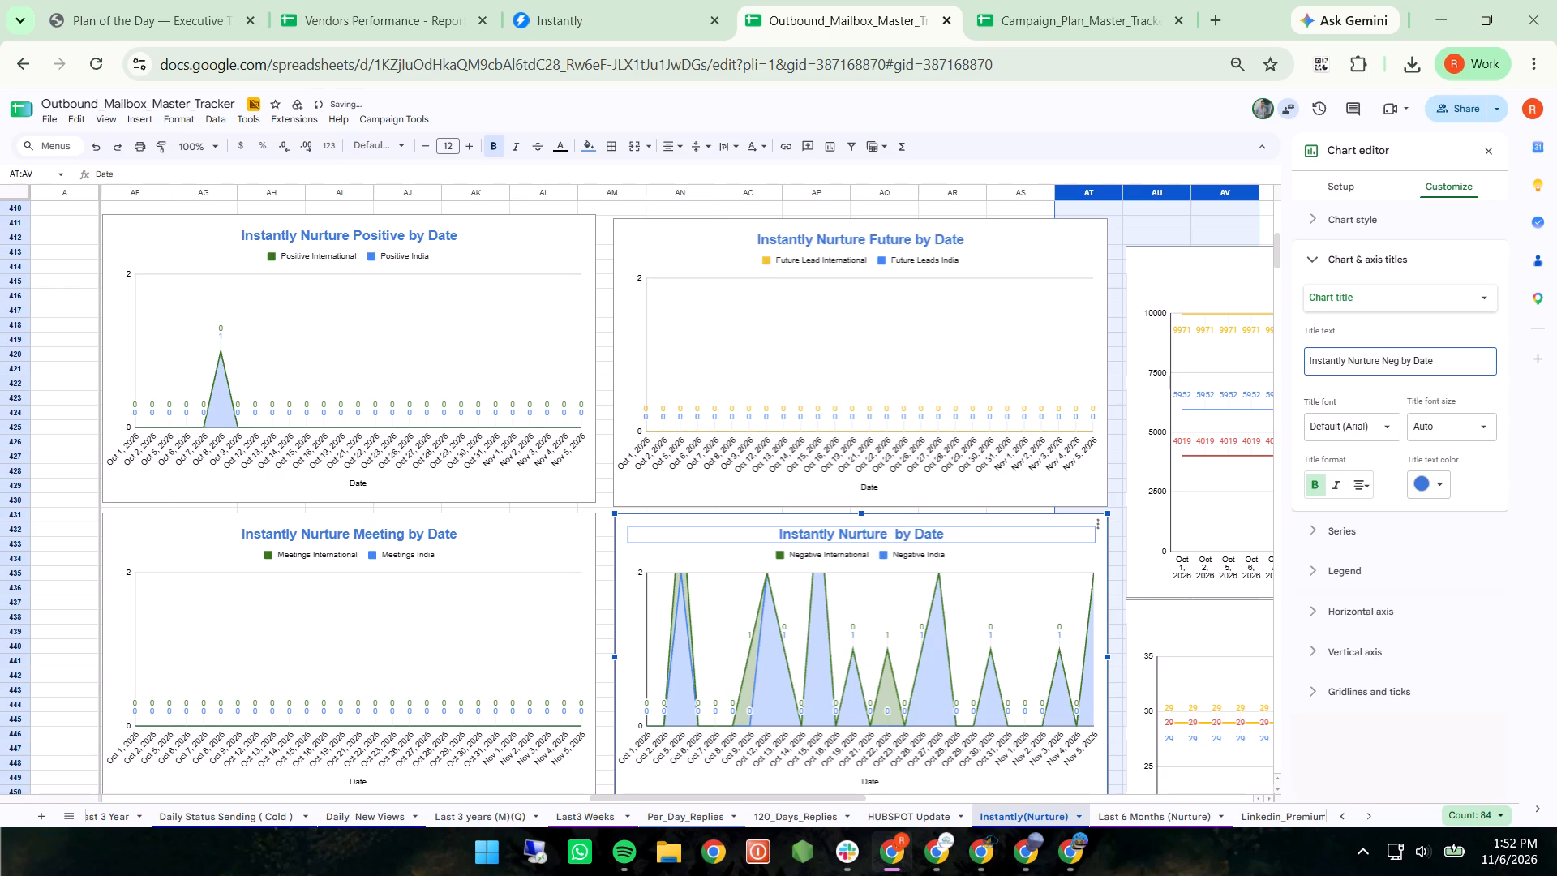
key(a)
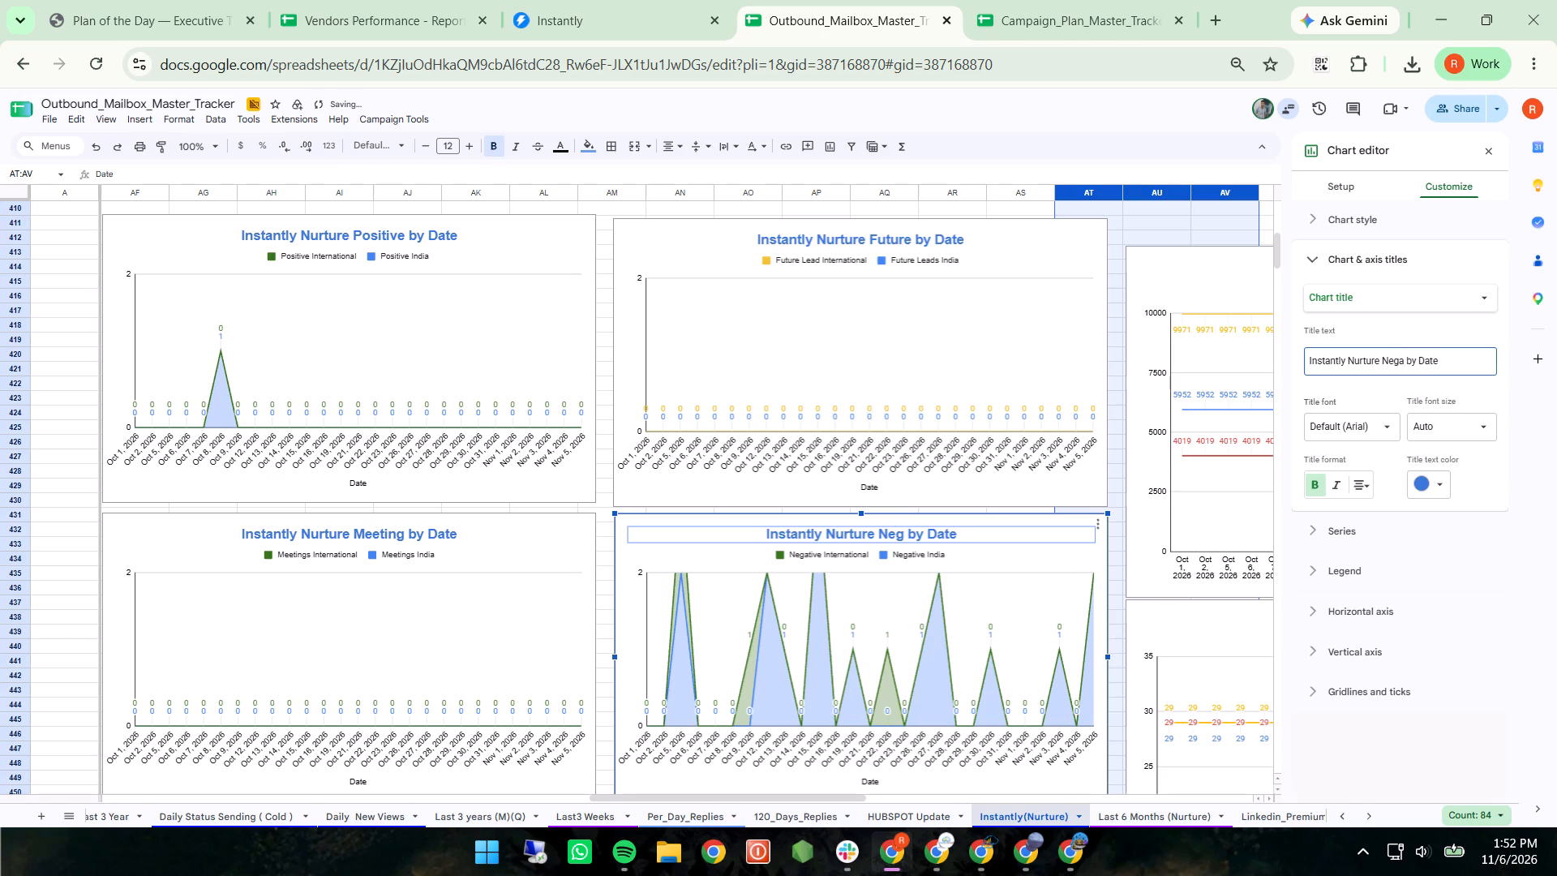
text(tive)
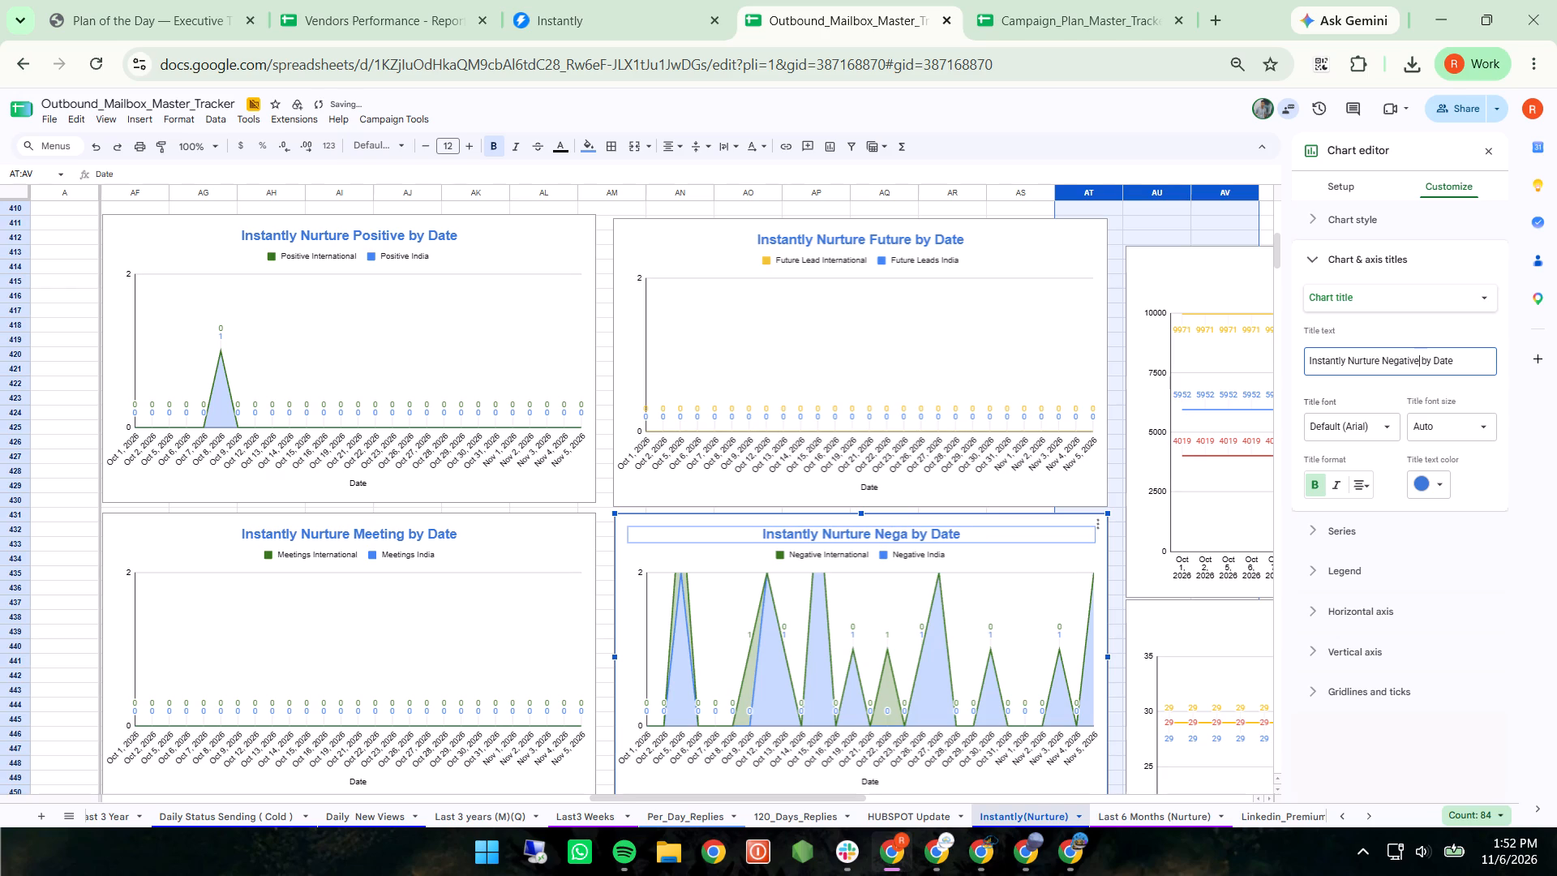
key(Return)
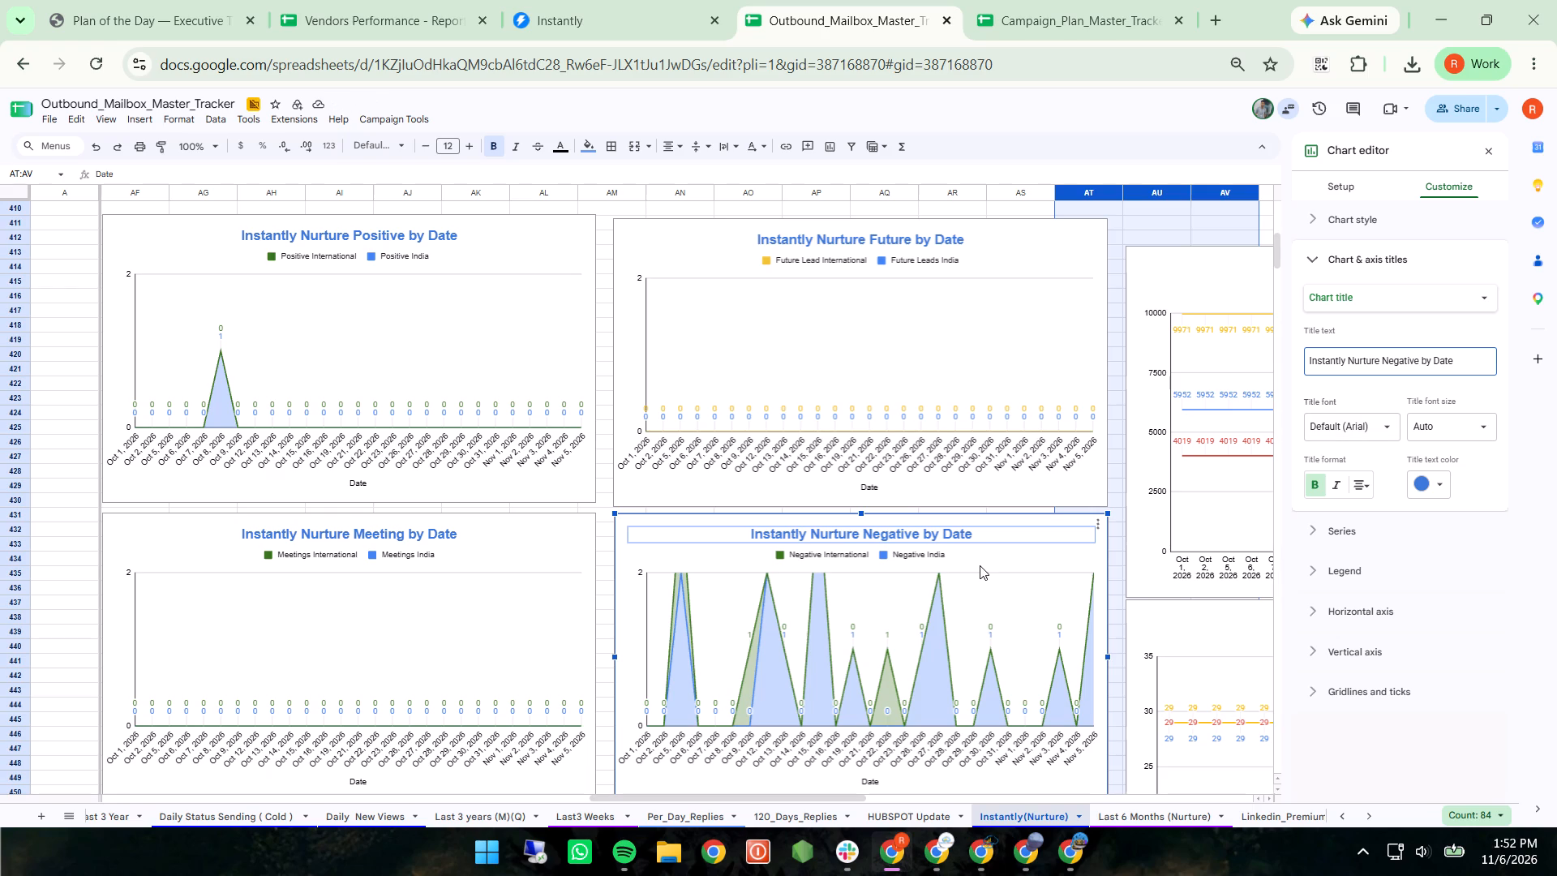
Recolour the Negative by Date chart's lines: red for the Negative International series and light red for Negative India.
click(804, 555)
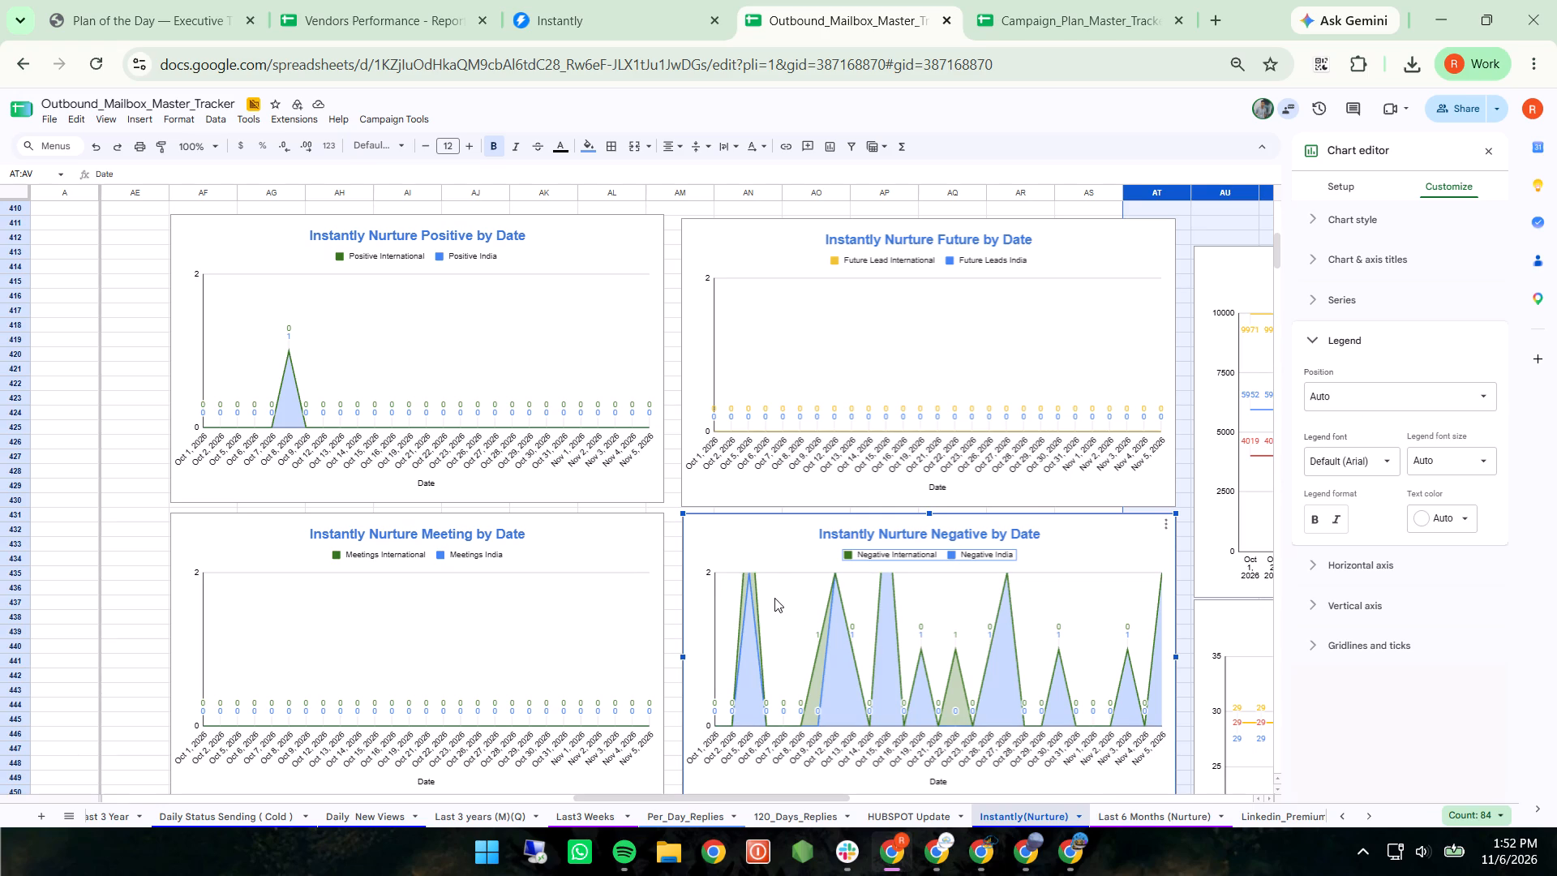
click(817, 634)
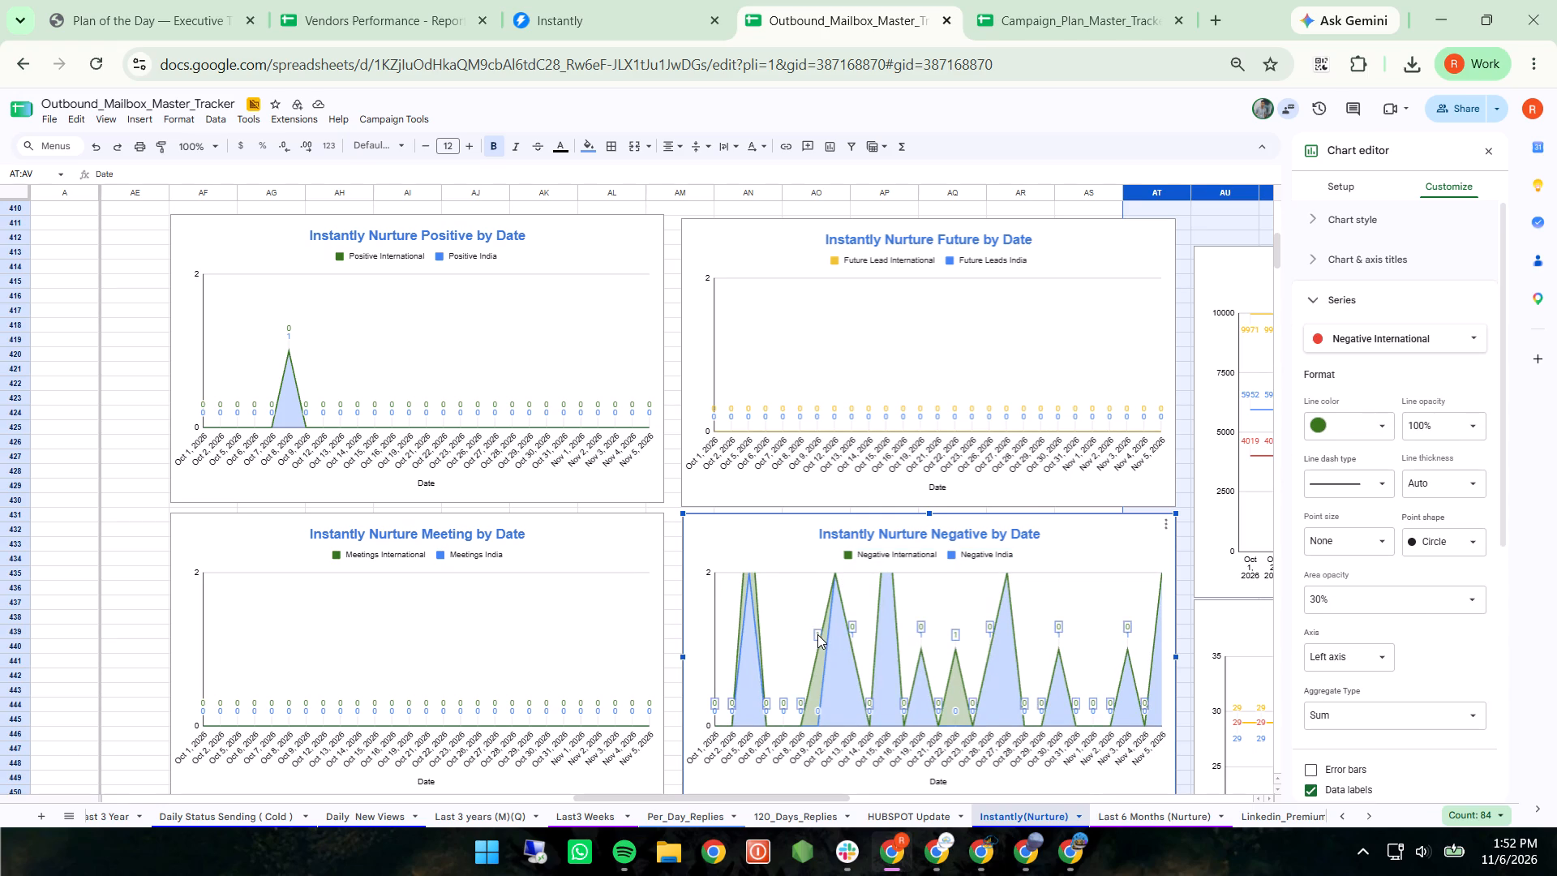
click(1386, 421)
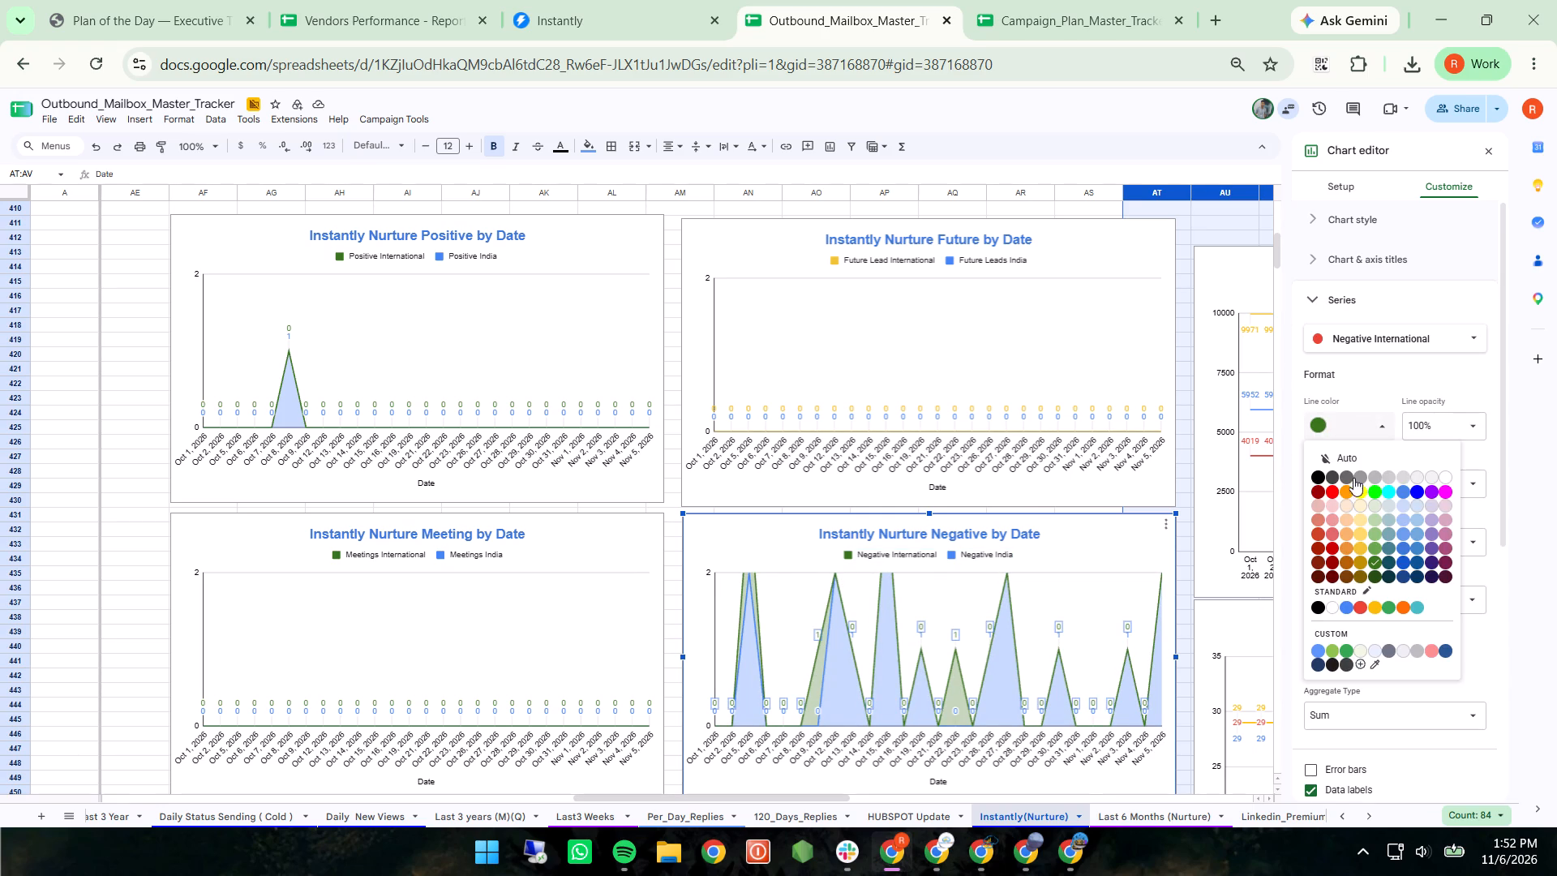
click(1336, 491)
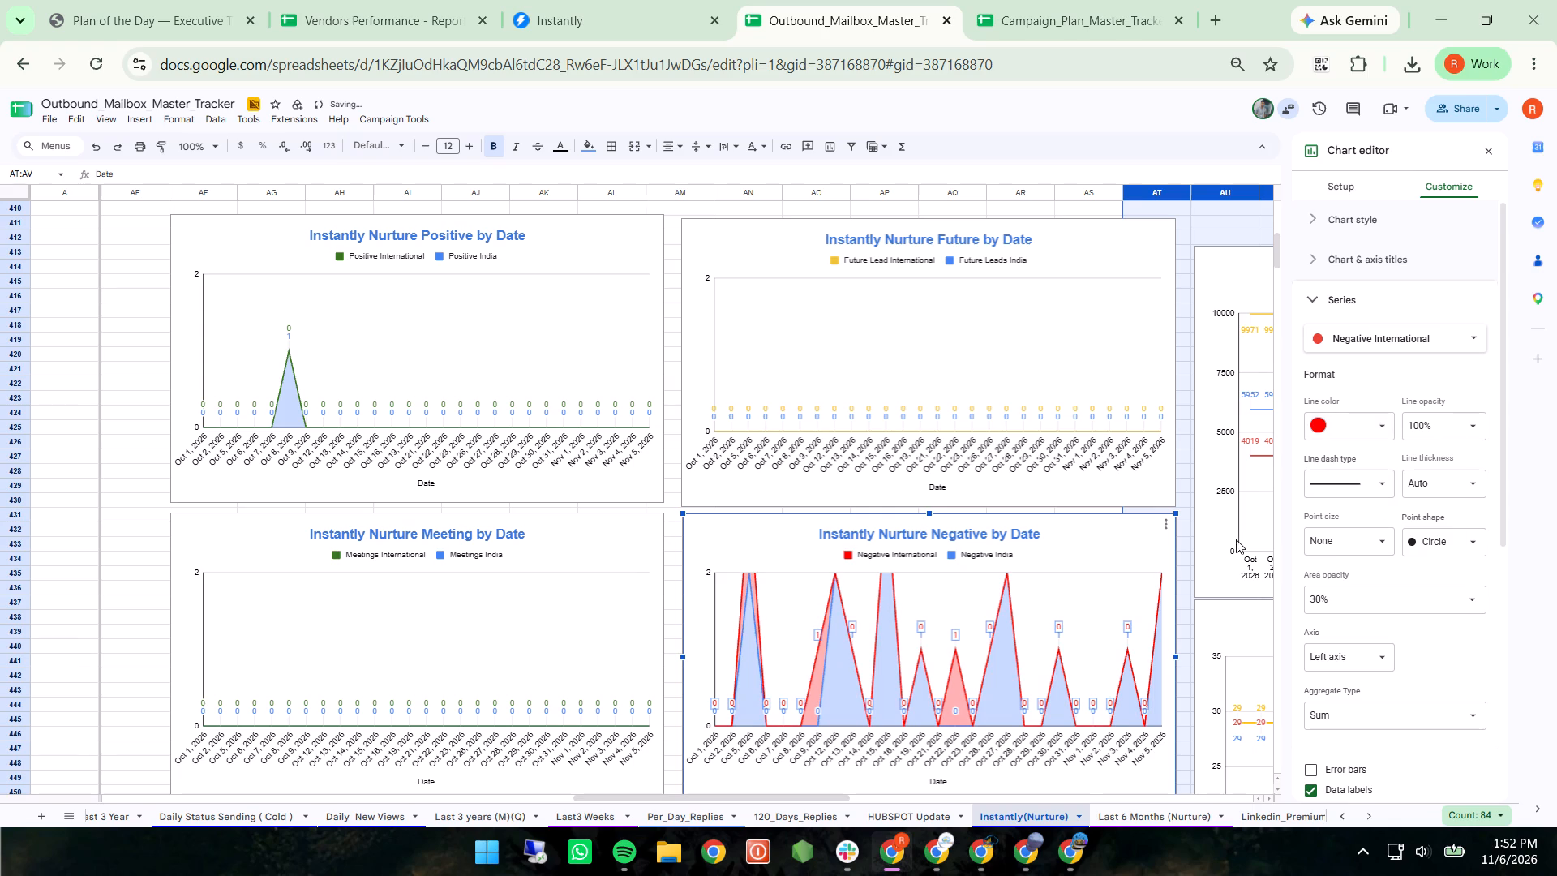
click(1092, 710)
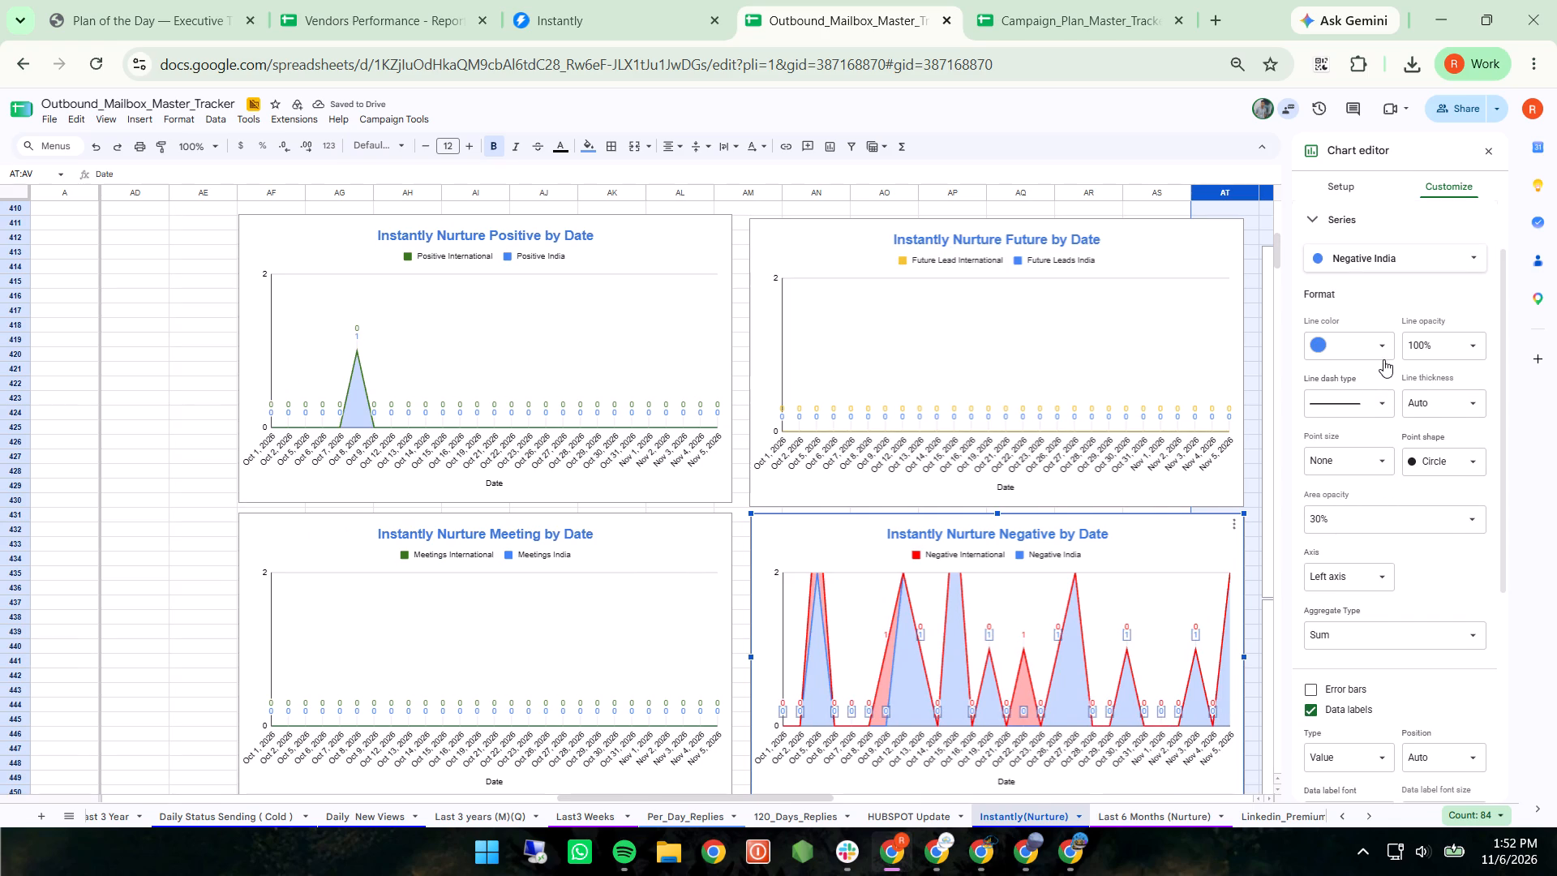
click(1383, 351)
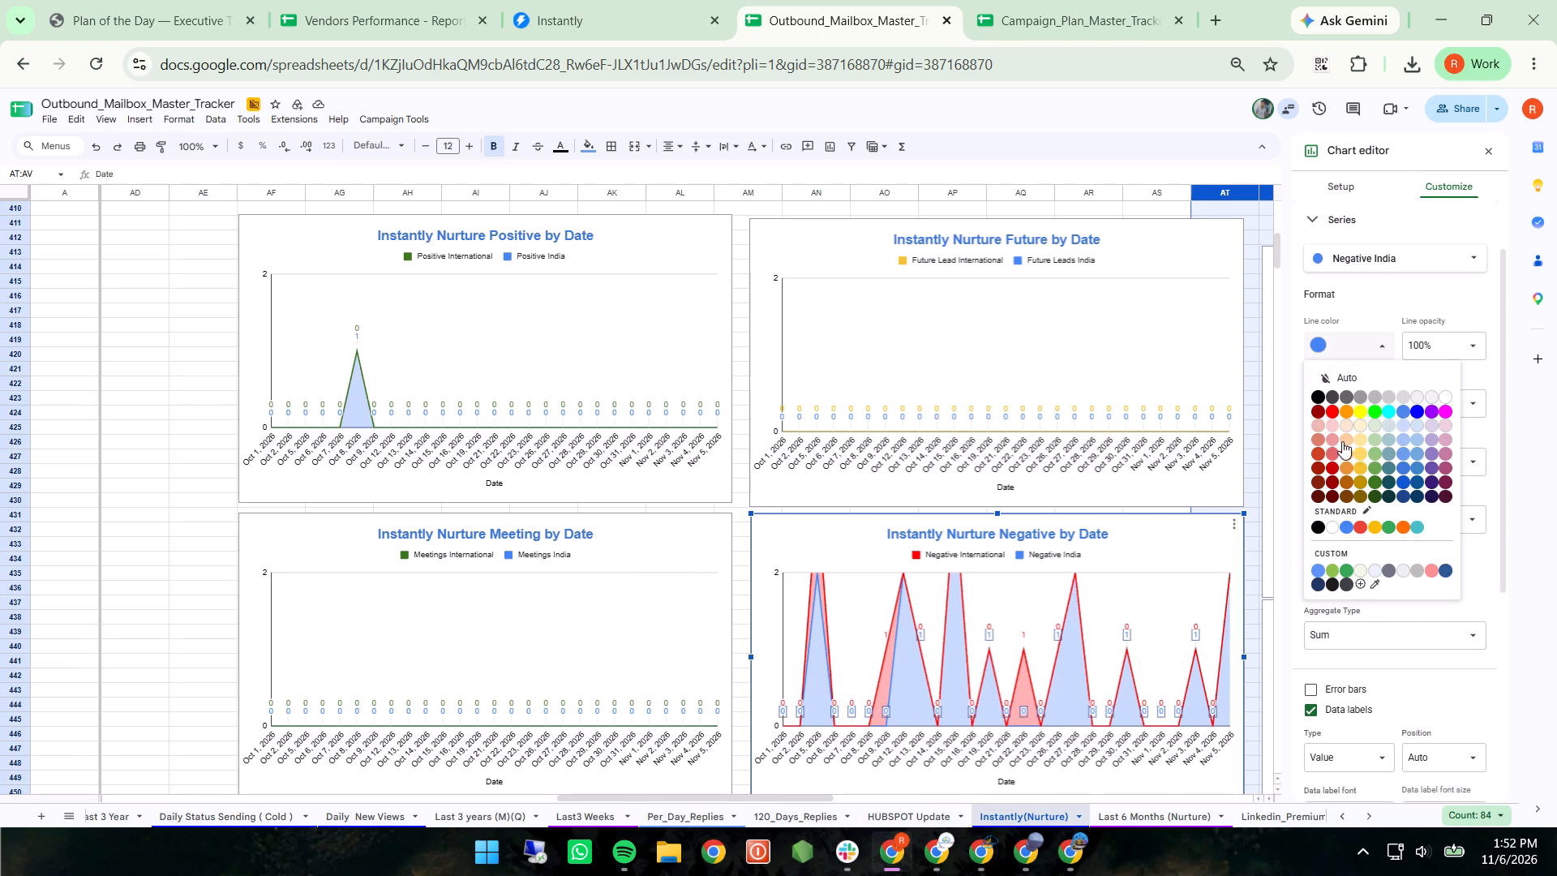
click(1334, 451)
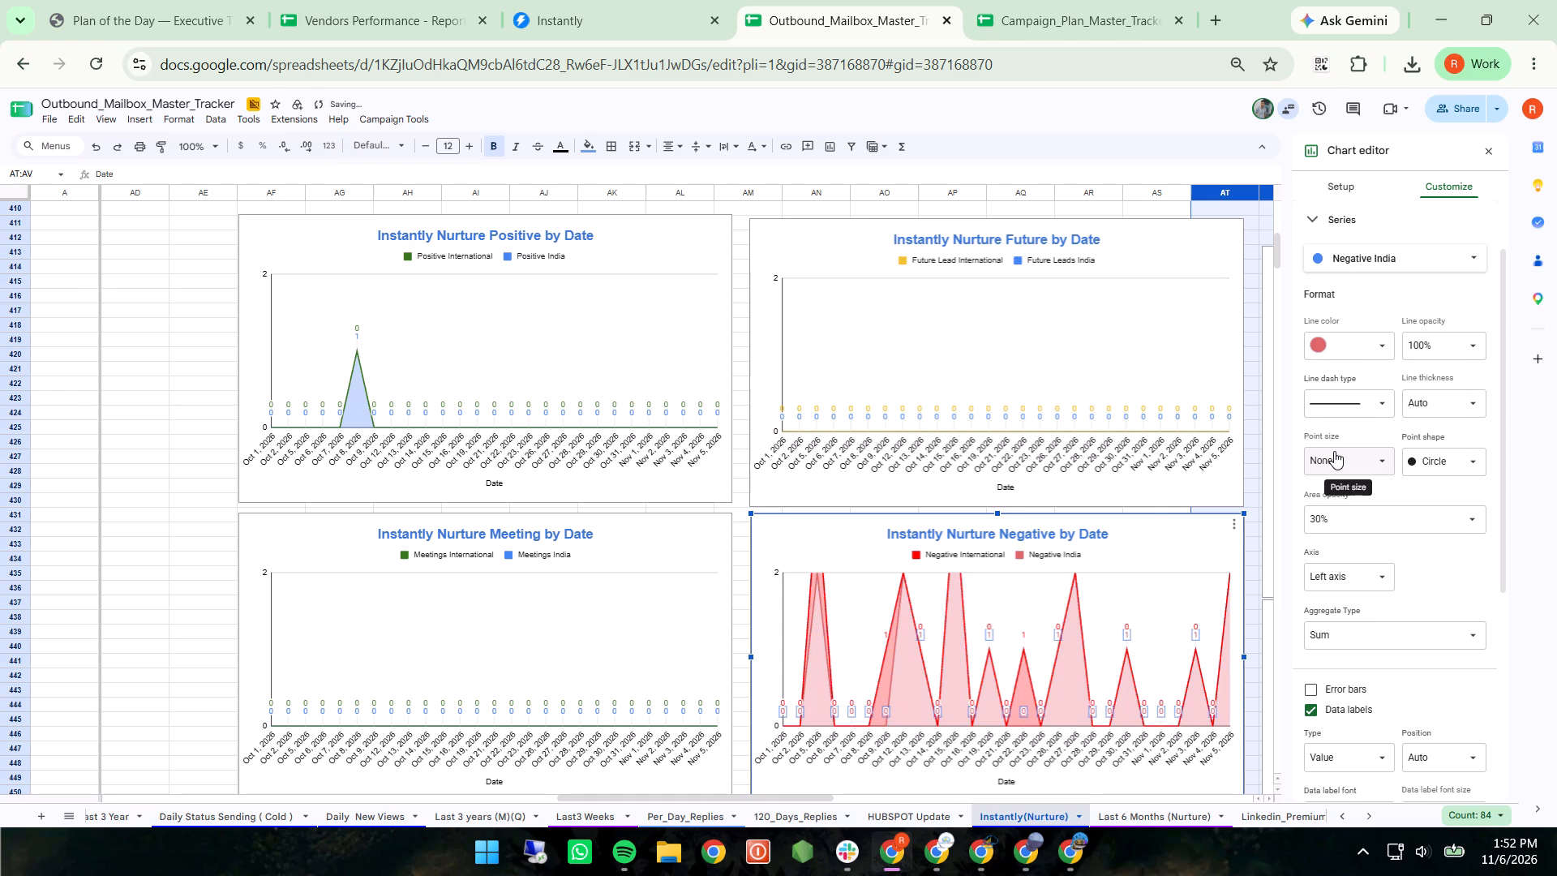
Set the vertical axis maximum of the Instantly Nurture Negative by Date chart to 4.
click(774, 570)
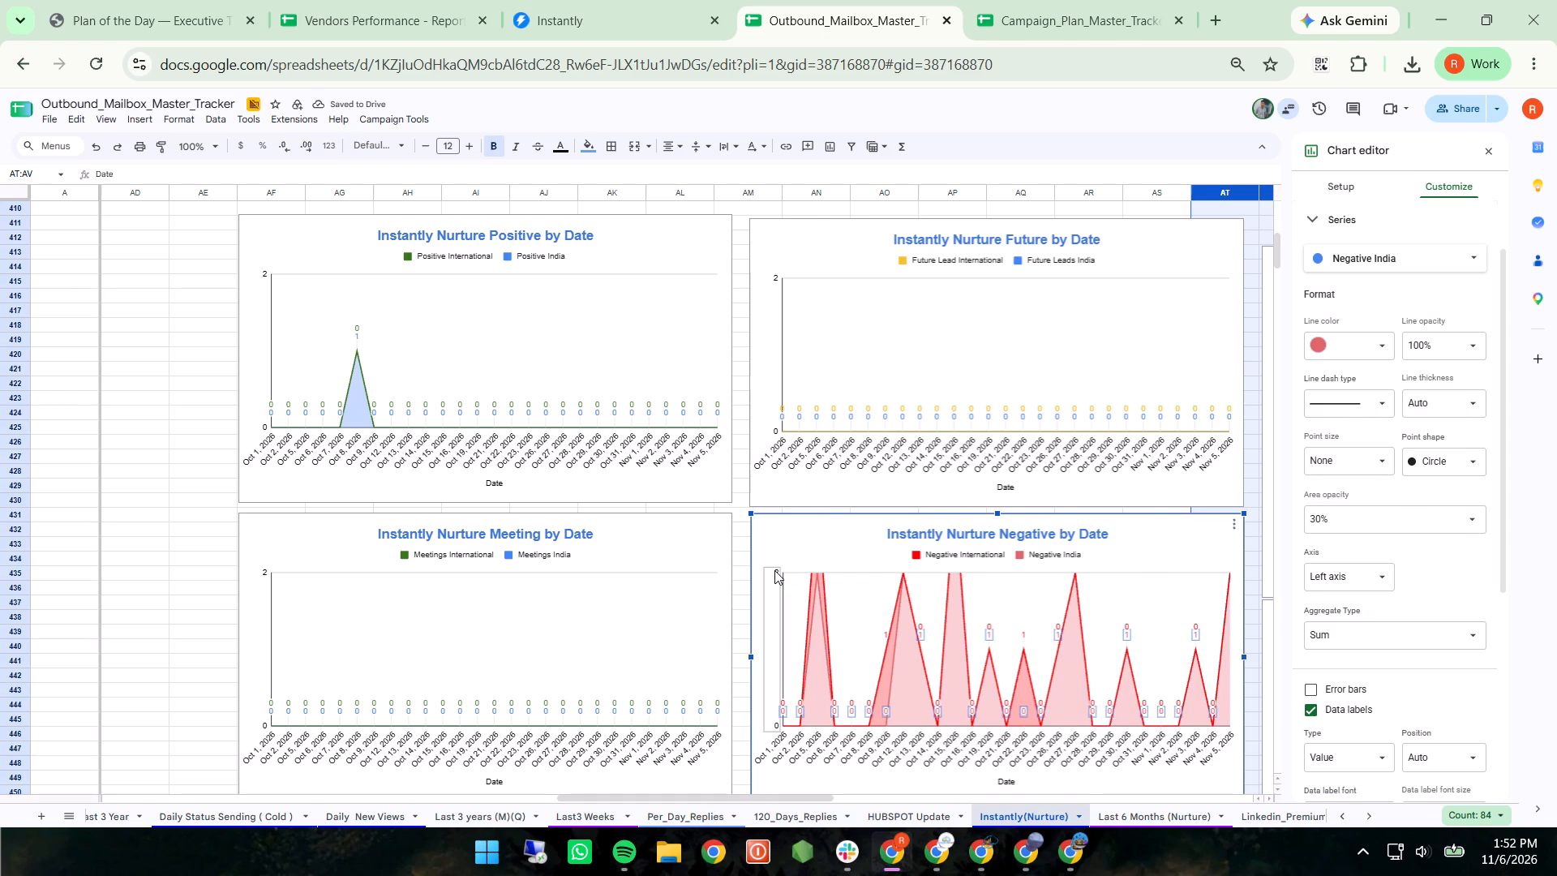
click(1421, 583)
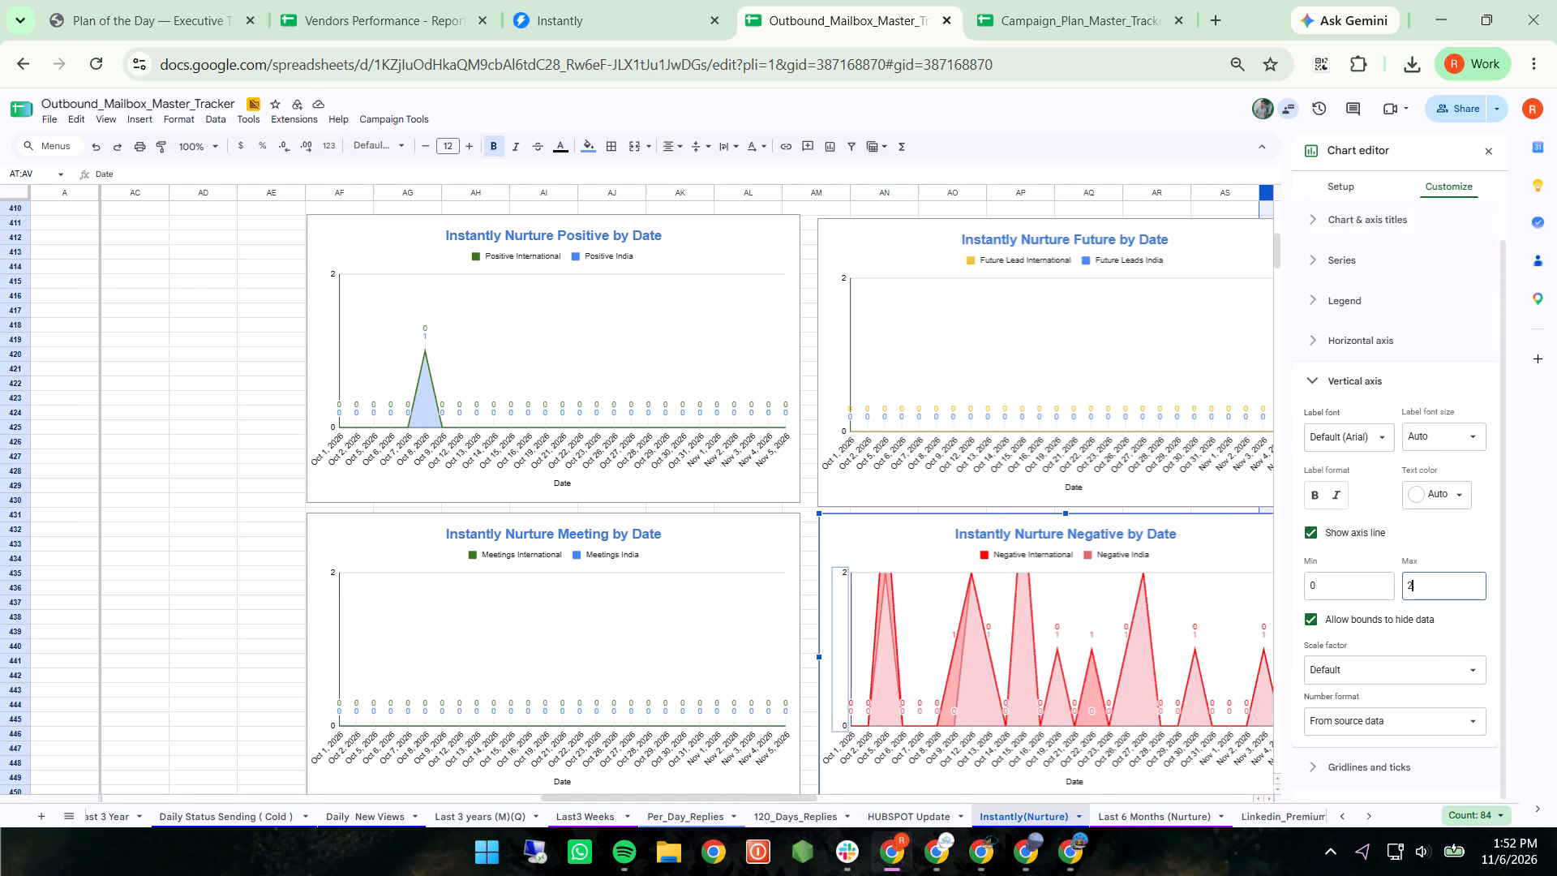
key(BackSpace)
key(Left)
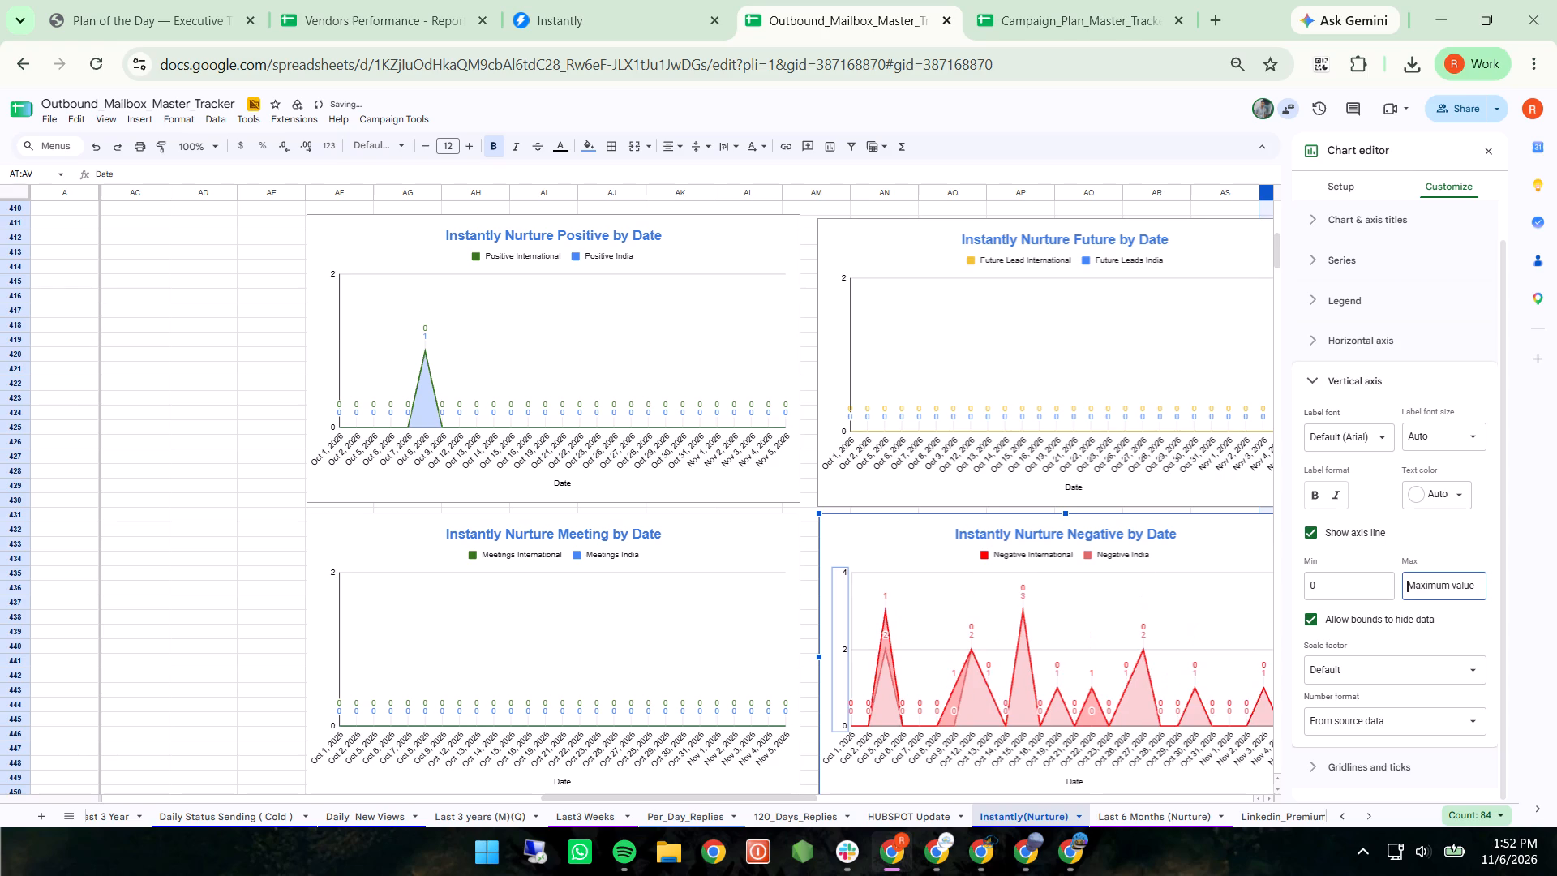
key(Left)
key(4)
scroll(1202, 595, left, 2)
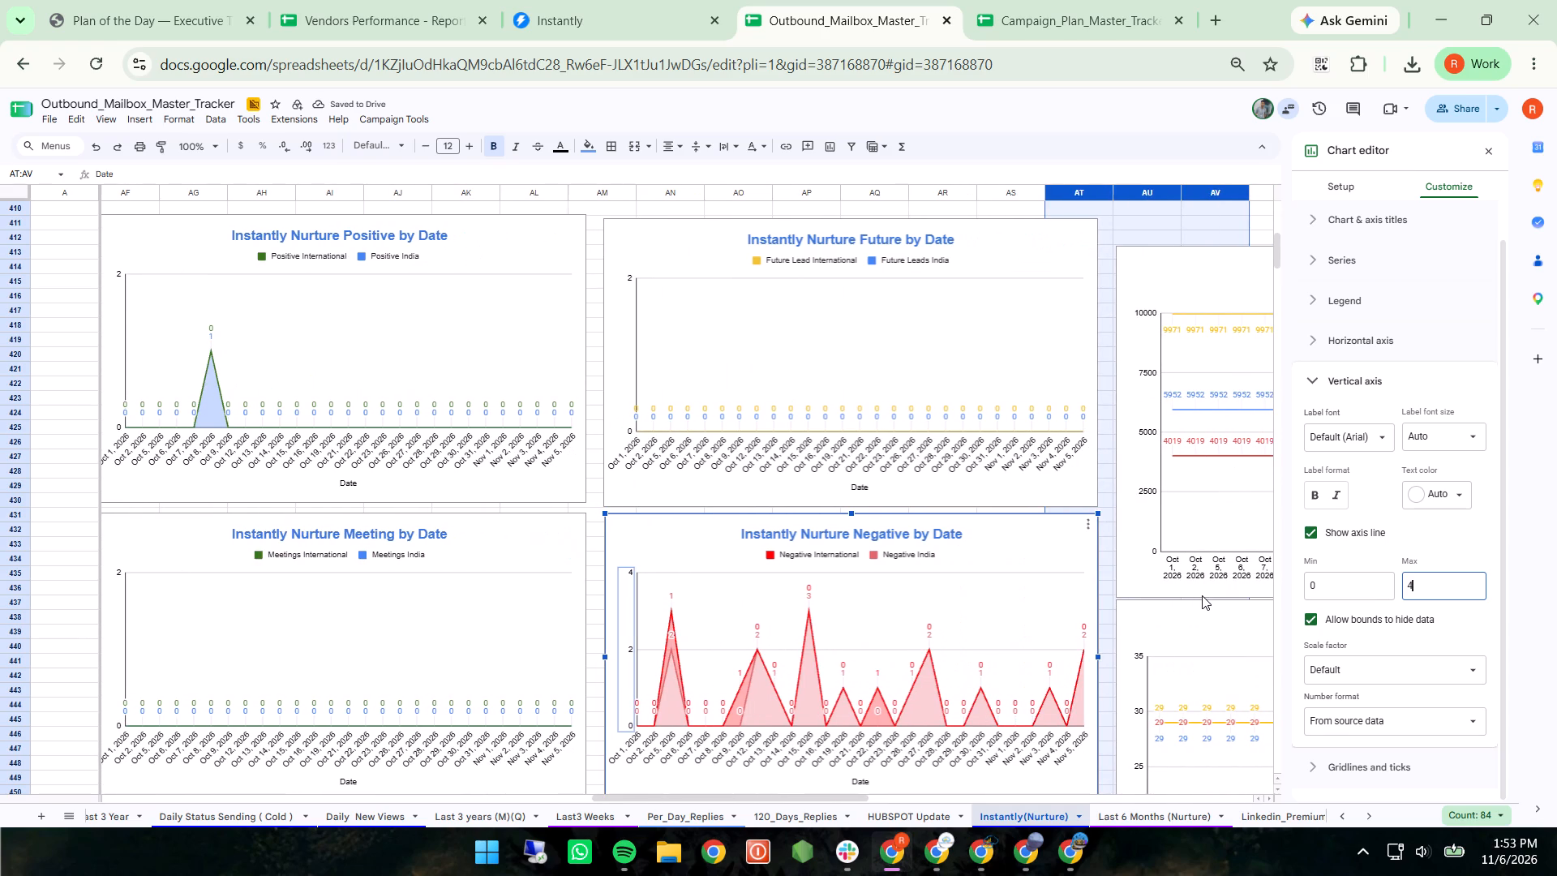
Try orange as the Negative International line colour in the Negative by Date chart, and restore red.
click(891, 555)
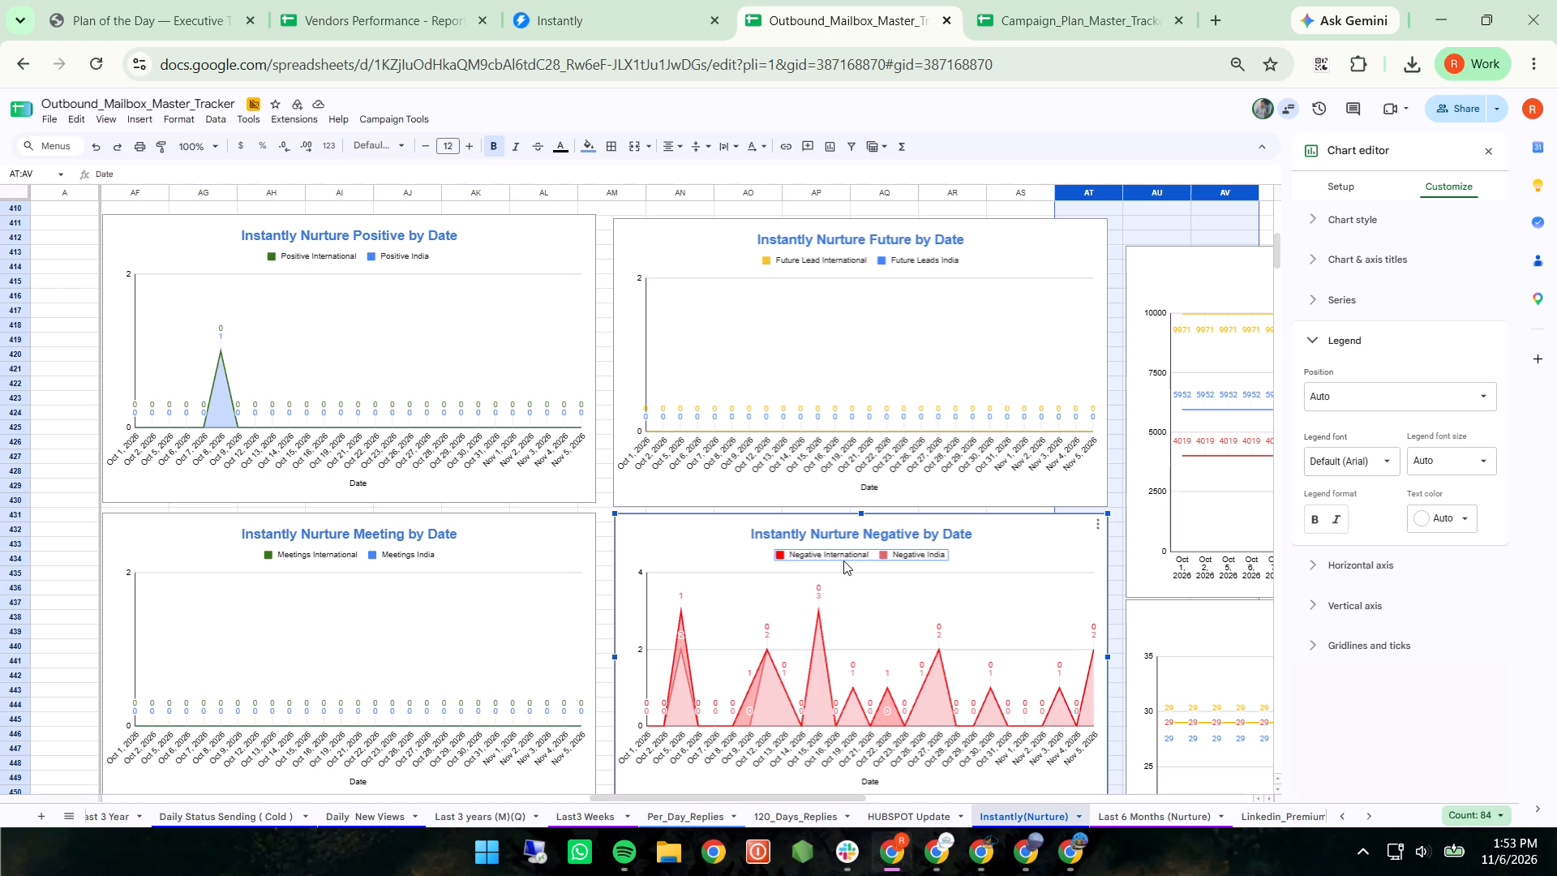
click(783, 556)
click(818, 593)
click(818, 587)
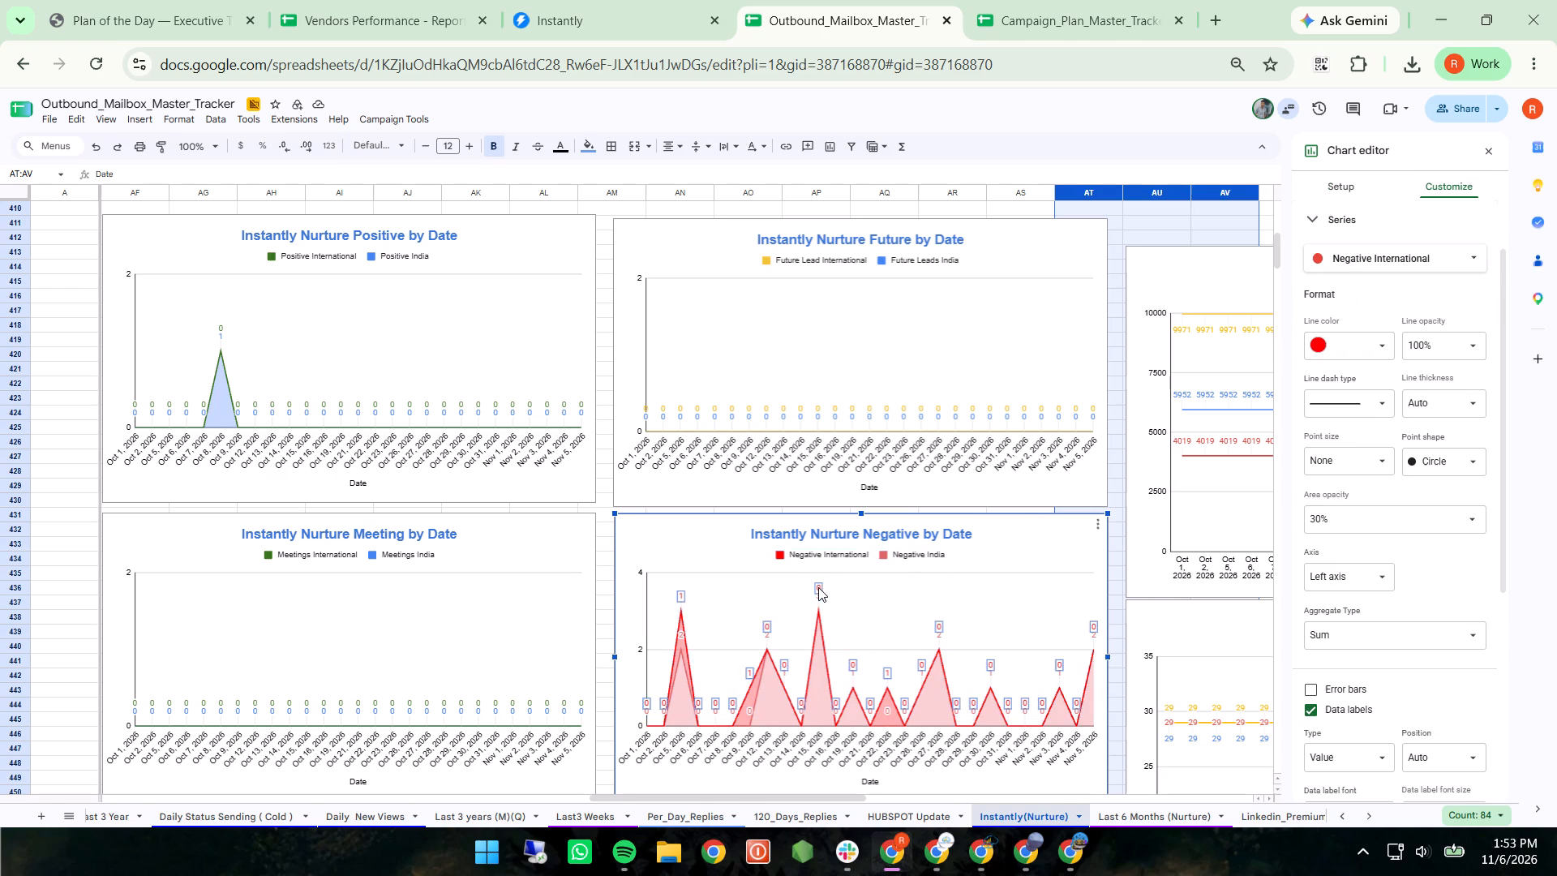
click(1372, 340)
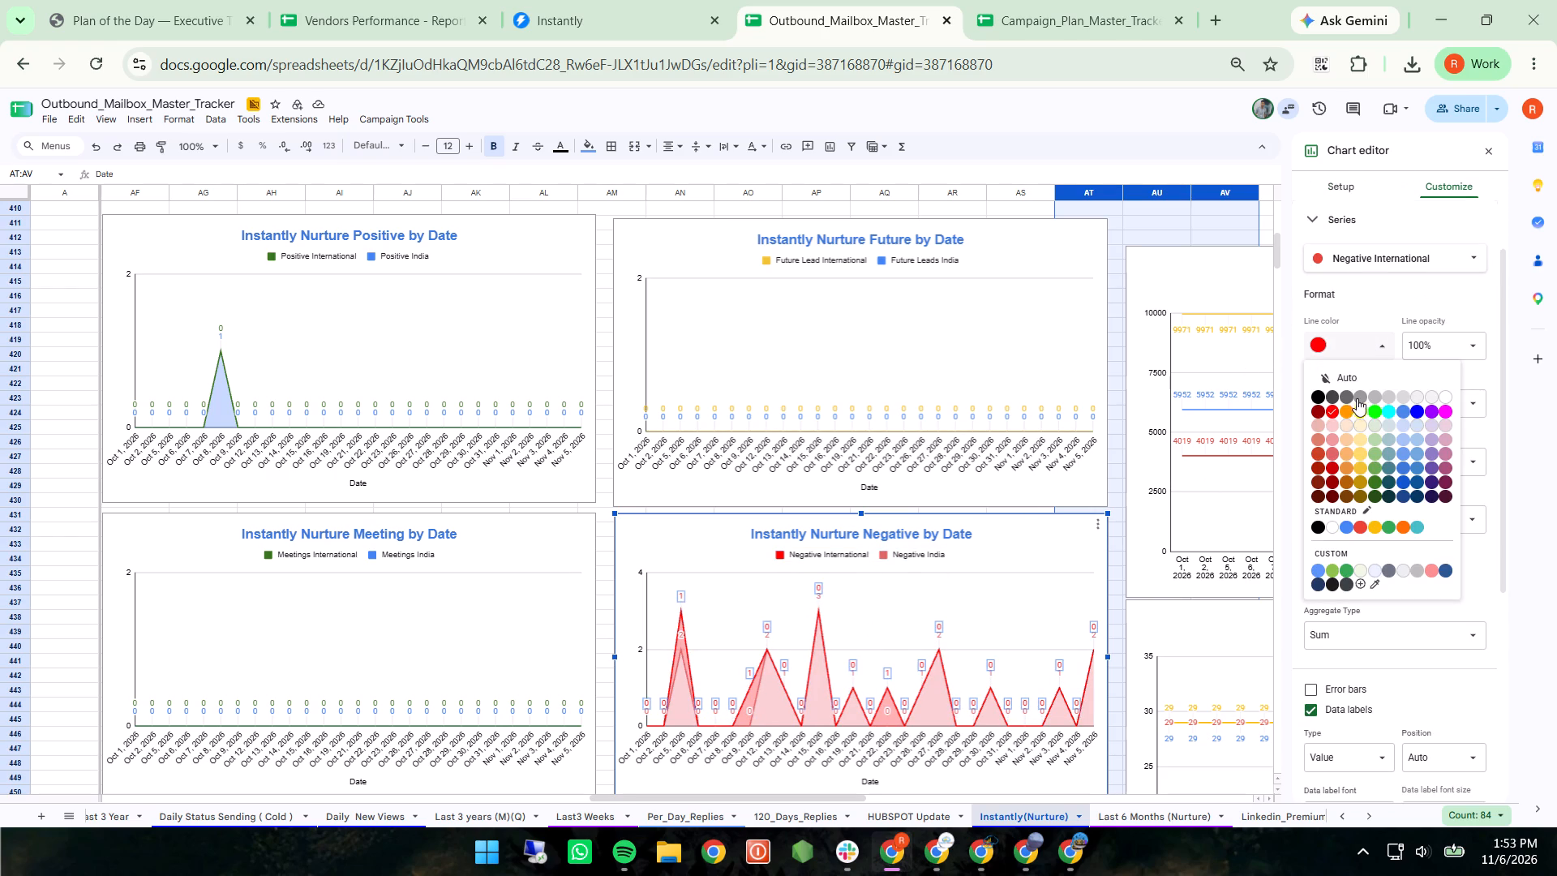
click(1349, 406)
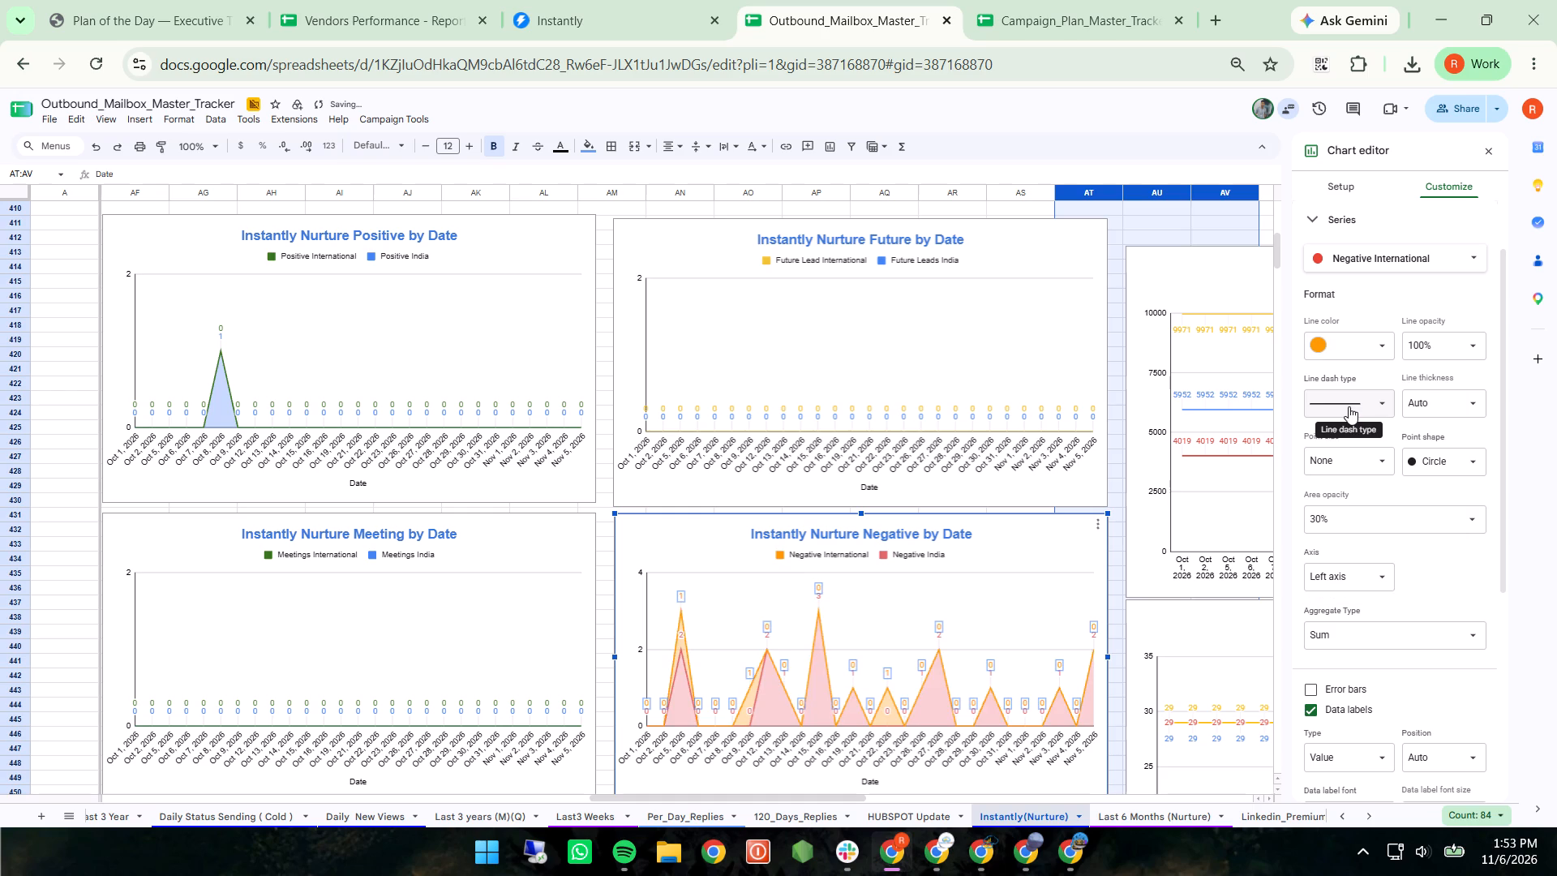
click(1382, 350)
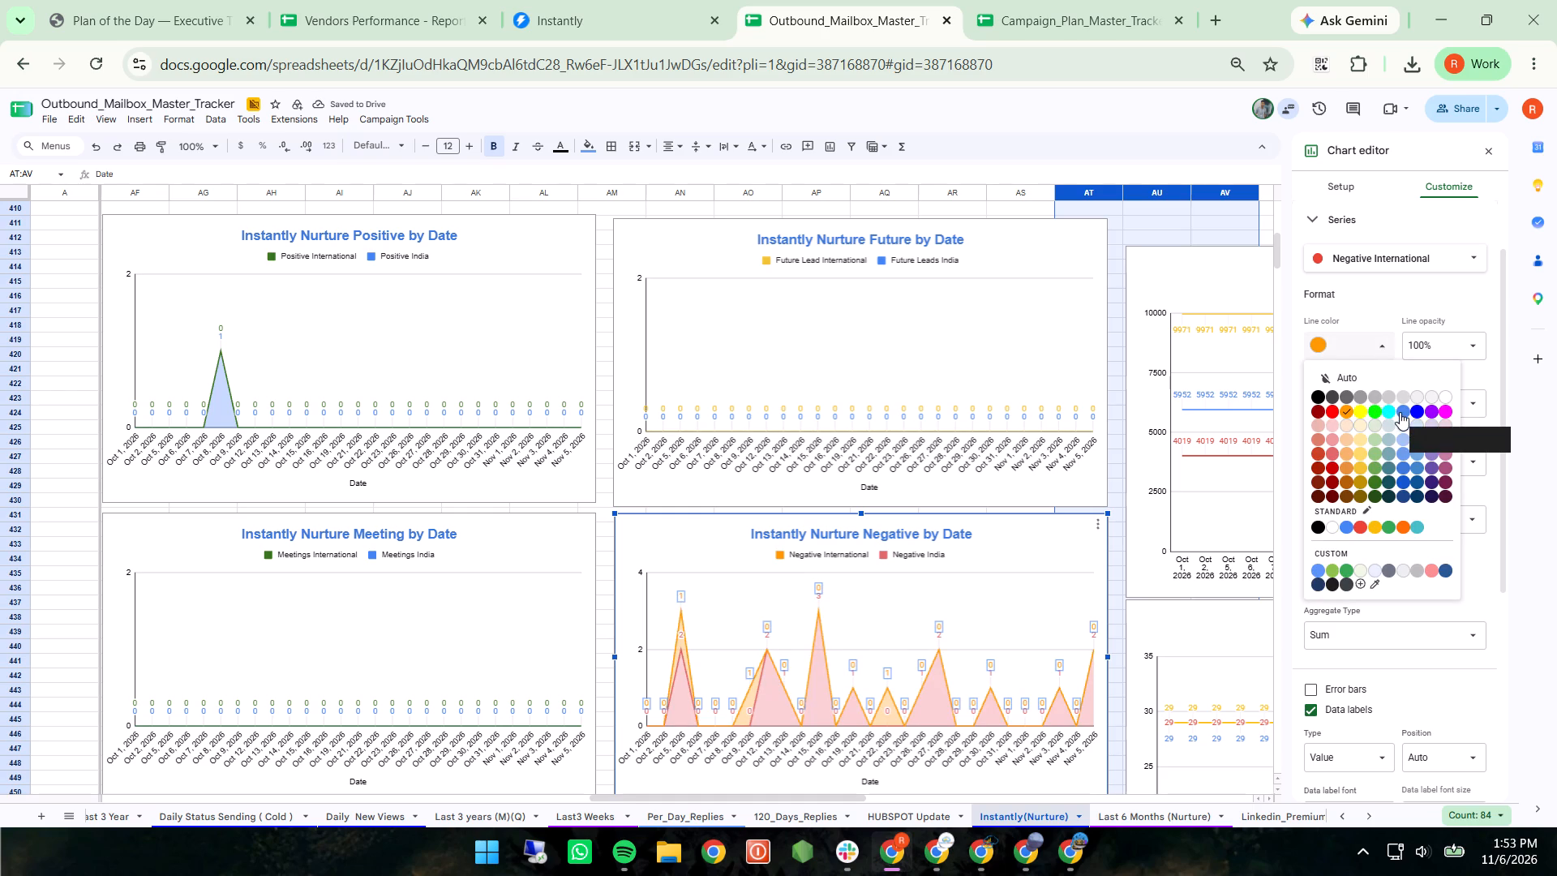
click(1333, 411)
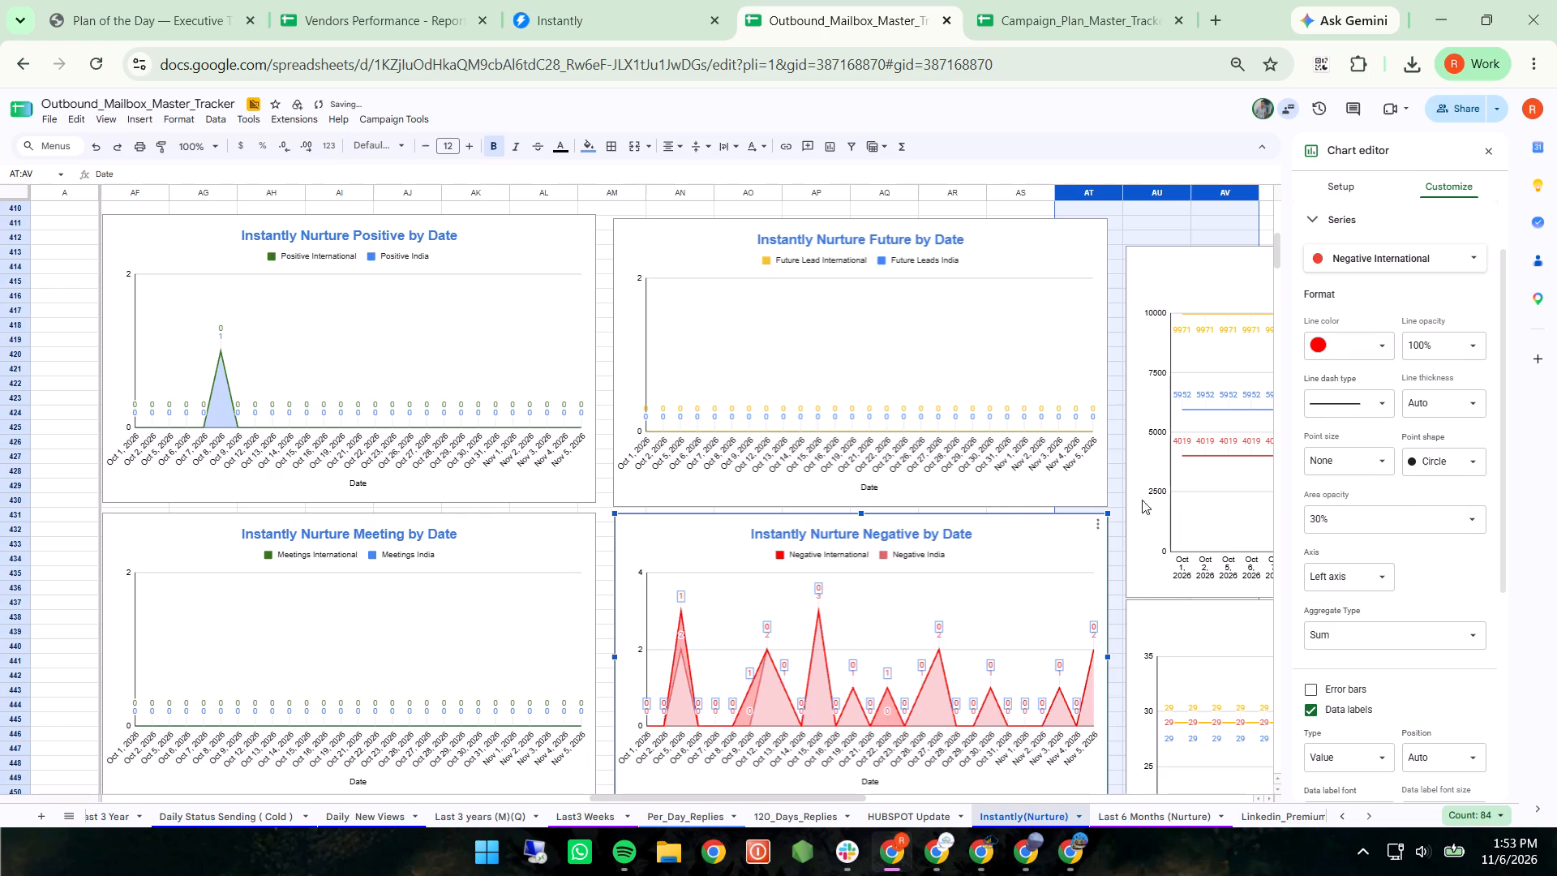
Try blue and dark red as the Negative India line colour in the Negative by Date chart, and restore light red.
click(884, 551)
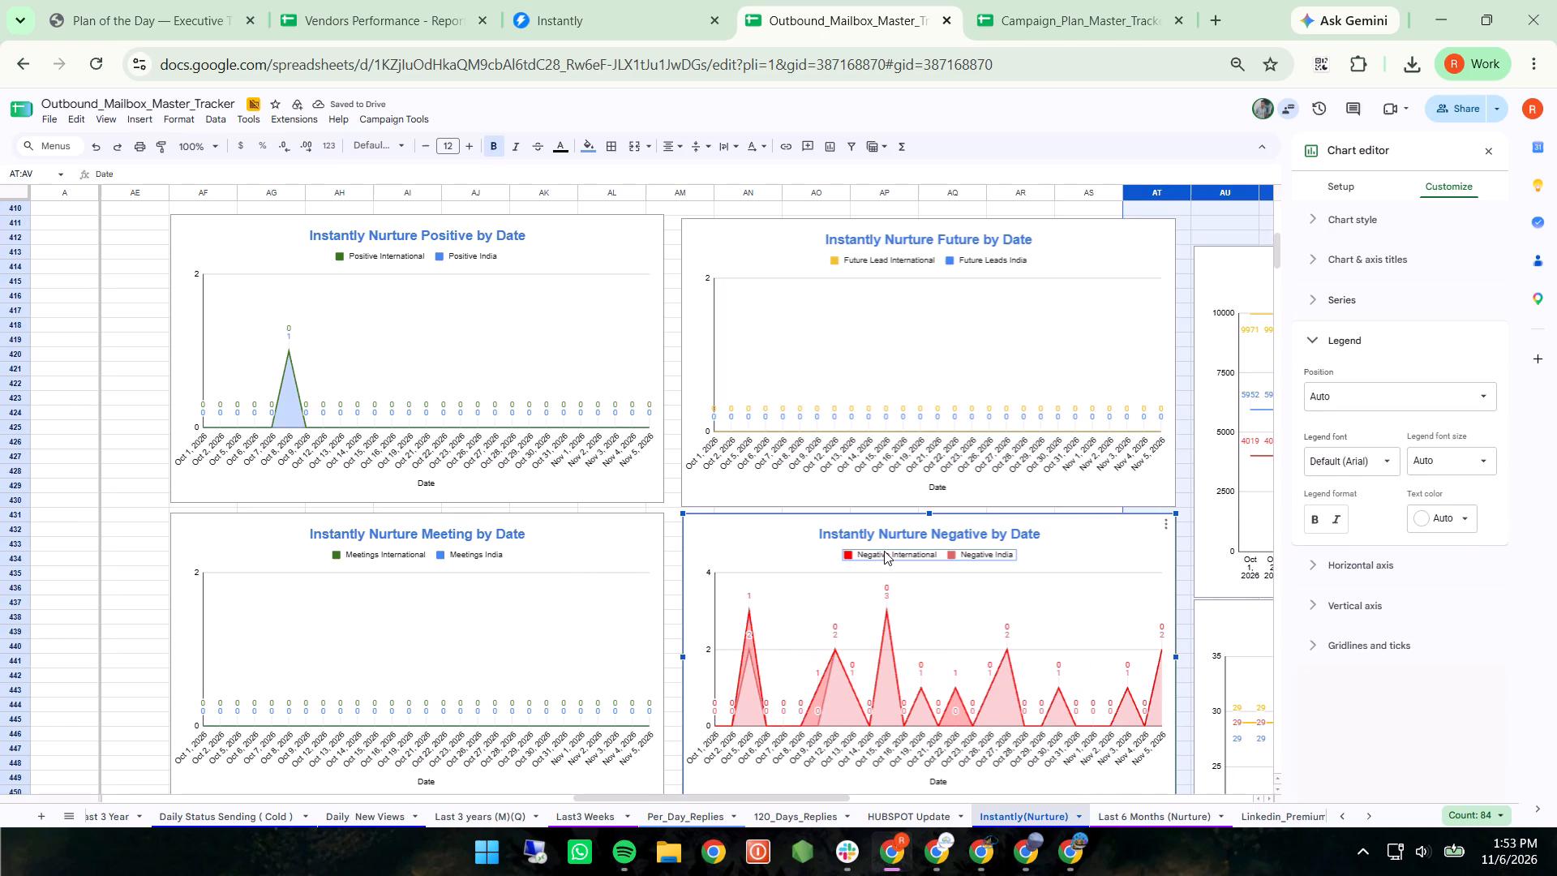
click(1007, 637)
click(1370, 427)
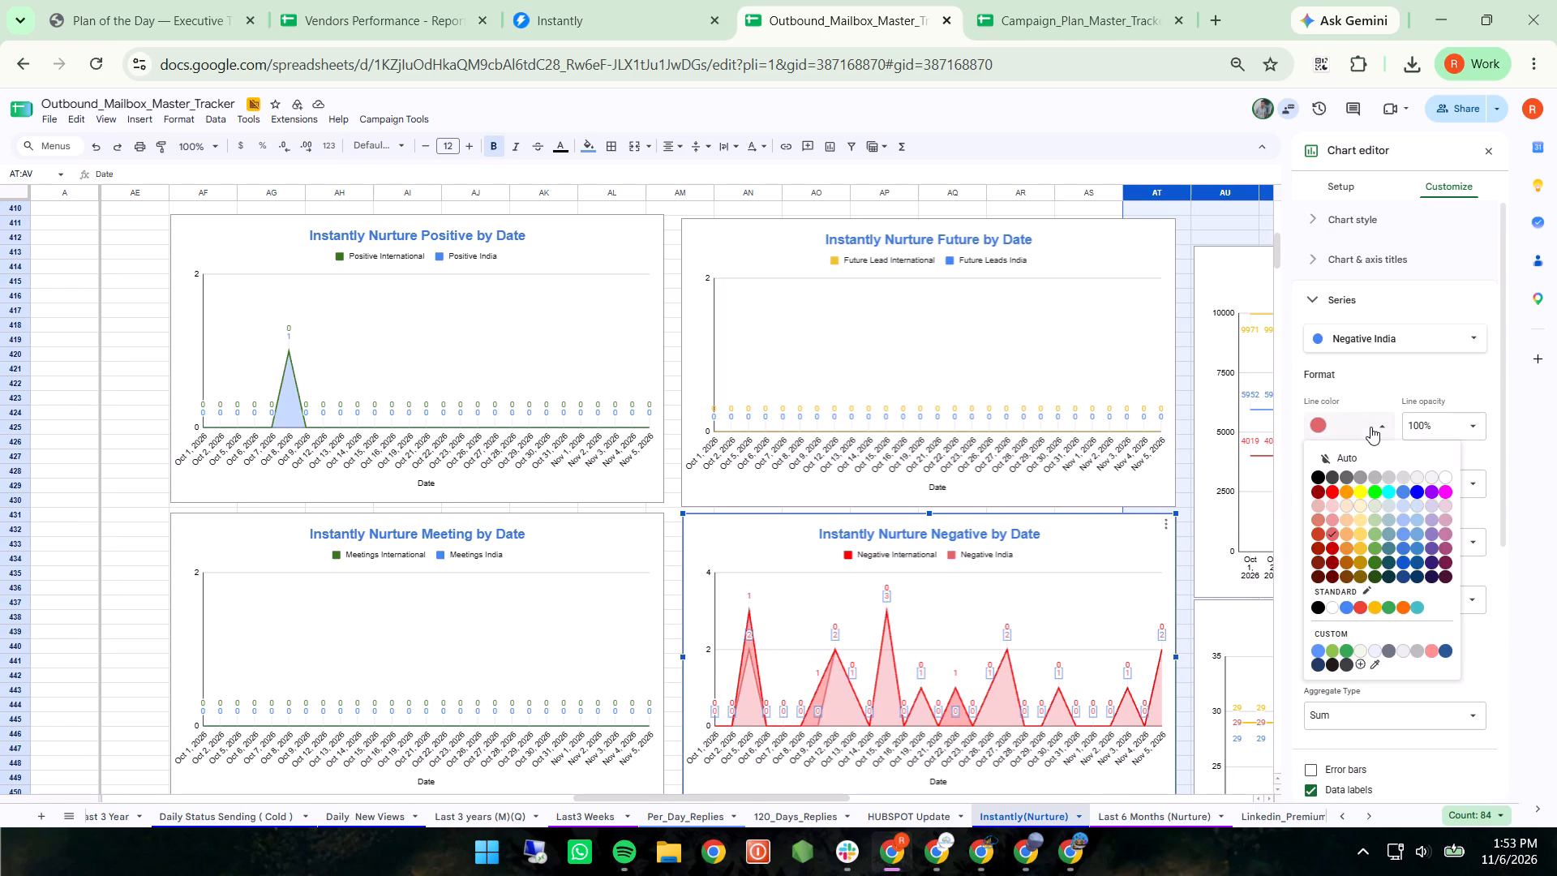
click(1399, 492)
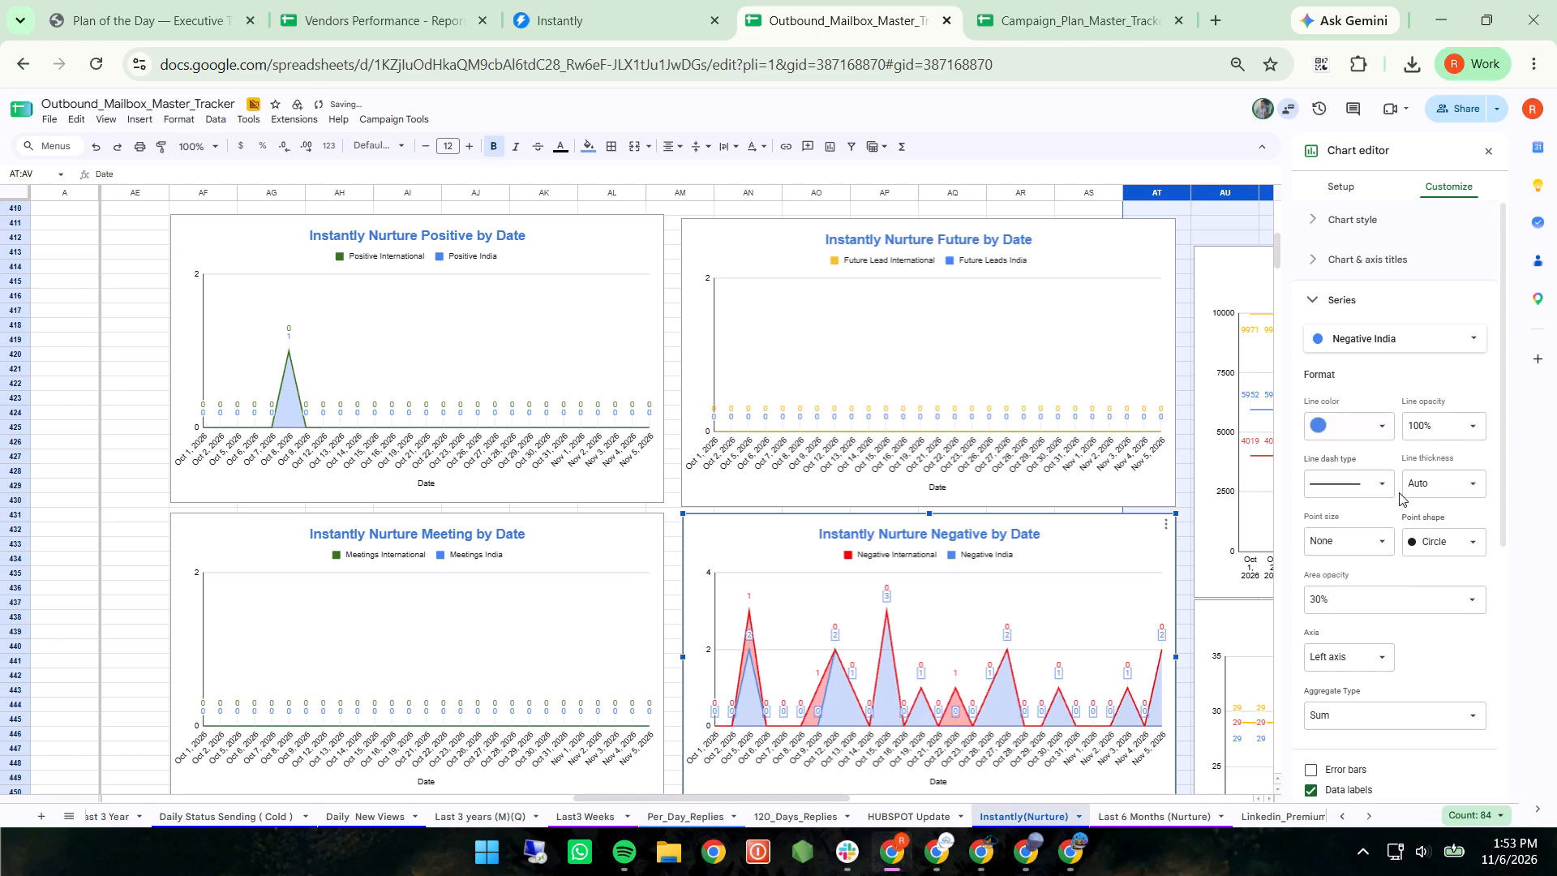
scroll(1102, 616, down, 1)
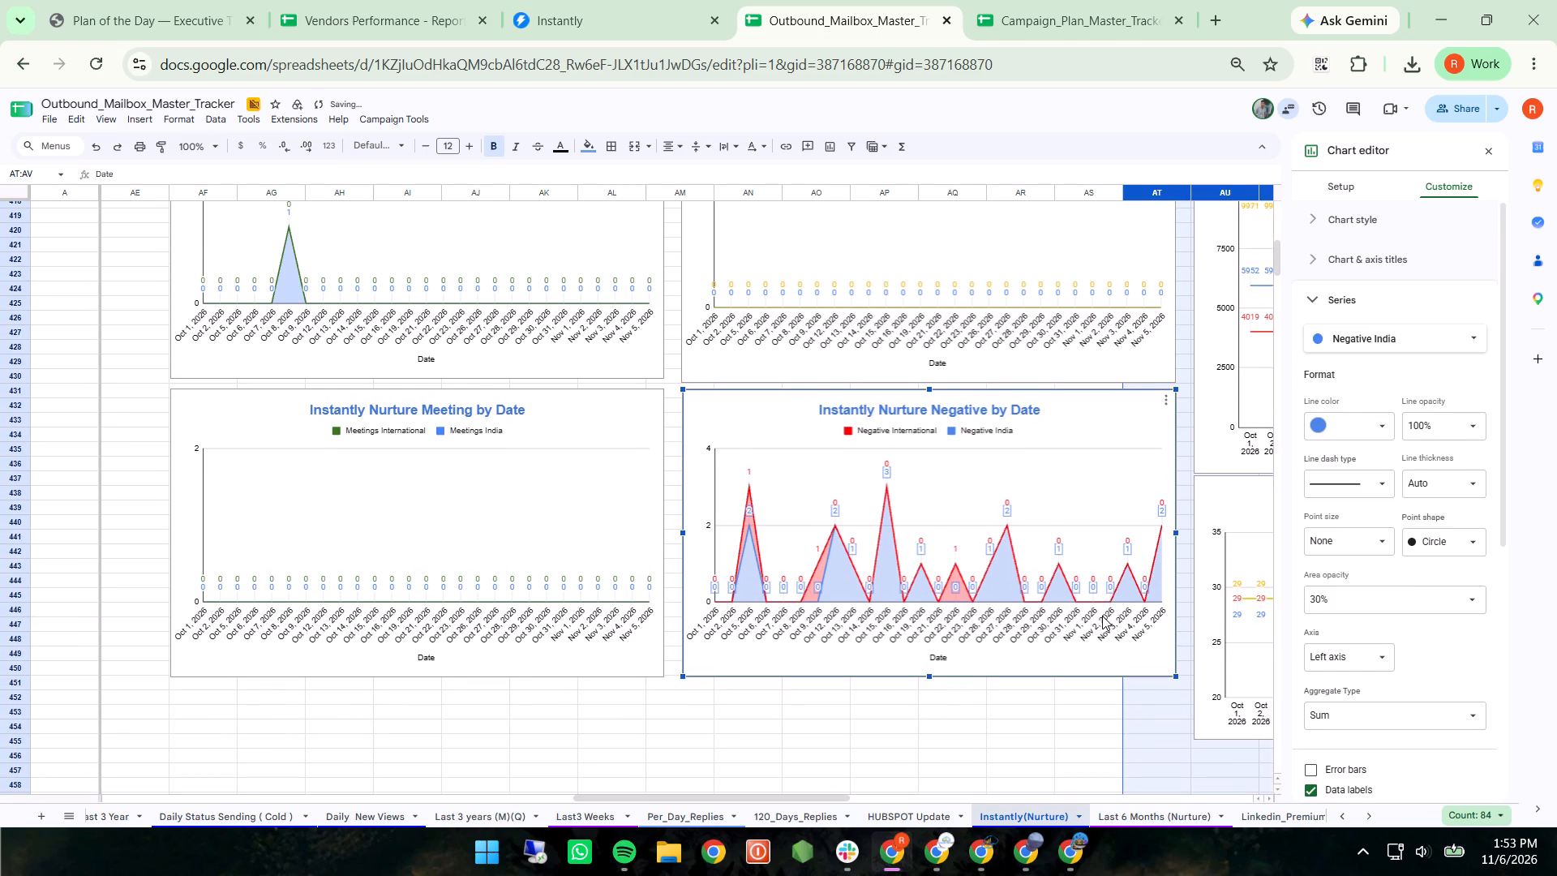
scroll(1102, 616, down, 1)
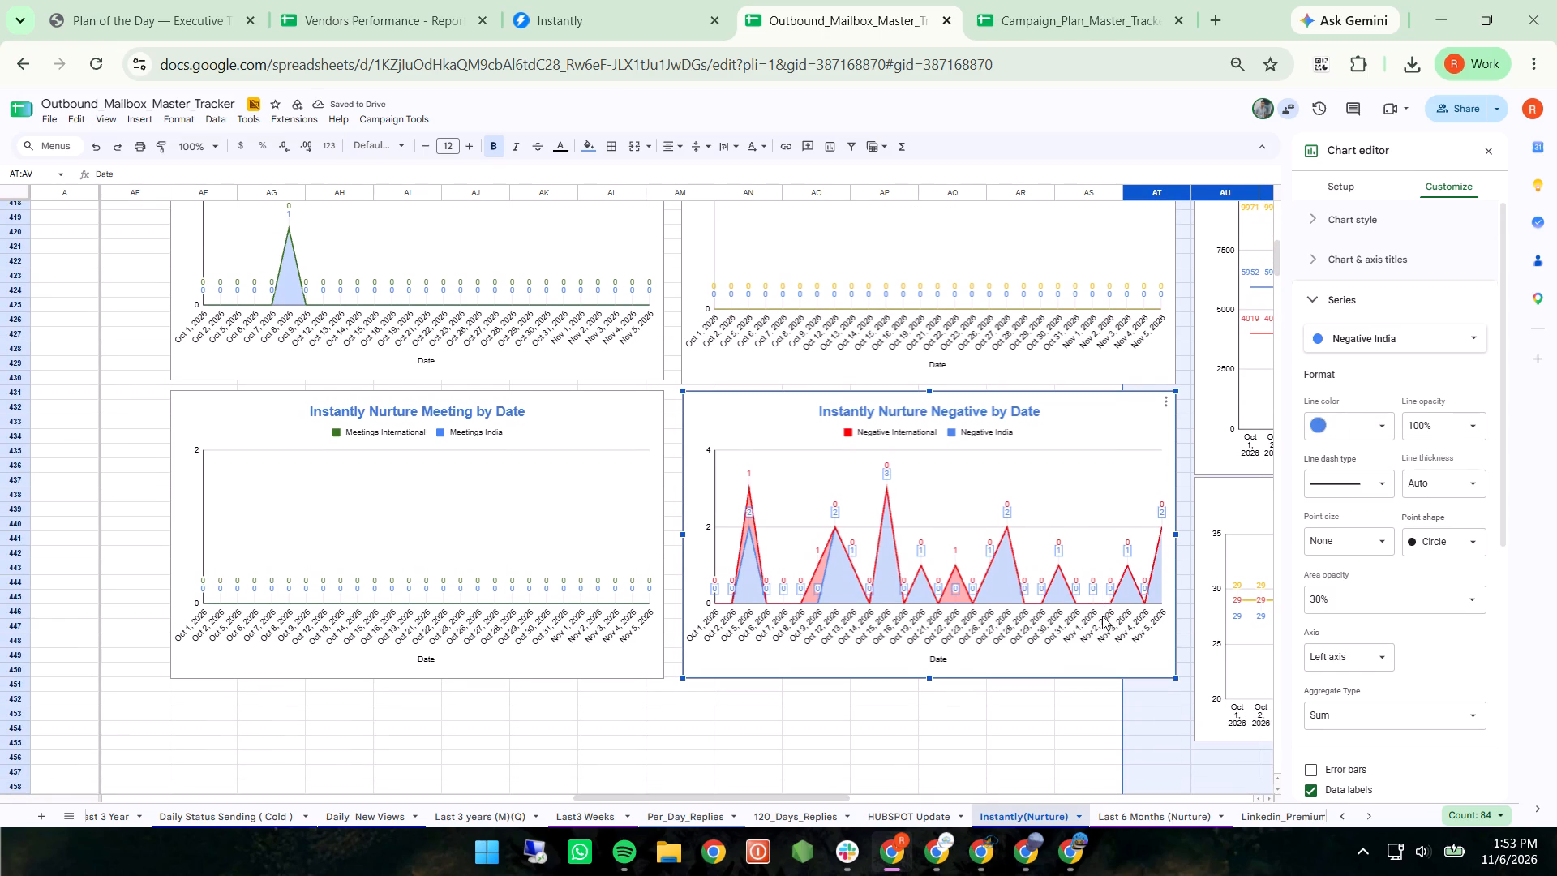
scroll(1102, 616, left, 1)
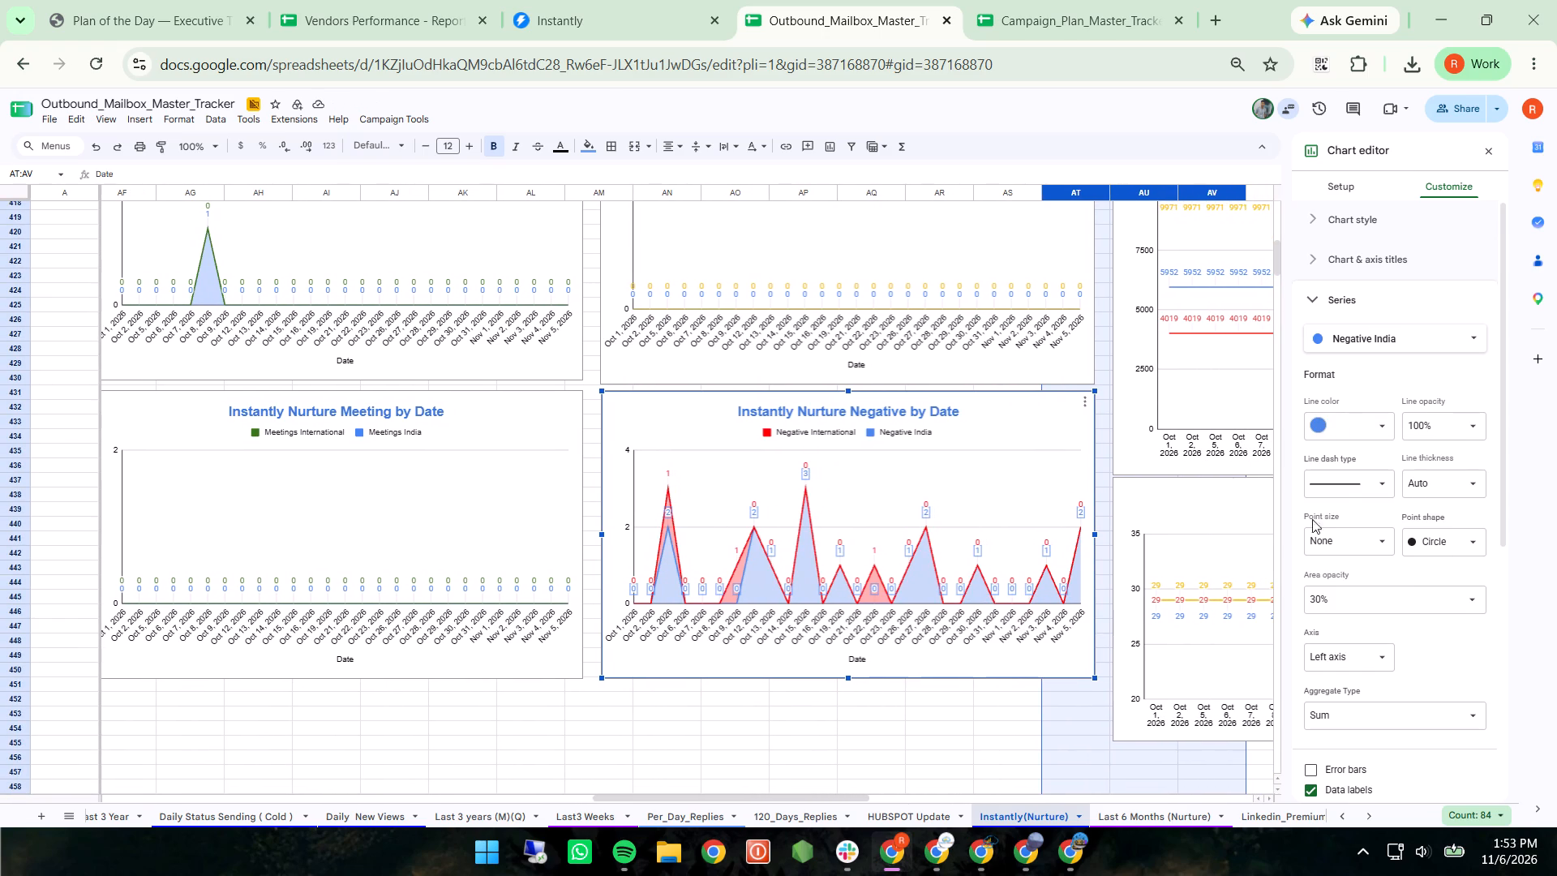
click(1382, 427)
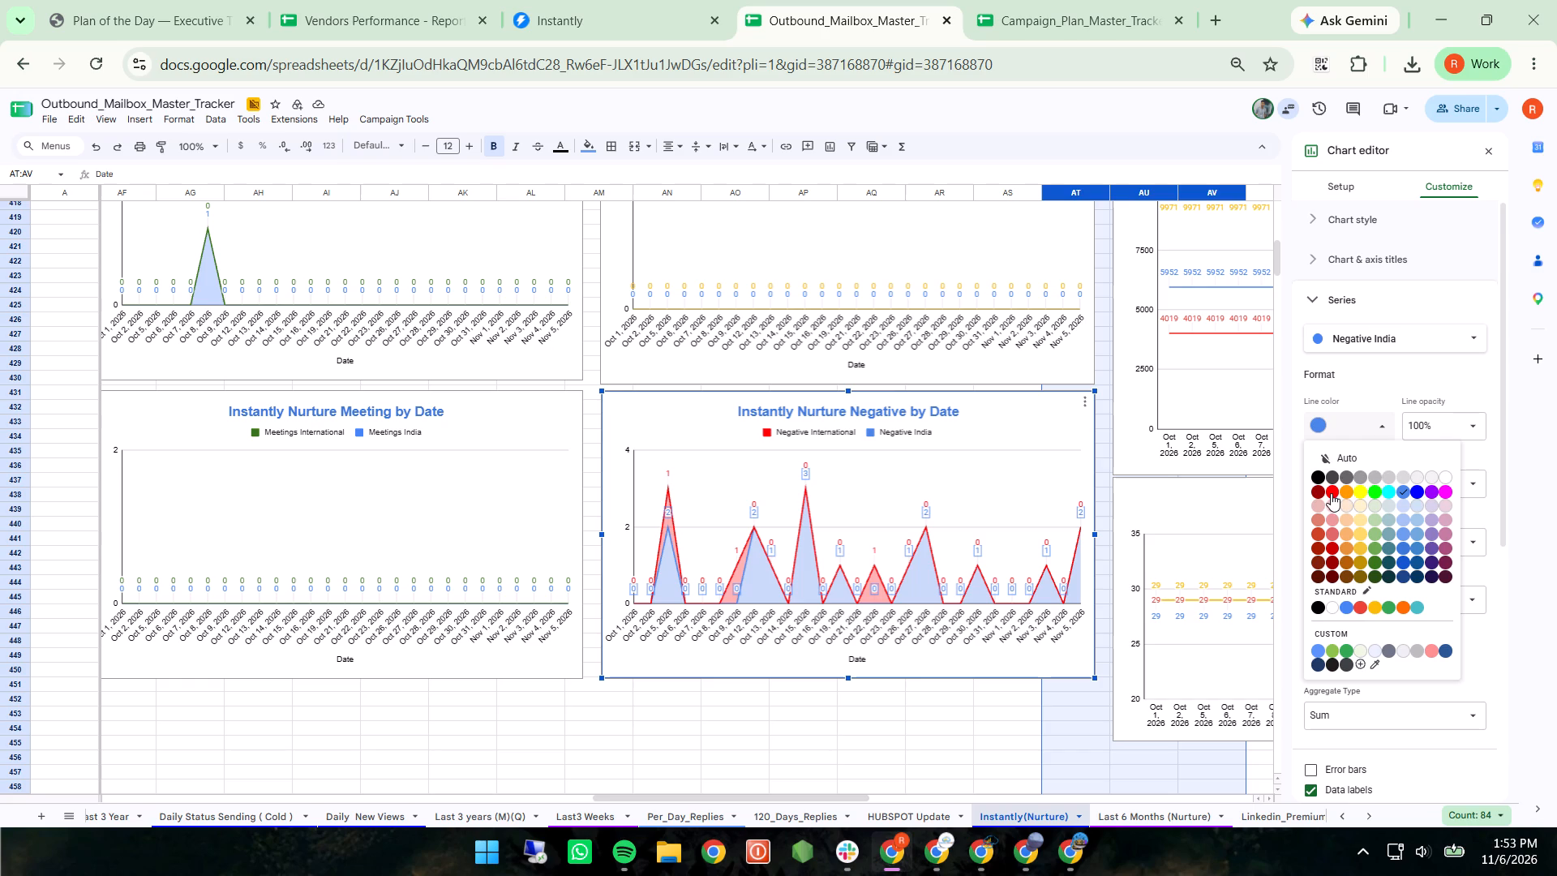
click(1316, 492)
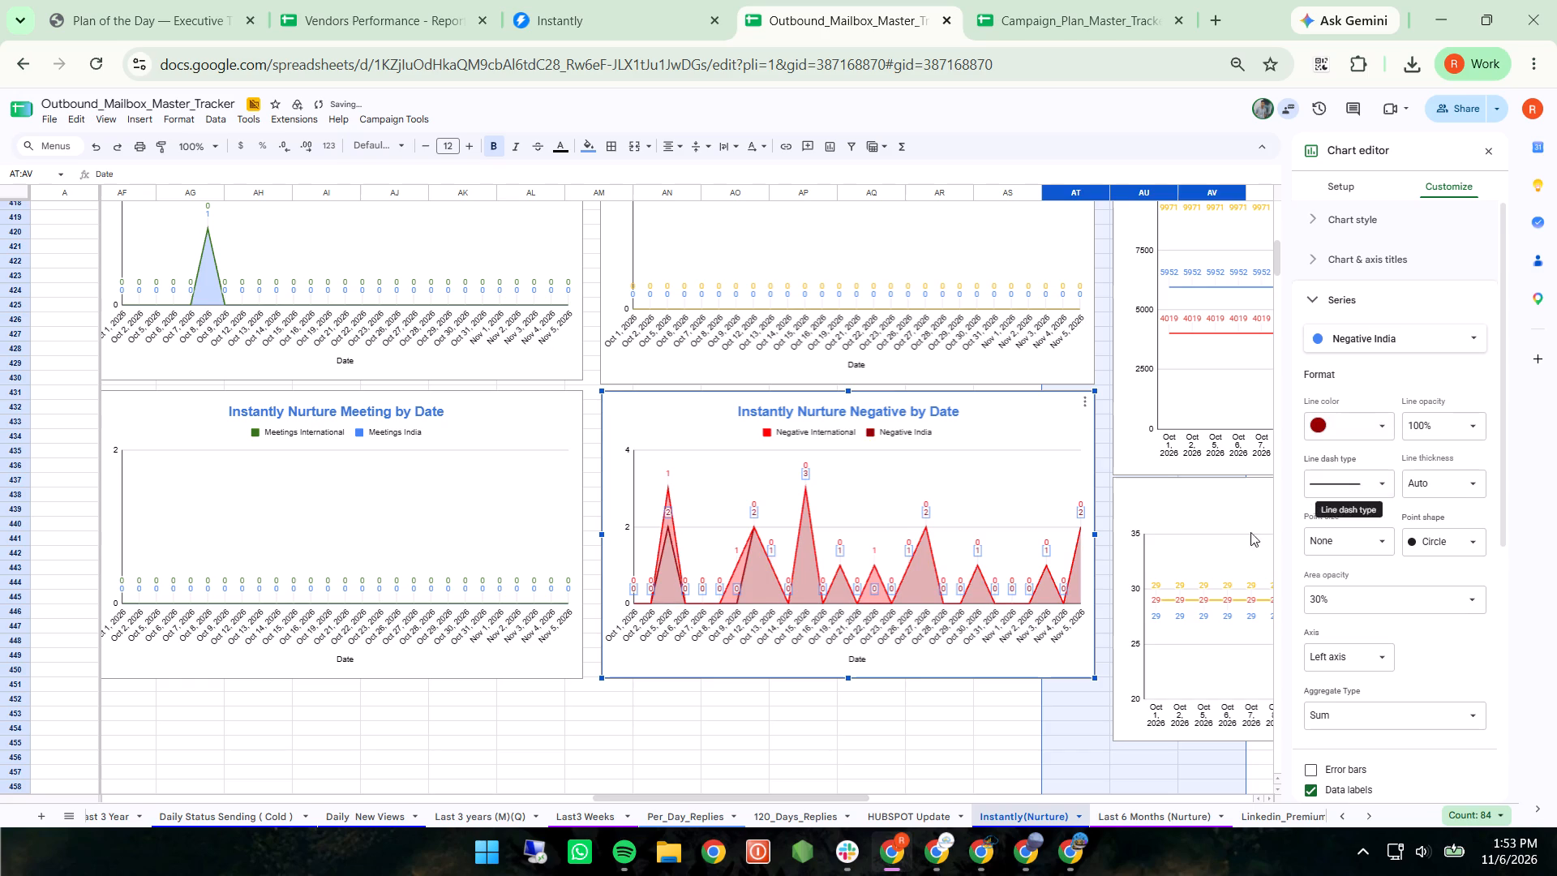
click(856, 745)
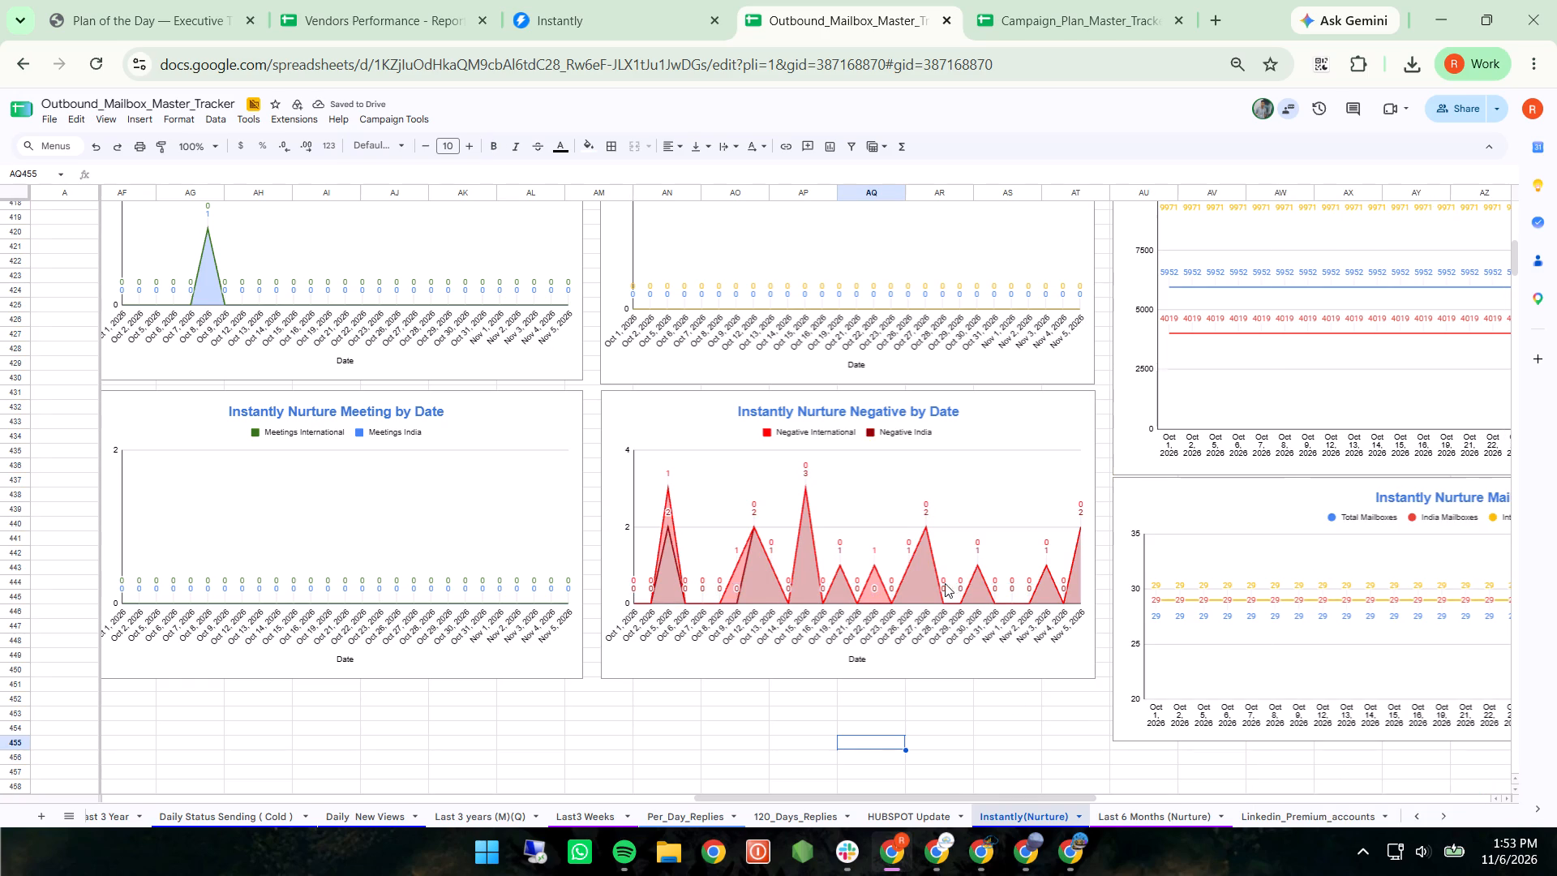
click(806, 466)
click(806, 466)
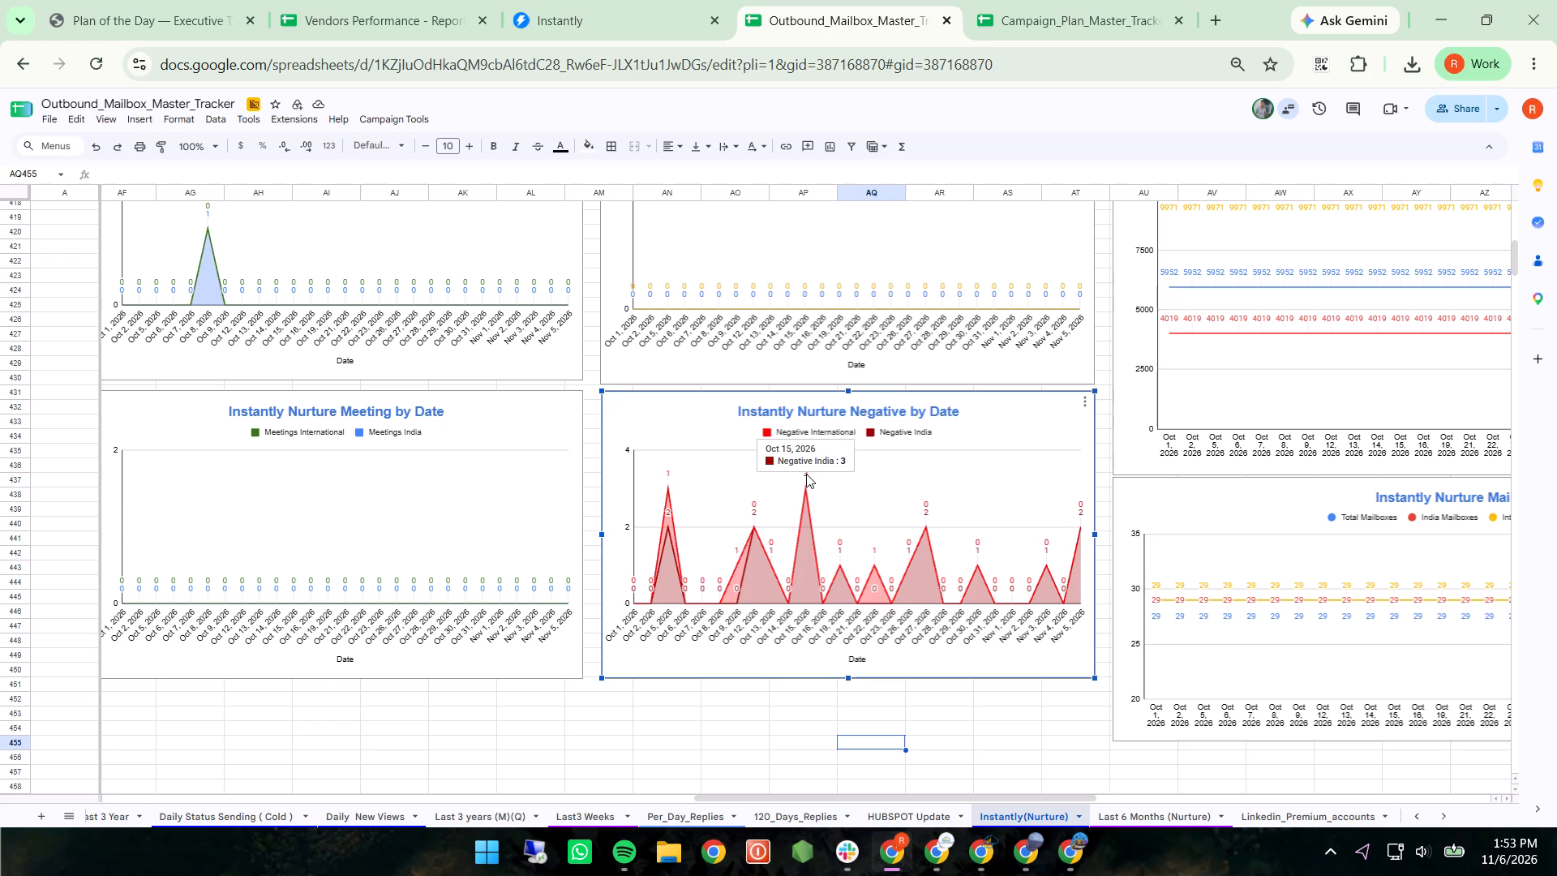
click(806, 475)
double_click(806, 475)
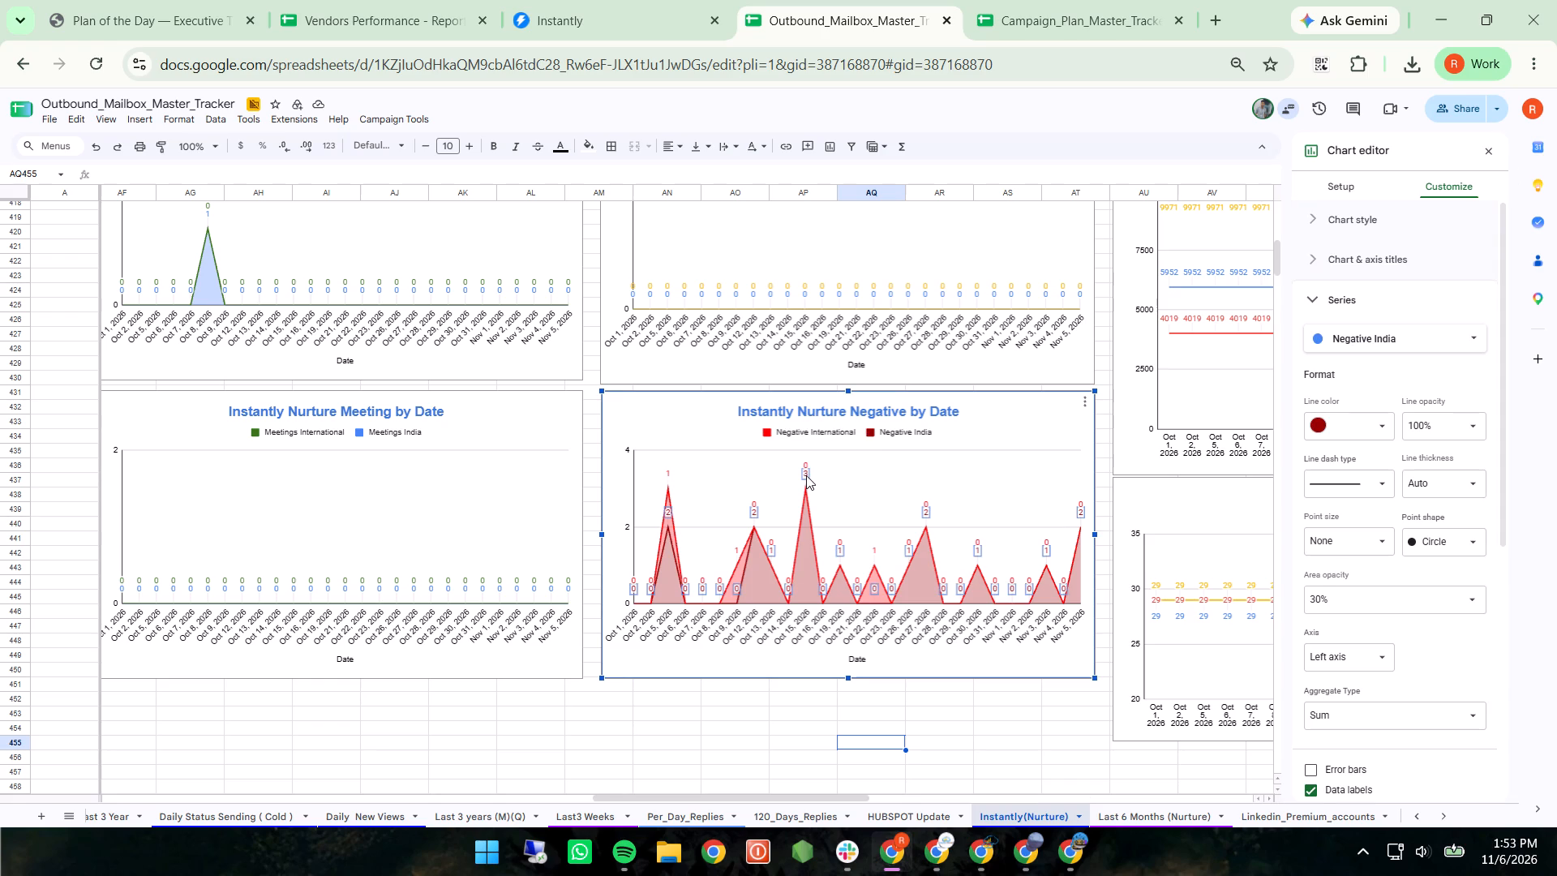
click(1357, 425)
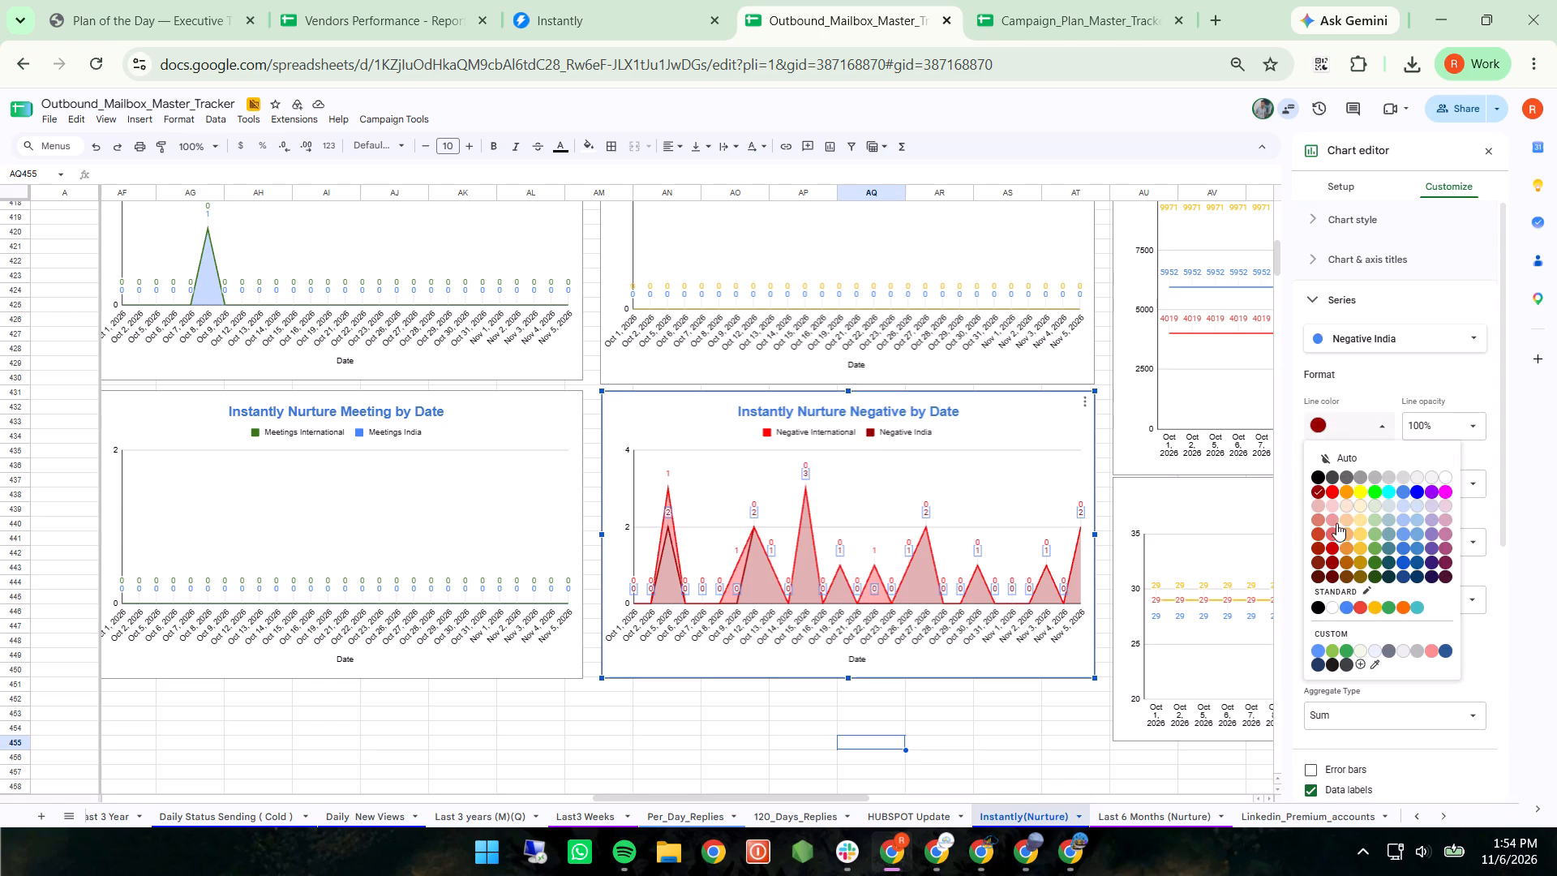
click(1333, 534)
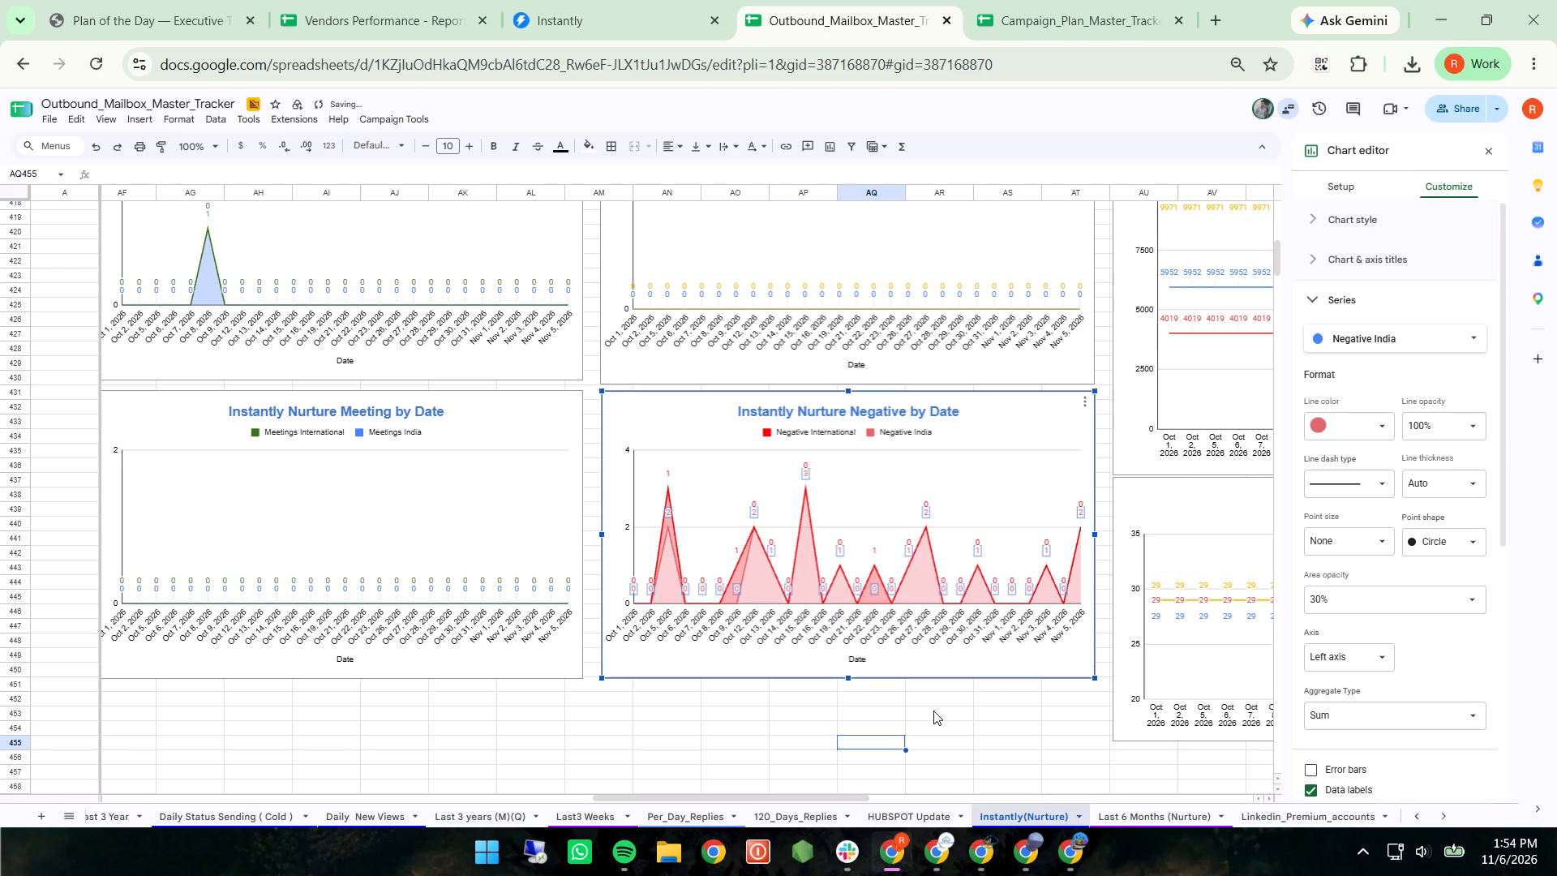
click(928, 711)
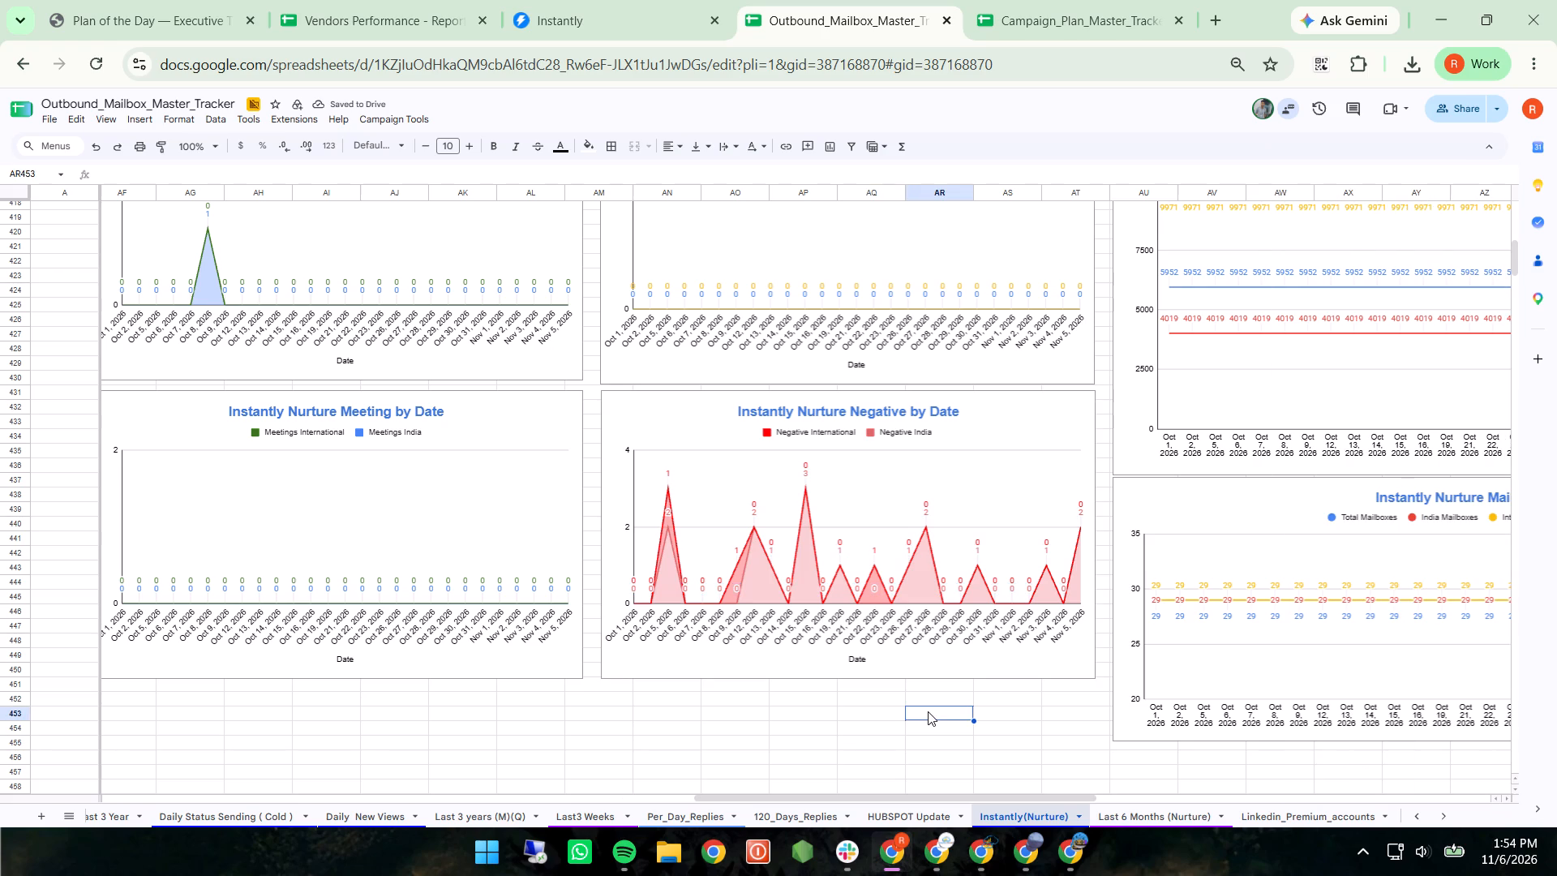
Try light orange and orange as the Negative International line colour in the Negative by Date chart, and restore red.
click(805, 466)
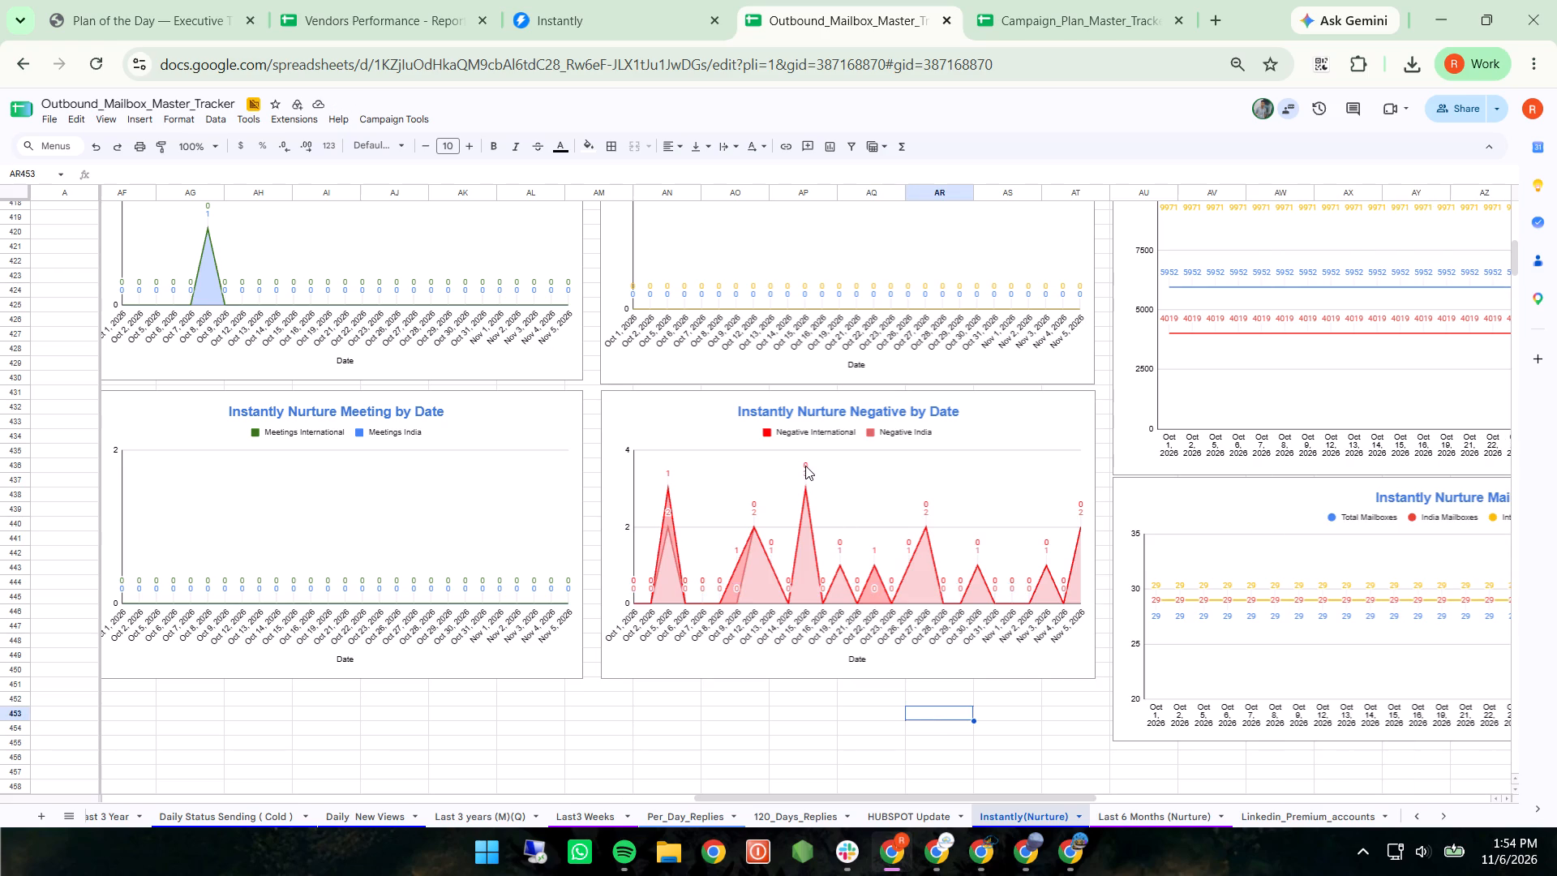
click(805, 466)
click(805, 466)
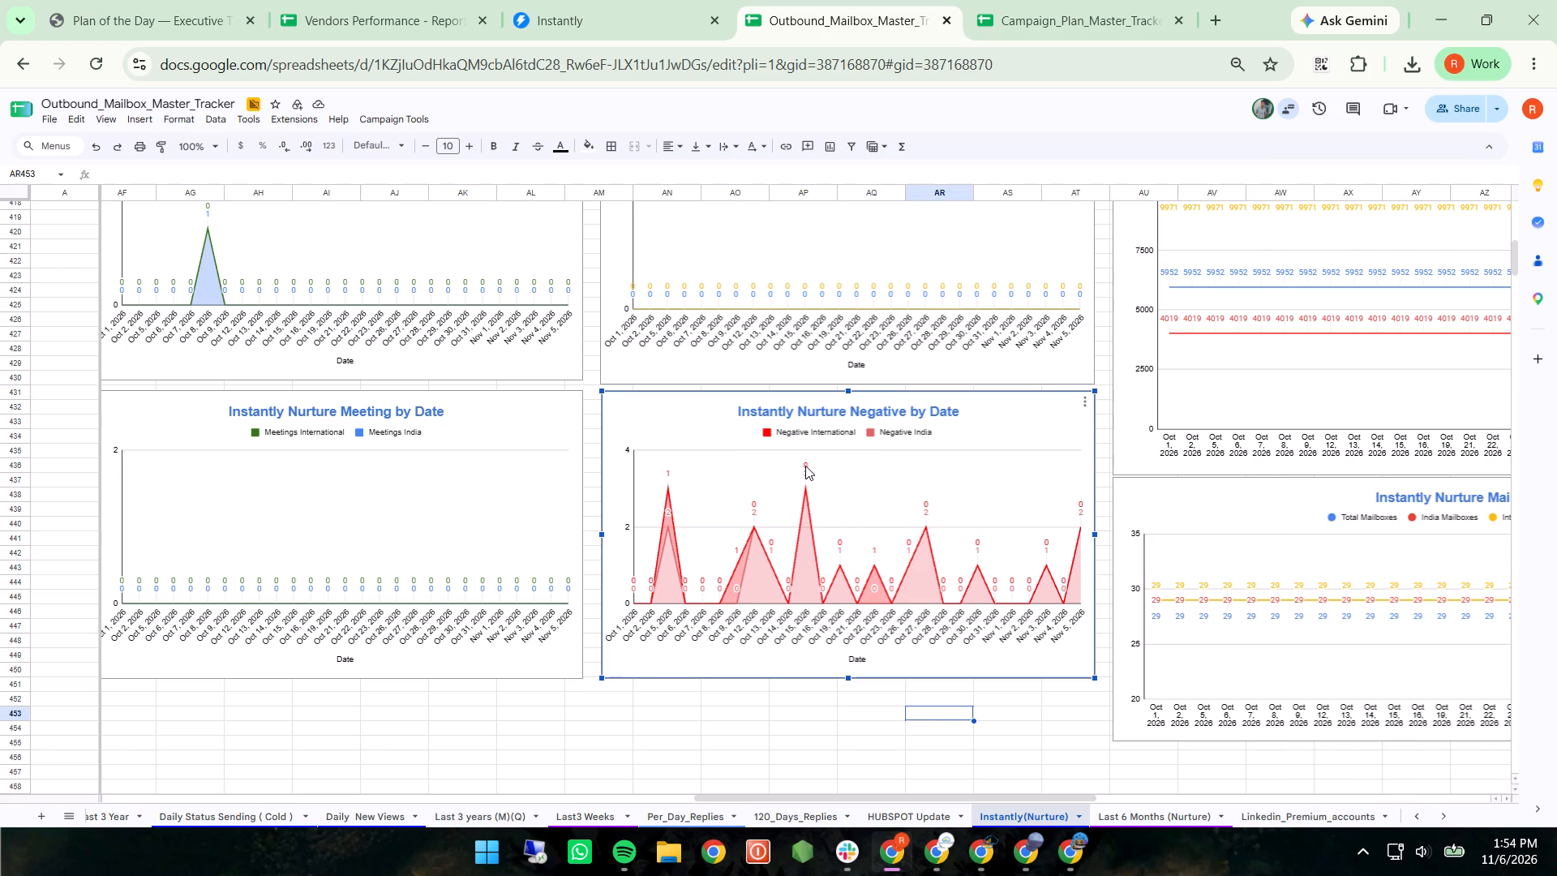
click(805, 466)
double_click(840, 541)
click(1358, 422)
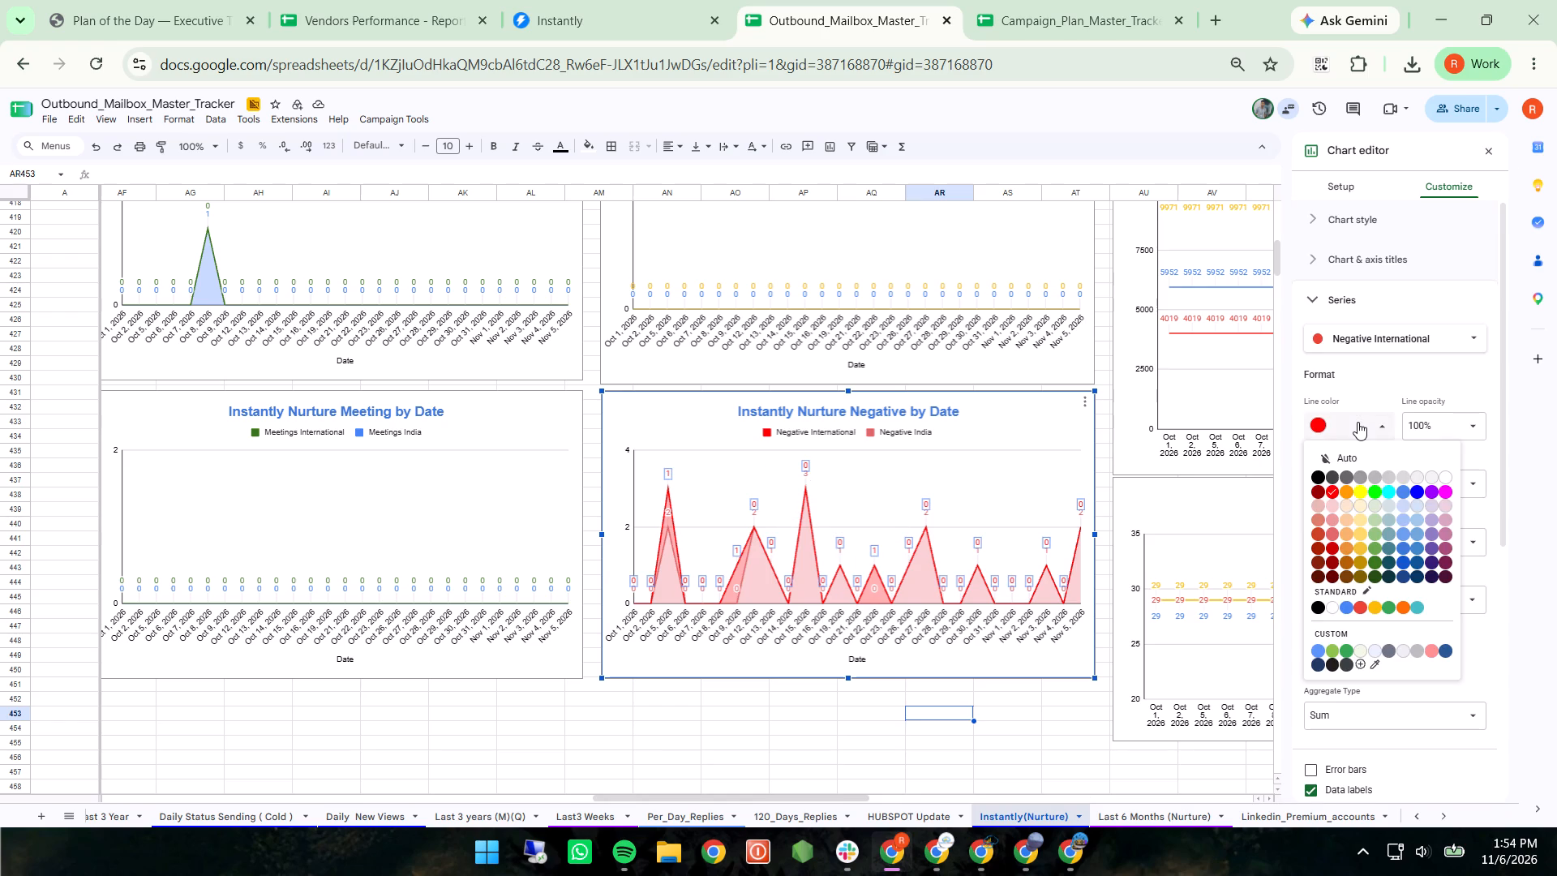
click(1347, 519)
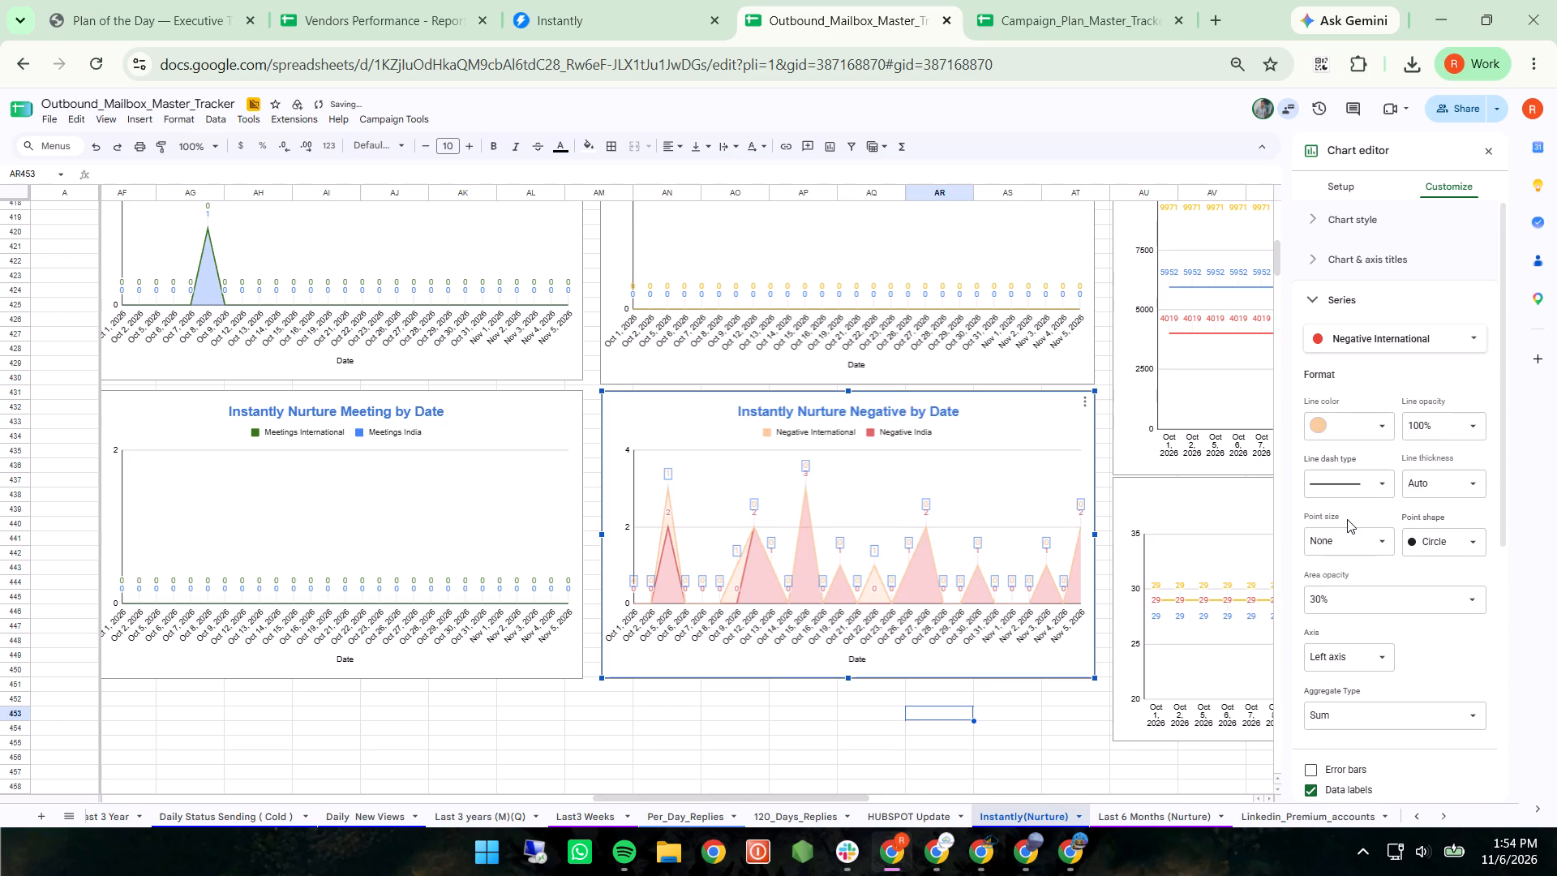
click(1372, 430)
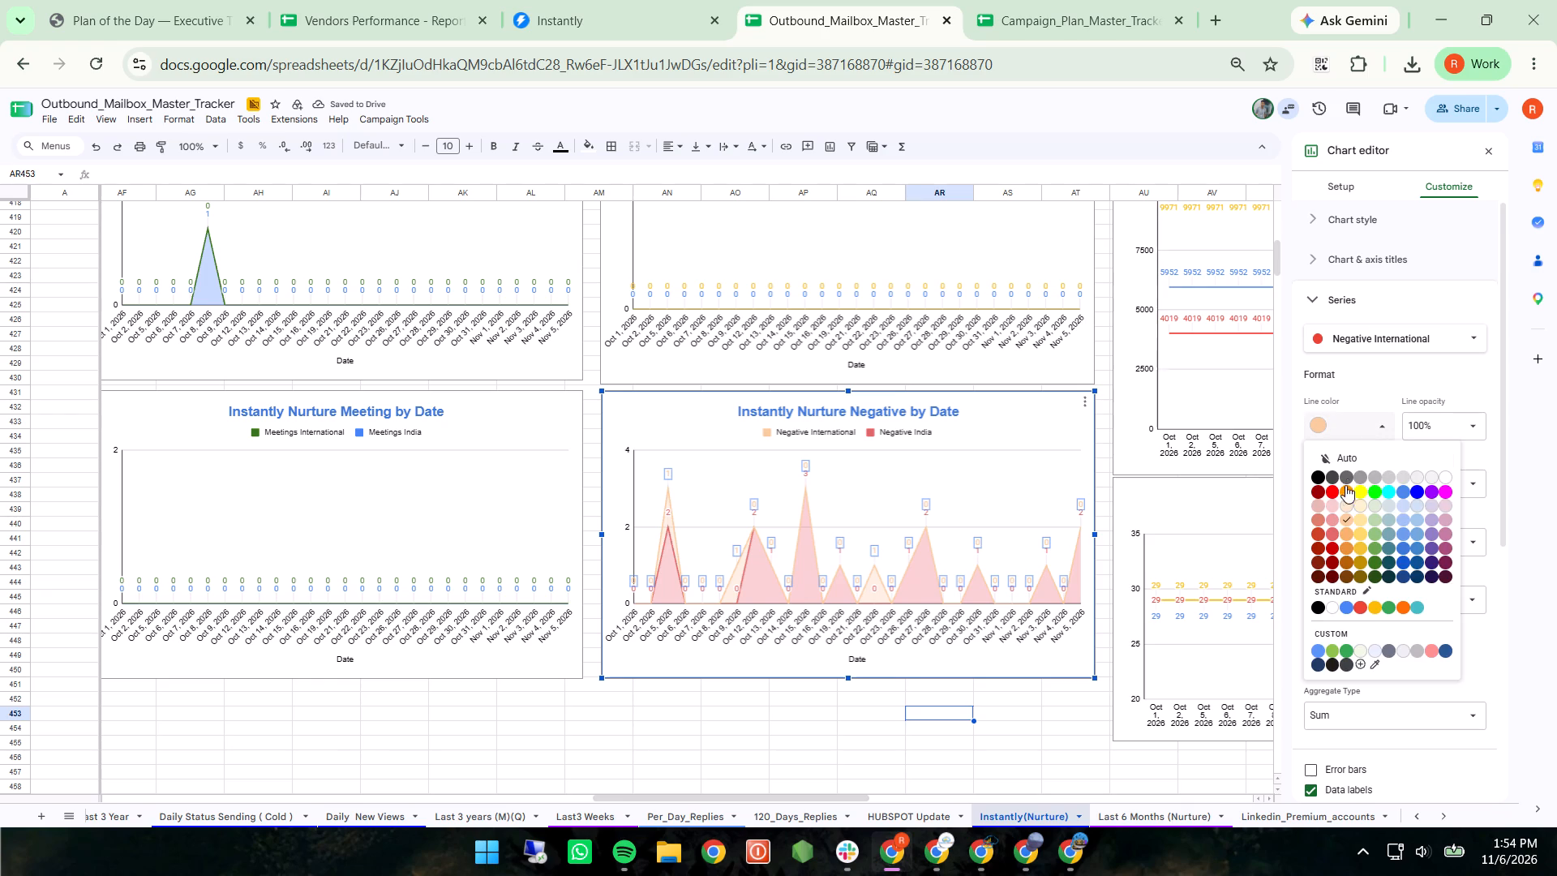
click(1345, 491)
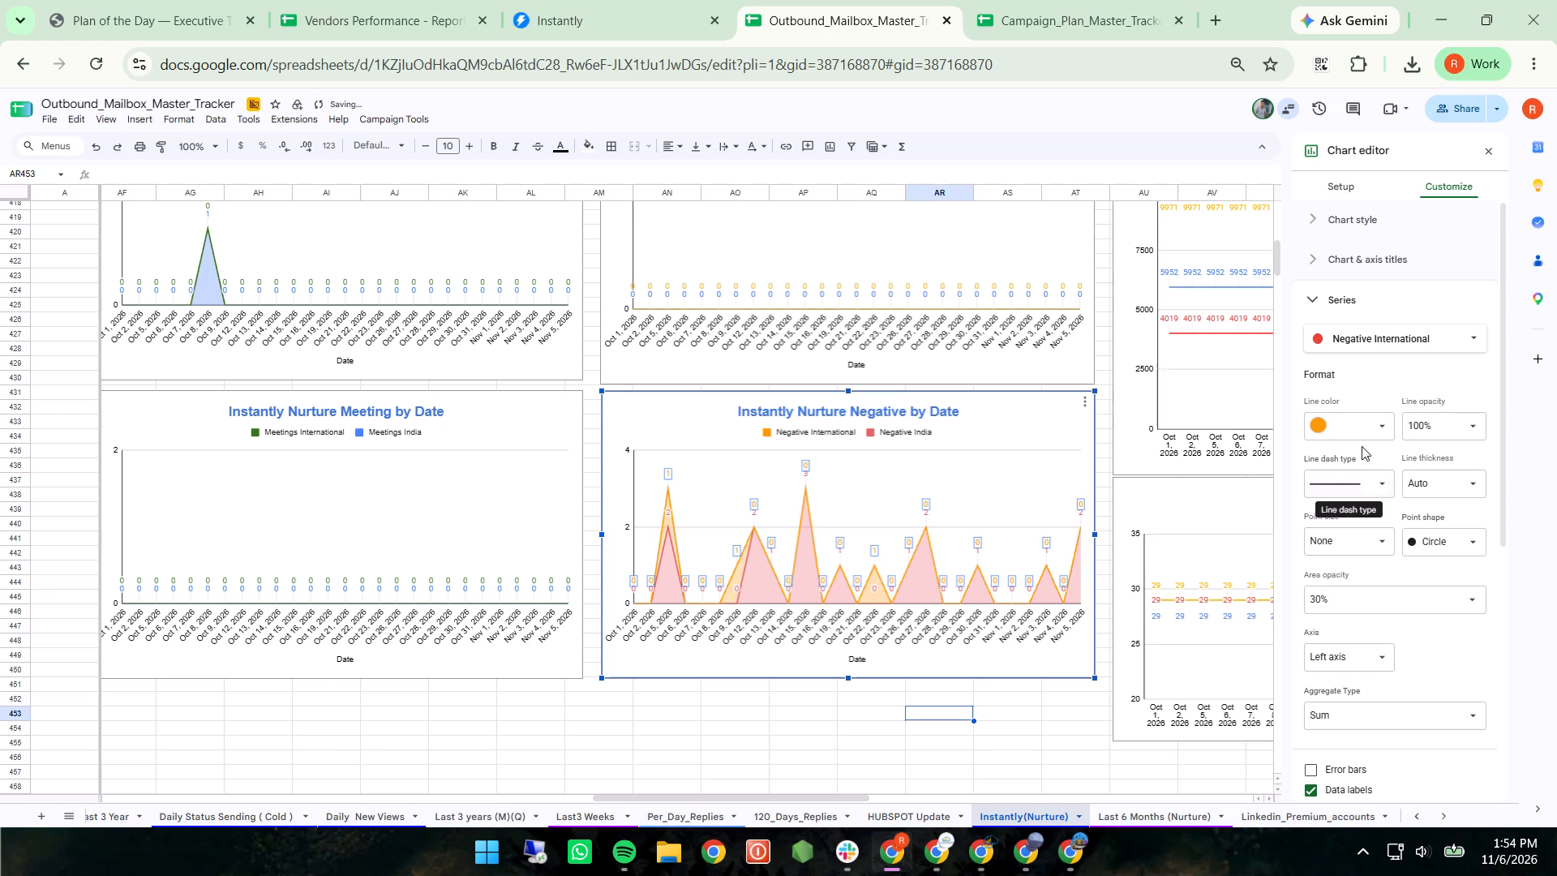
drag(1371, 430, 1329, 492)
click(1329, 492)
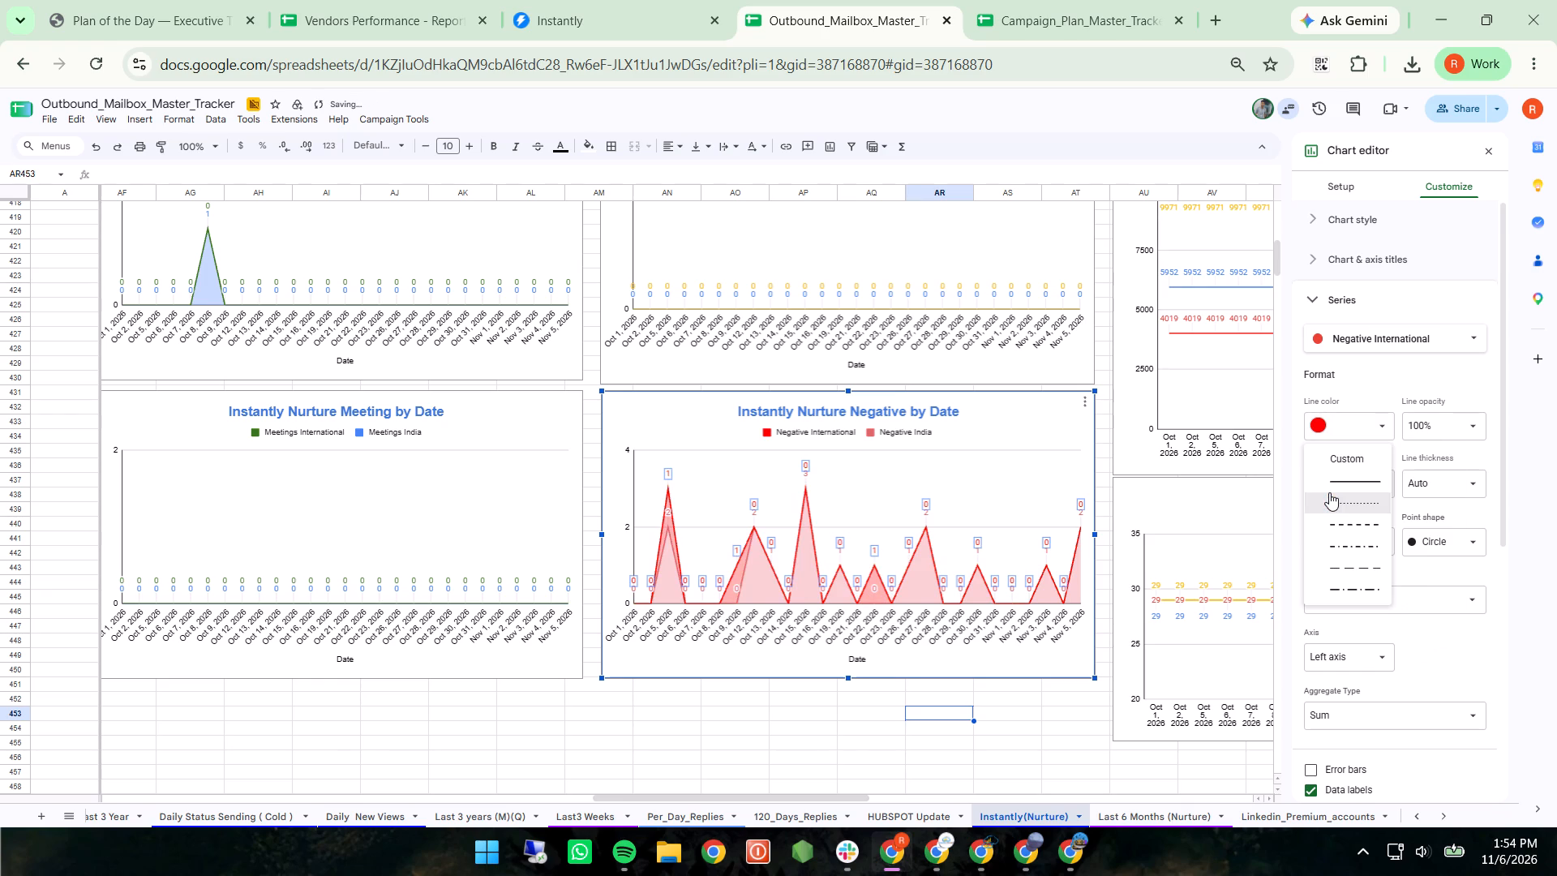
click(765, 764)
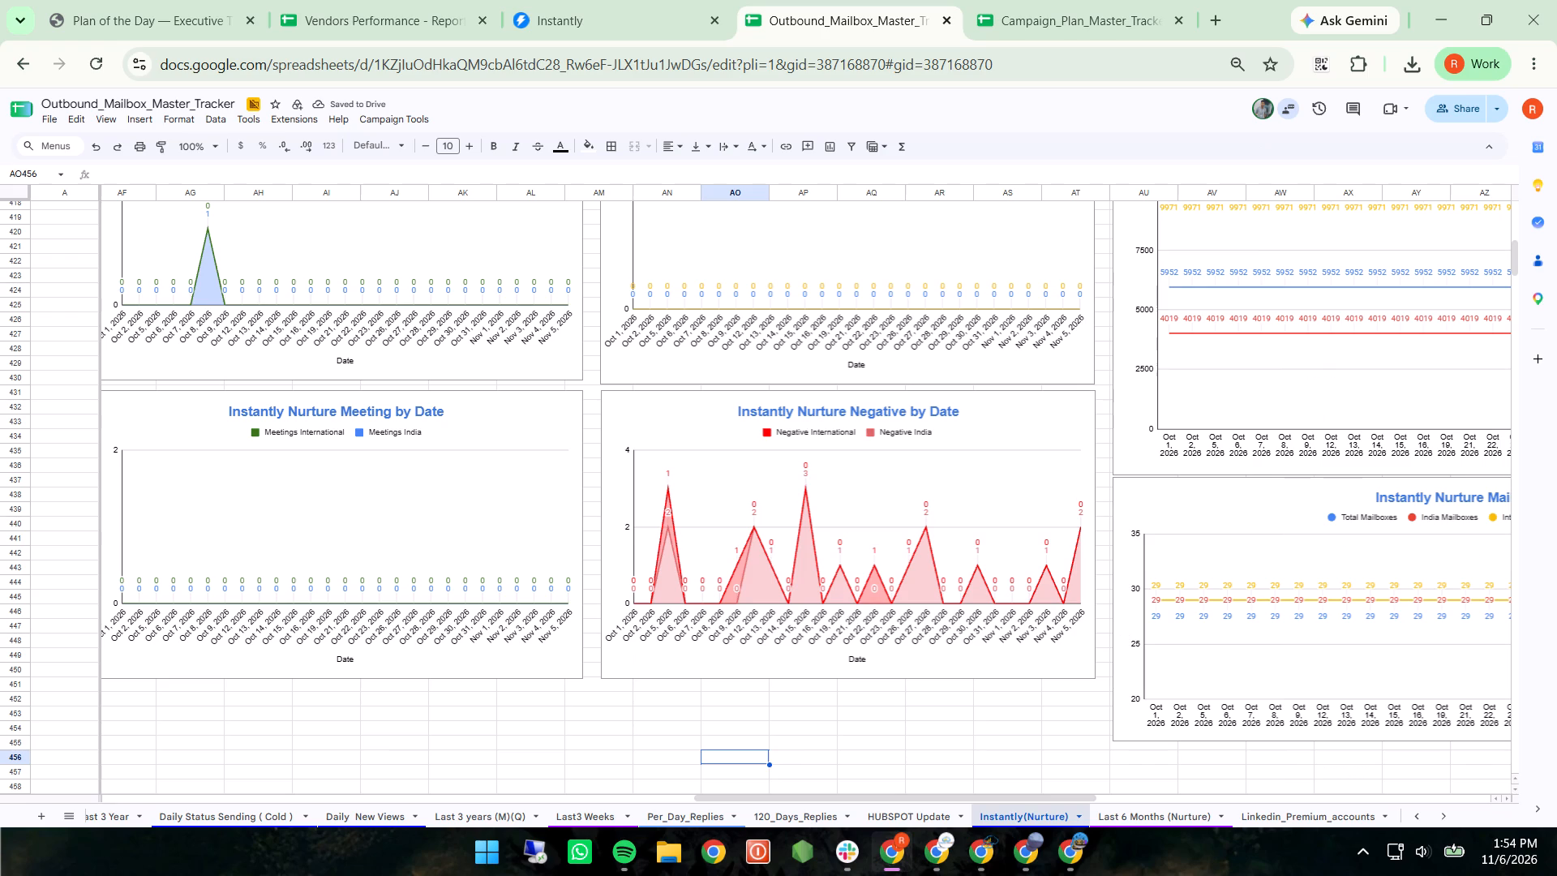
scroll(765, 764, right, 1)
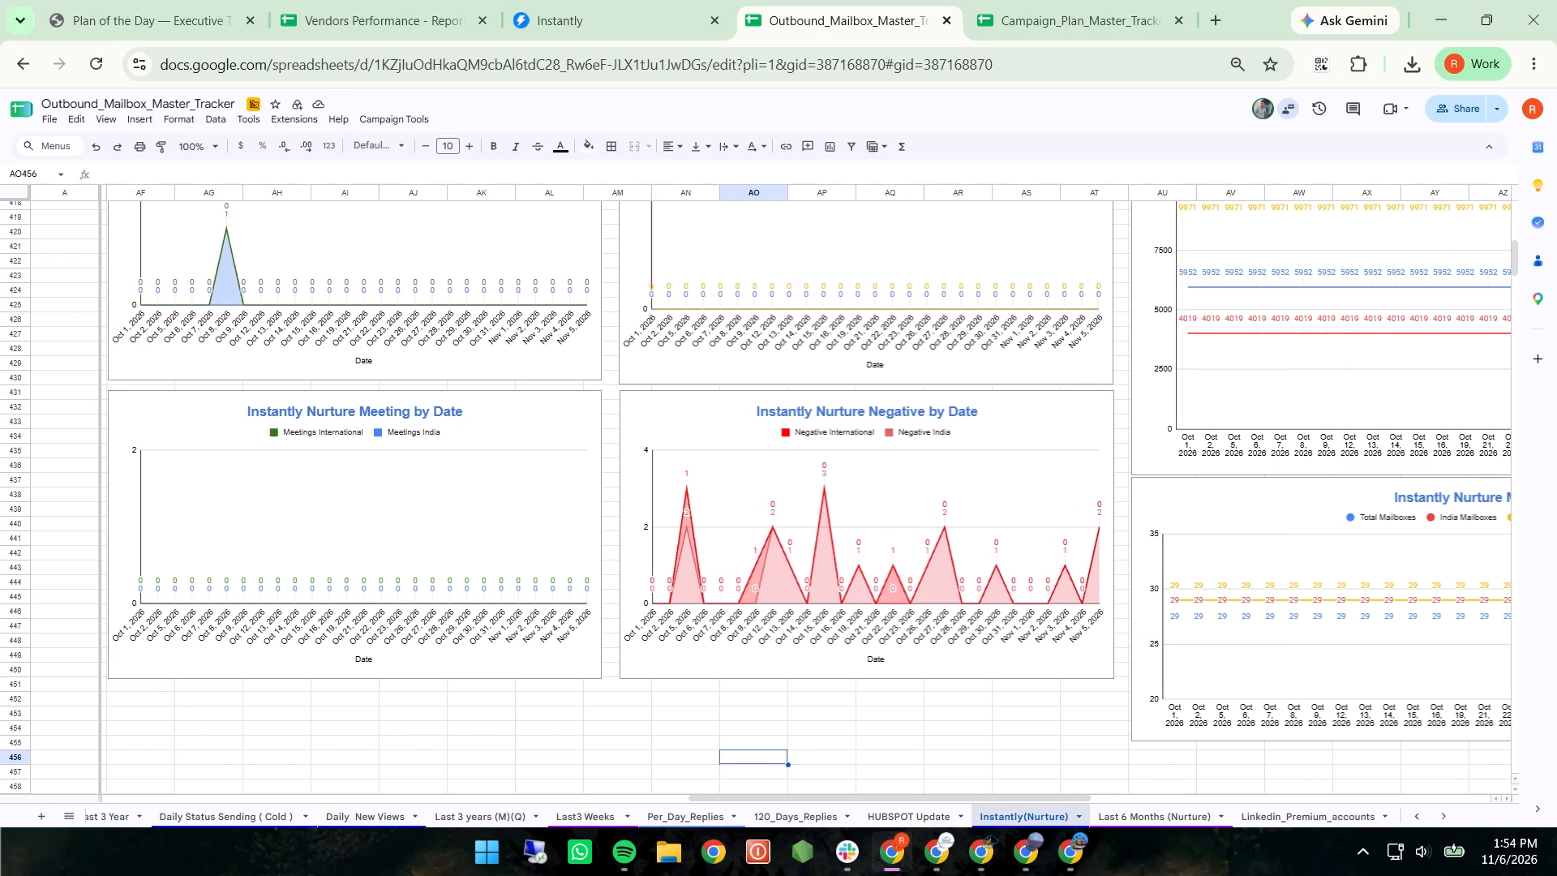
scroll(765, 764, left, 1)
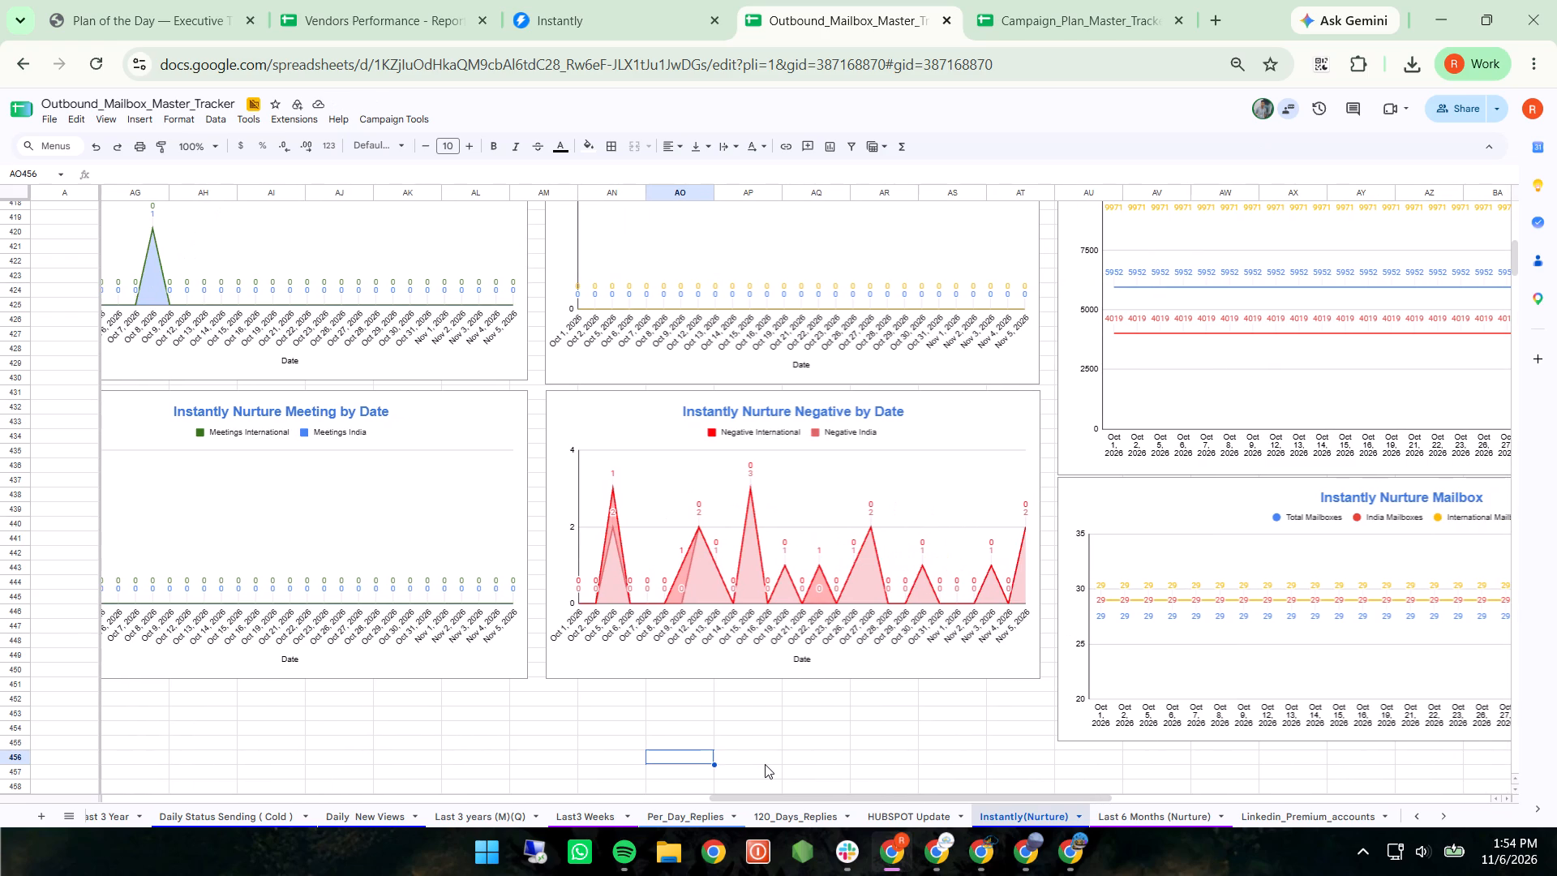
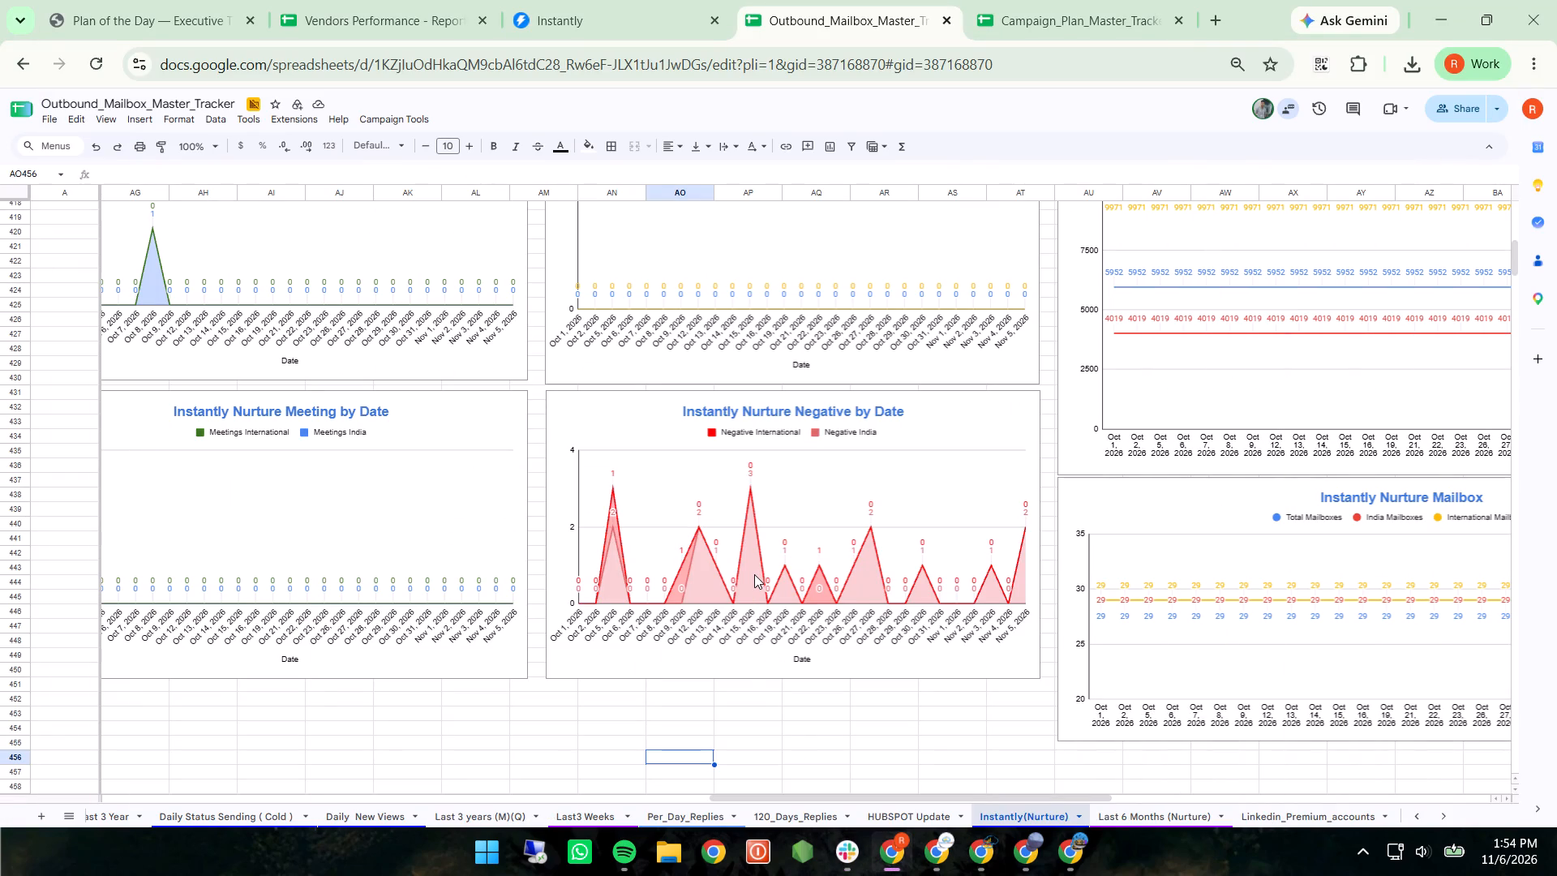
Set the Negative India line colour to cornflower blue in the Instantly Nurture Negative by Date chart.
click(754, 574)
click(754, 574)
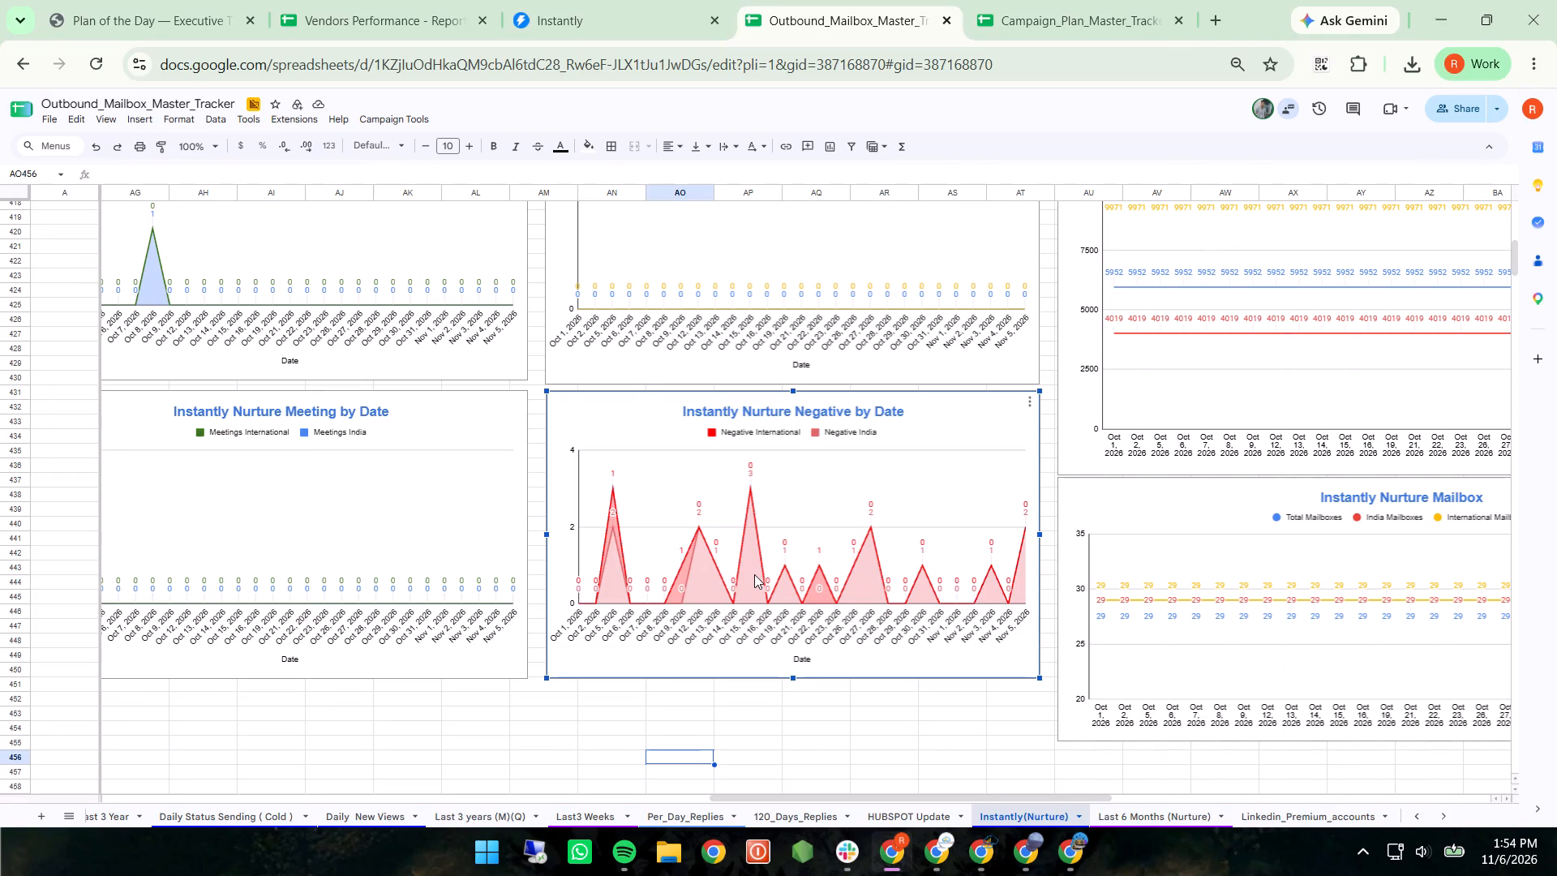
click(754, 574)
click(1027, 406)
click(1053, 415)
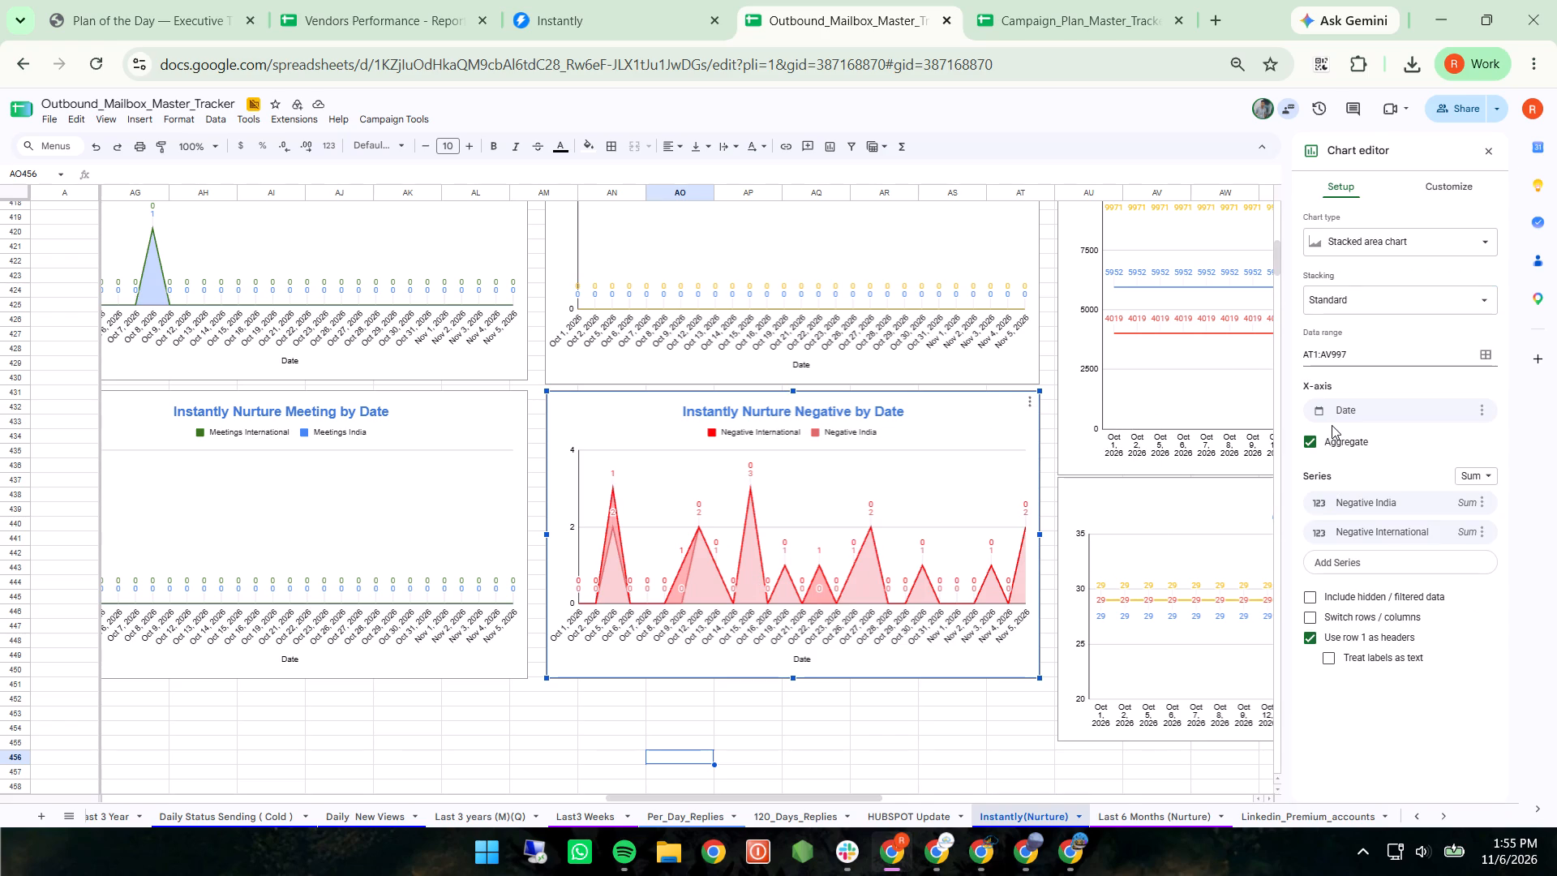
click(770, 431)
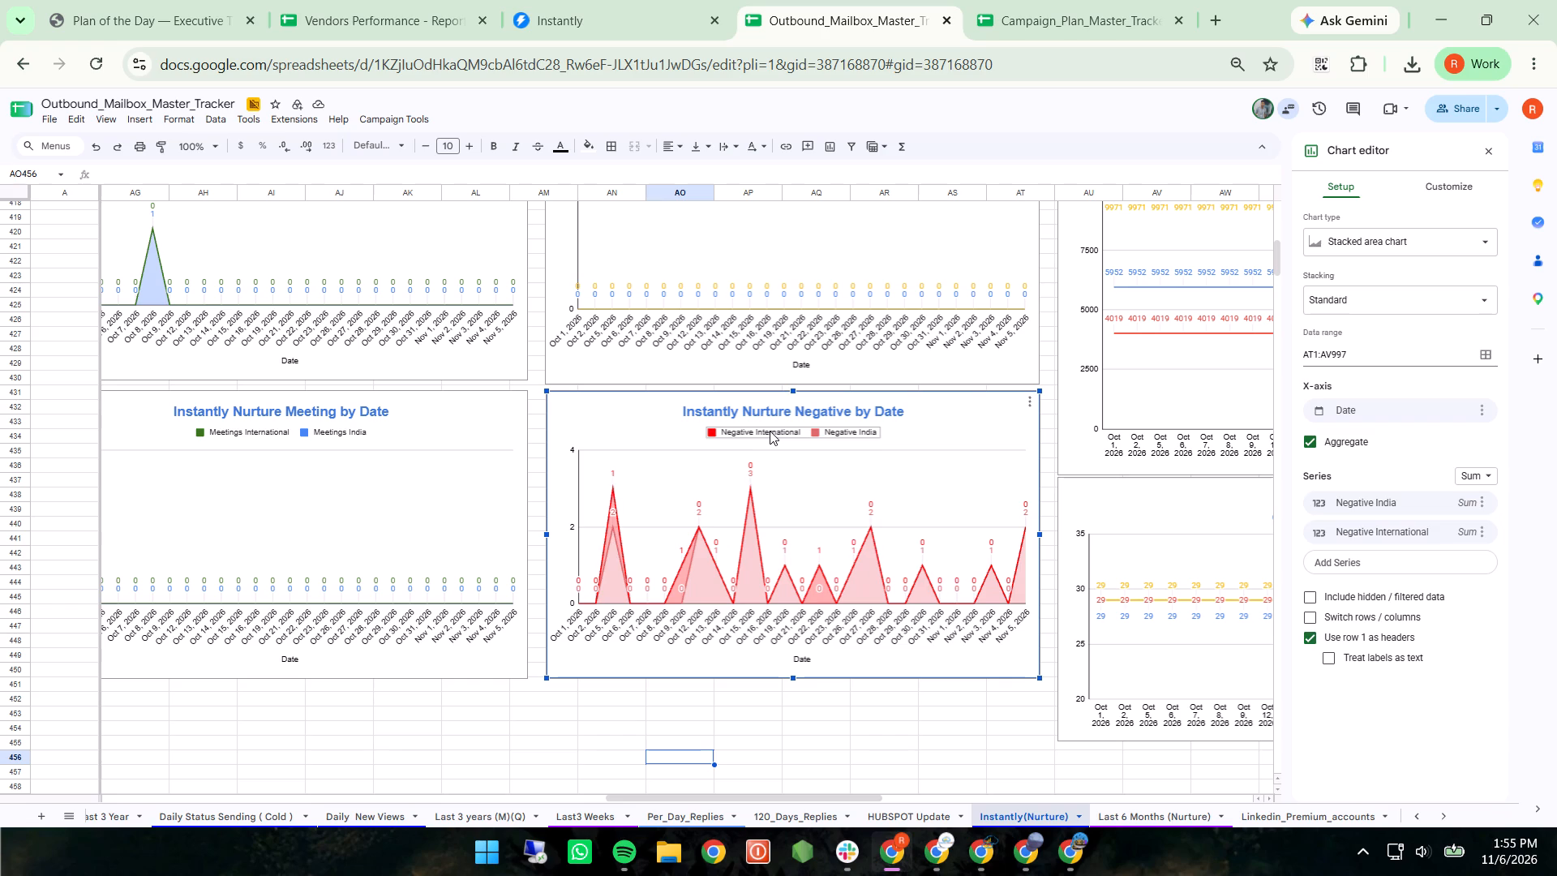
click(852, 430)
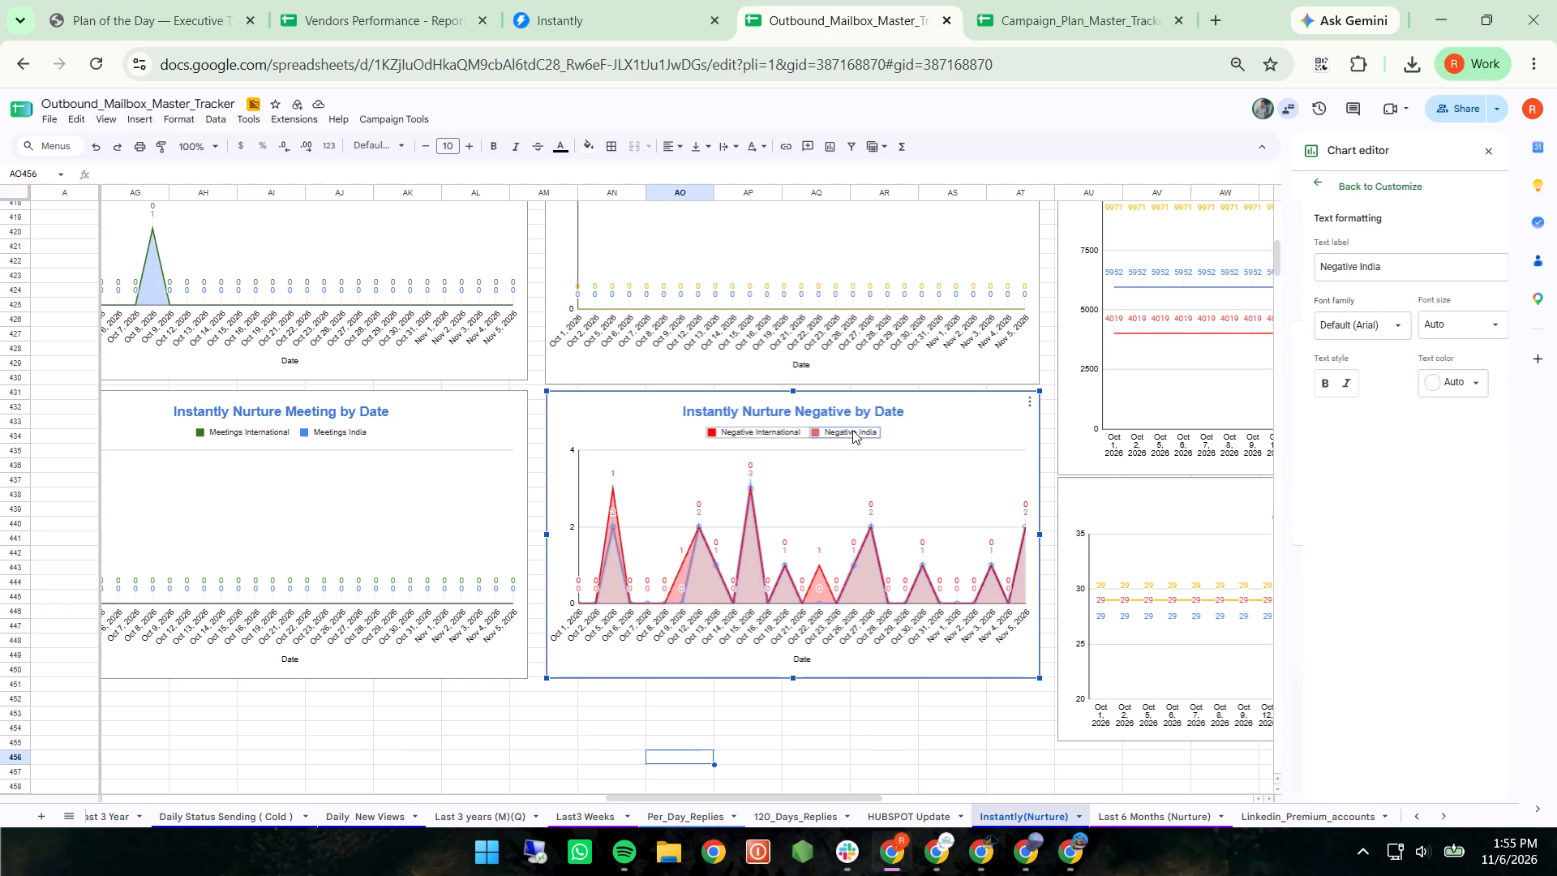
click(871, 510)
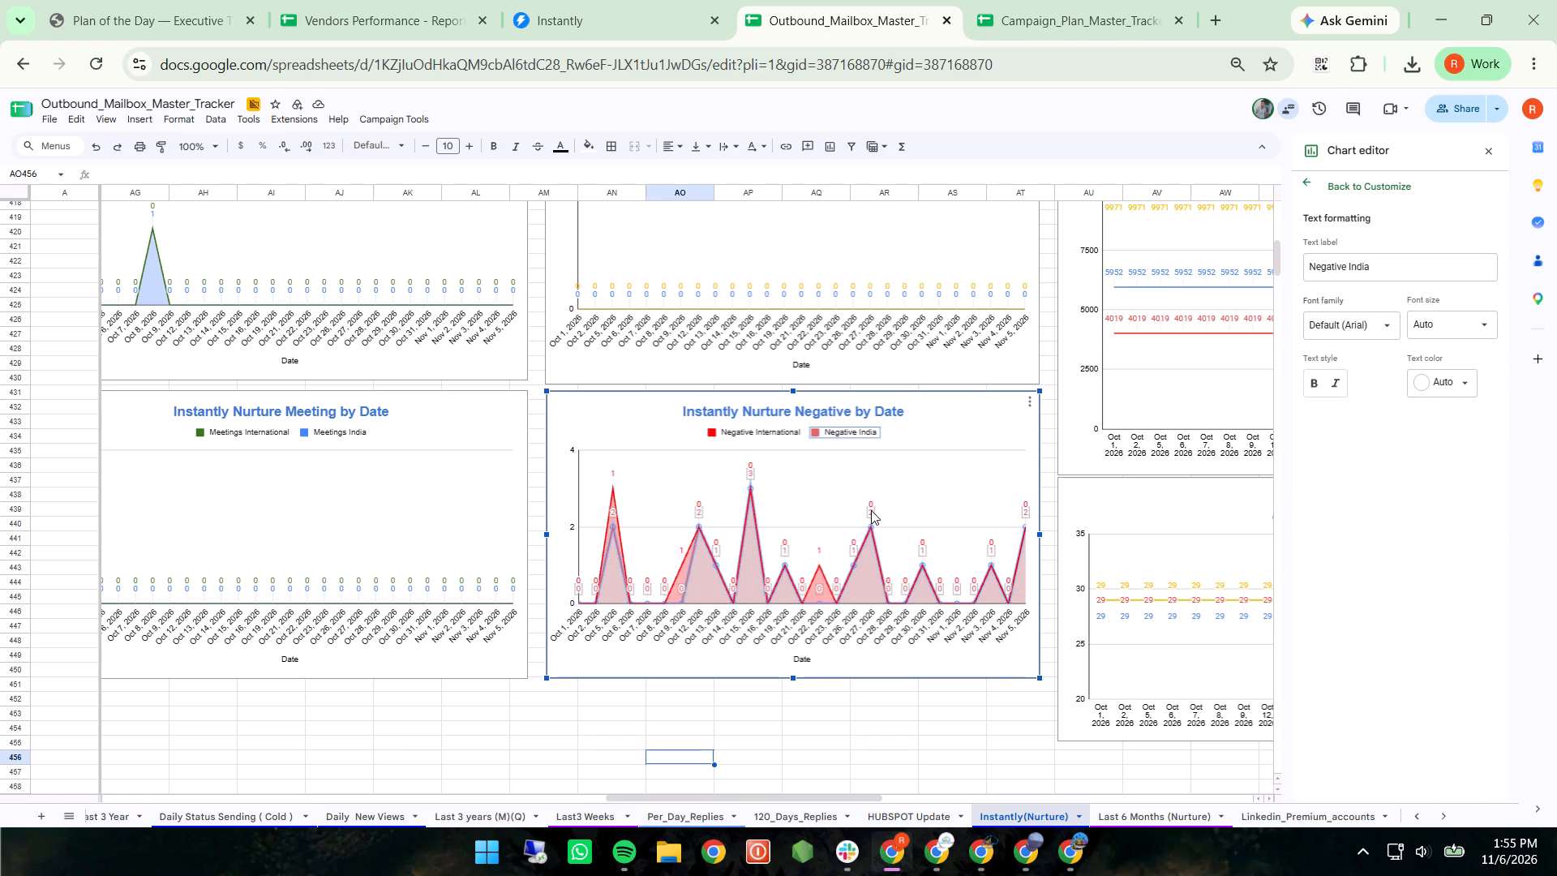
click(1374, 421)
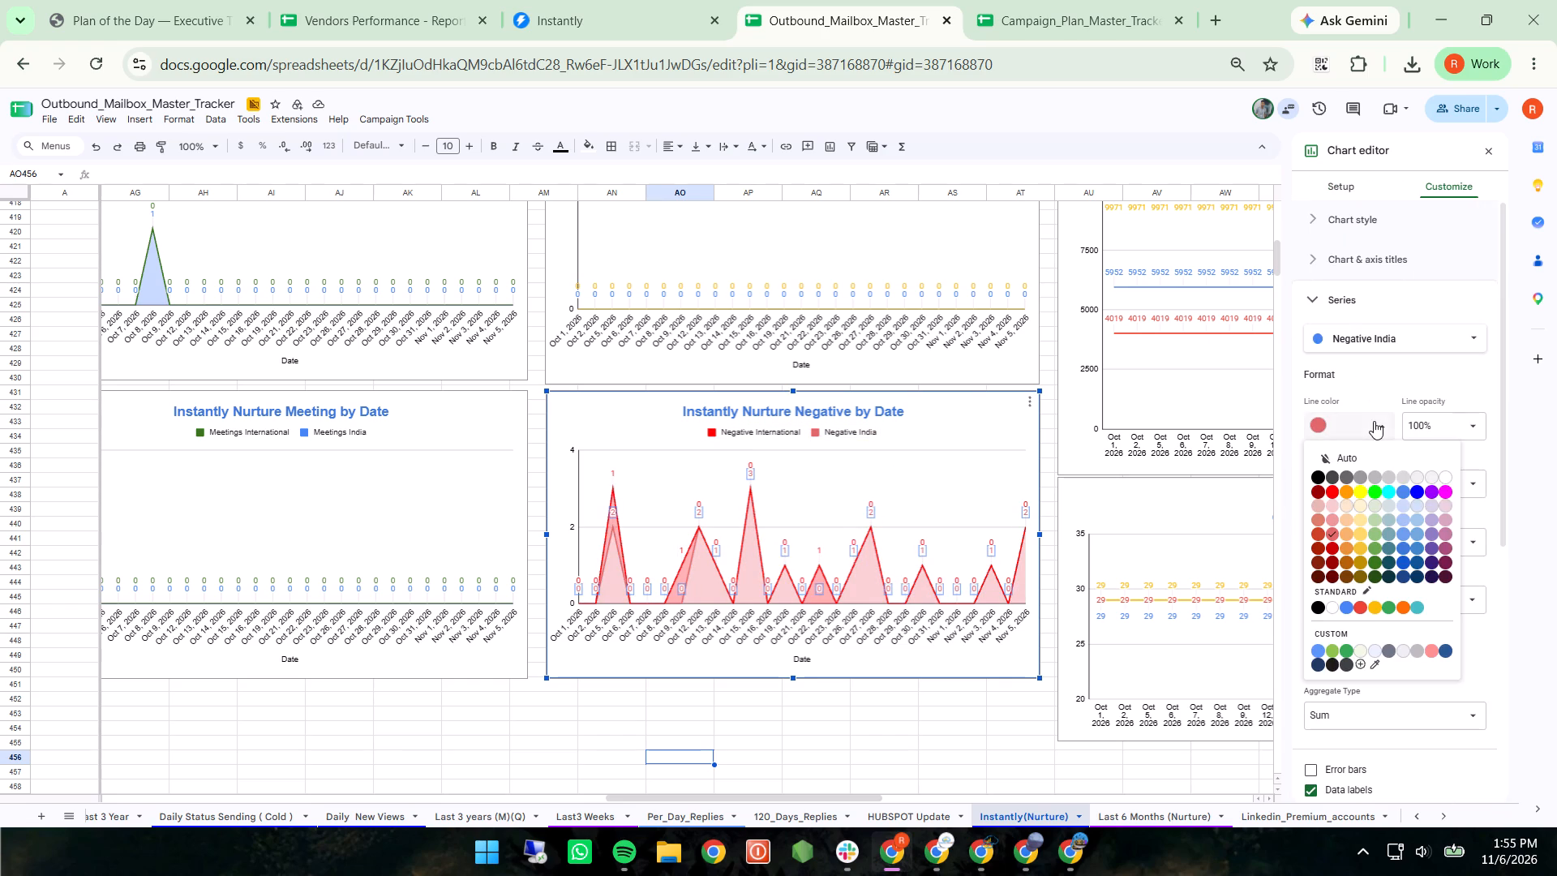
click(1404, 492)
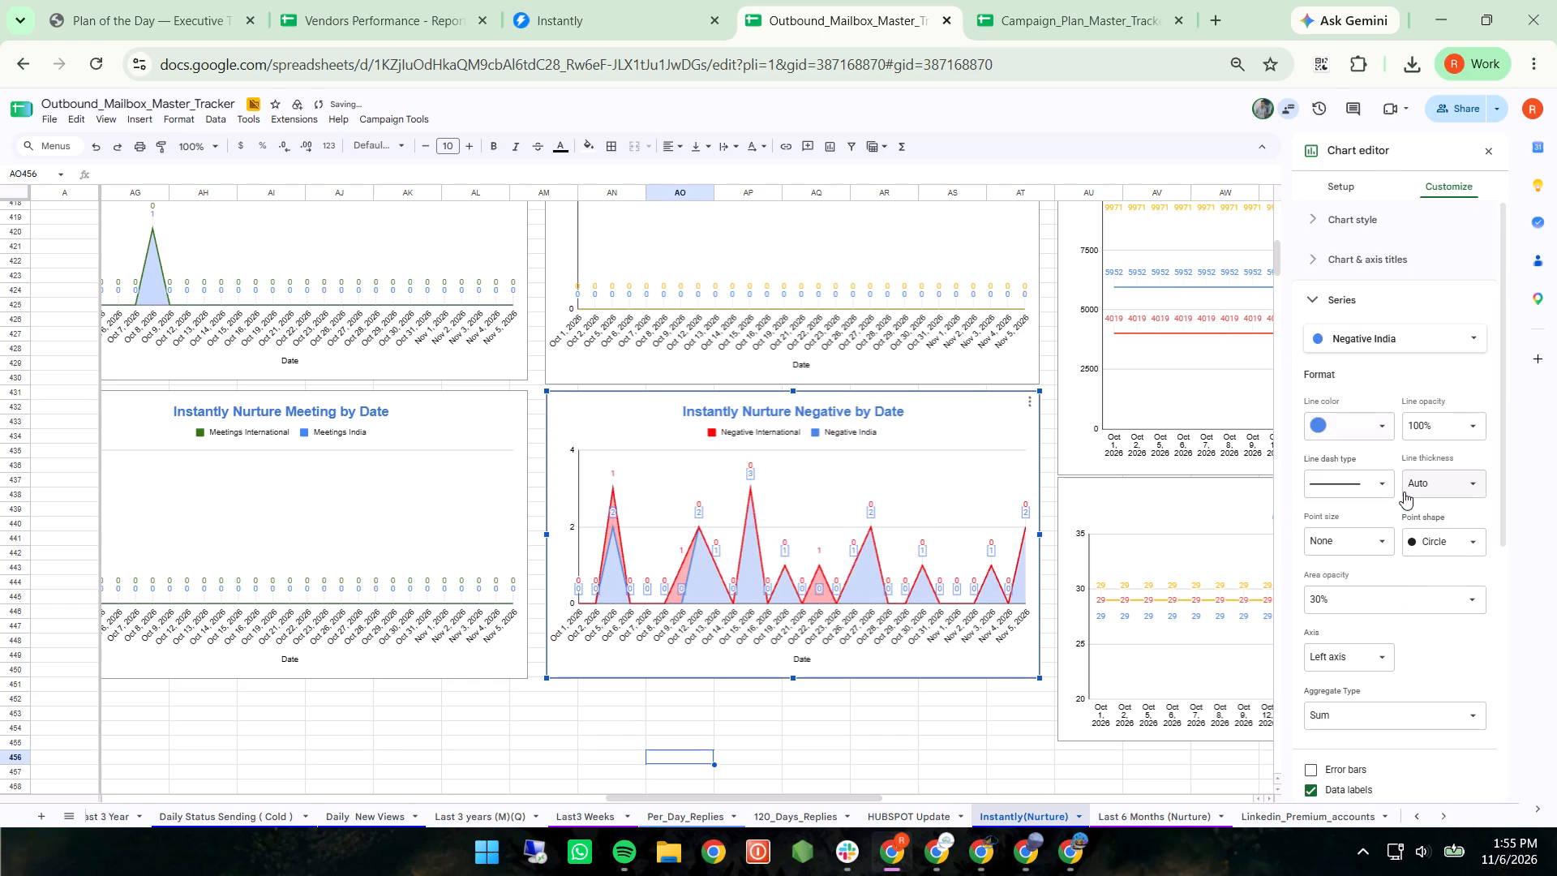
click(852, 745)
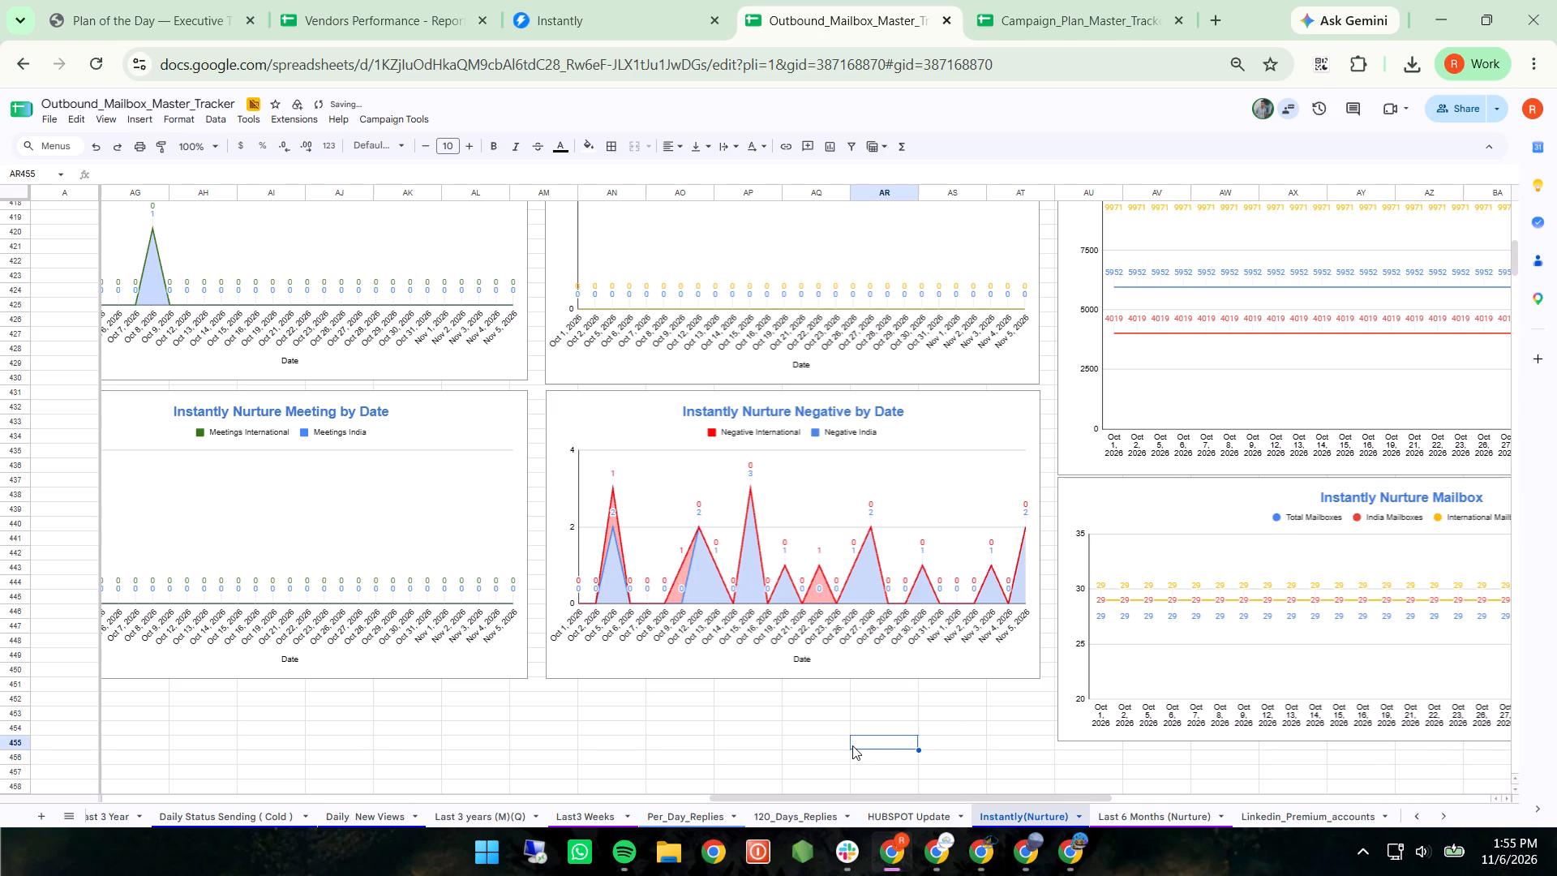
Review the by-date charts, the mailbox, leads and Contacts Touched charts, and the data tables above them.
scroll(852, 745, right, 1)
scroll(852, 745, up, 1)
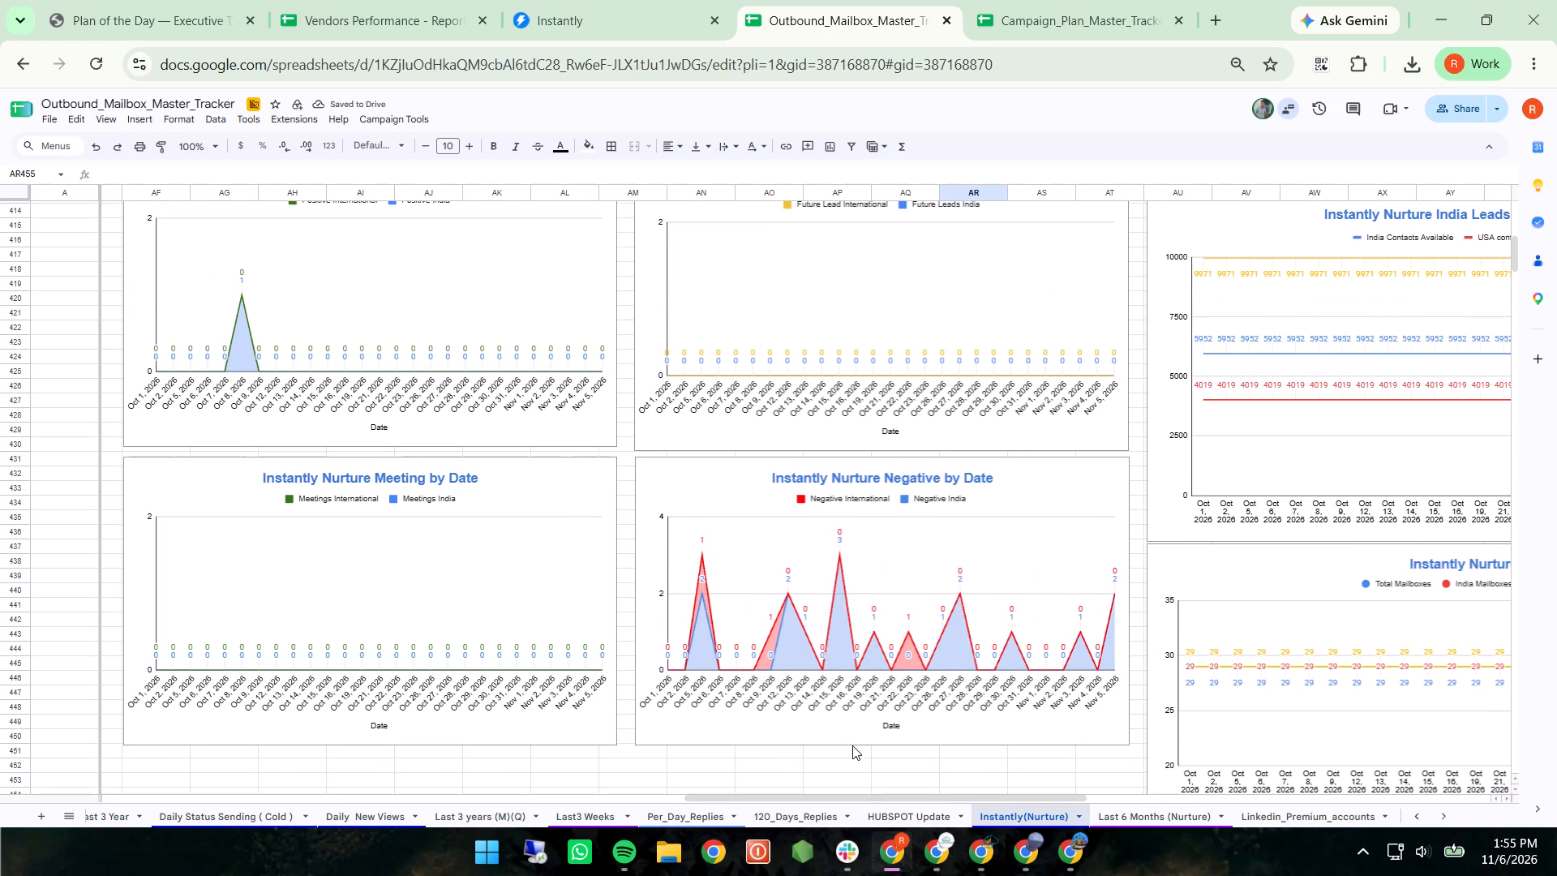
scroll(852, 745, up, 2)
scroll(852, 745, left, 1)
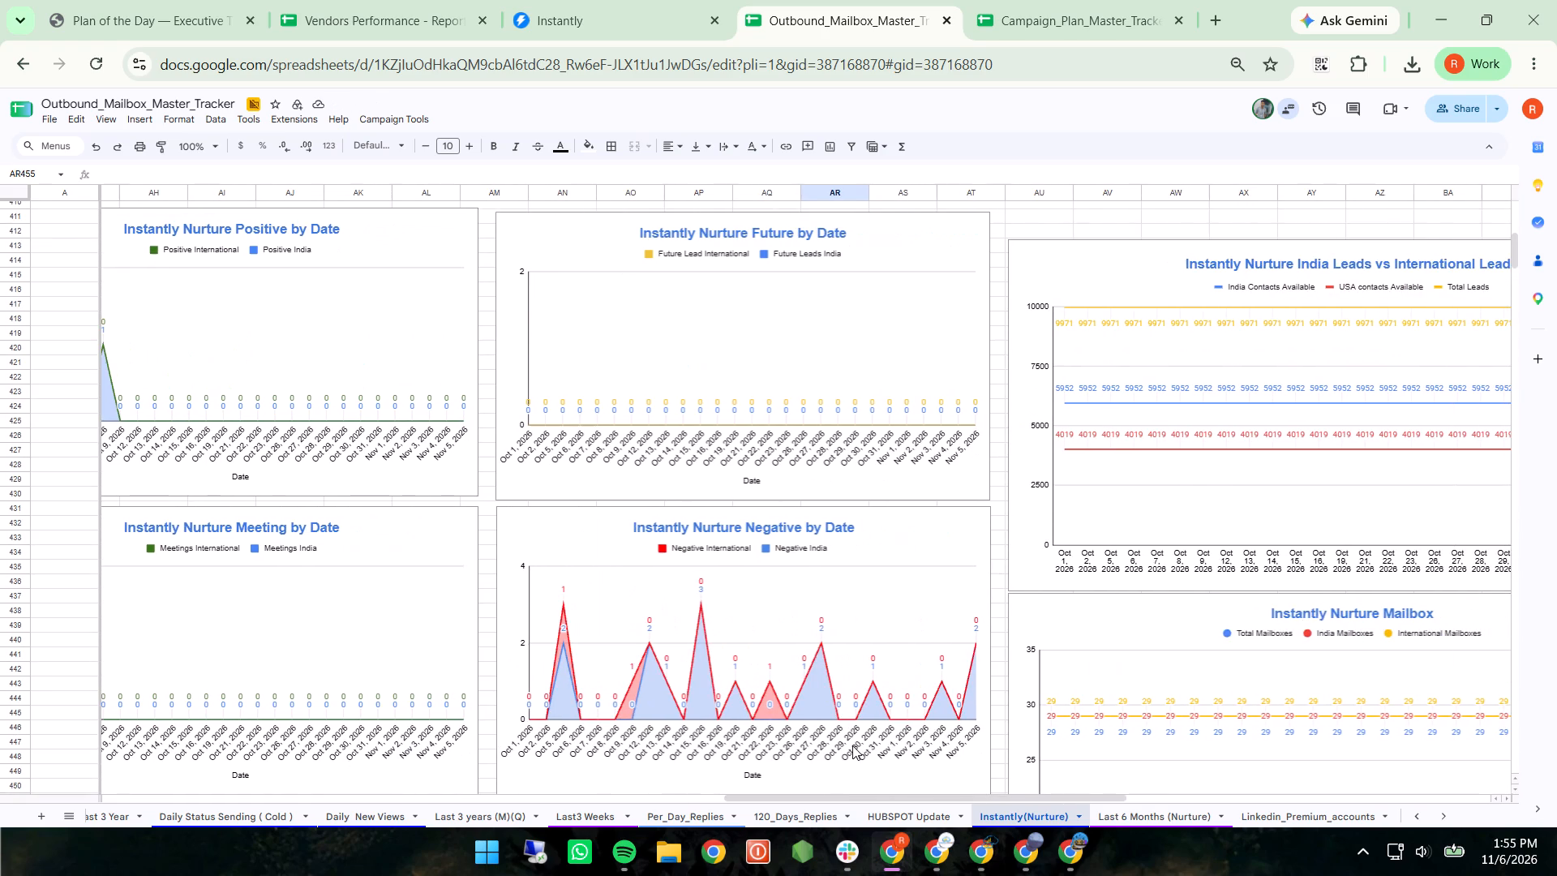
scroll(852, 745, left, 4)
scroll(852, 745, down, 2)
scroll(852, 745, up, 1)
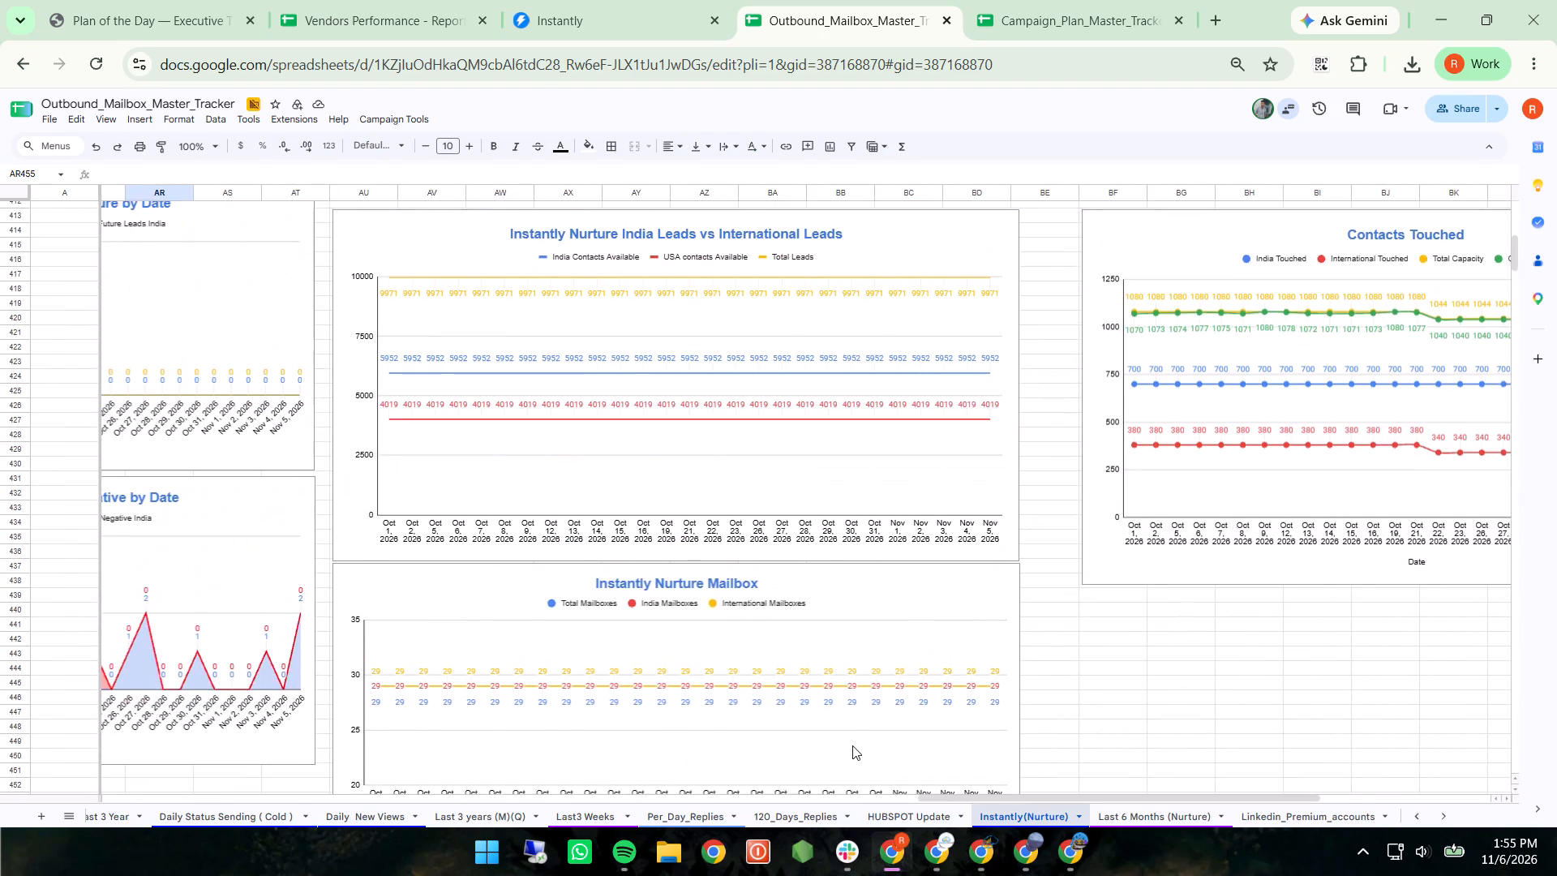
scroll(852, 745, up, 6)
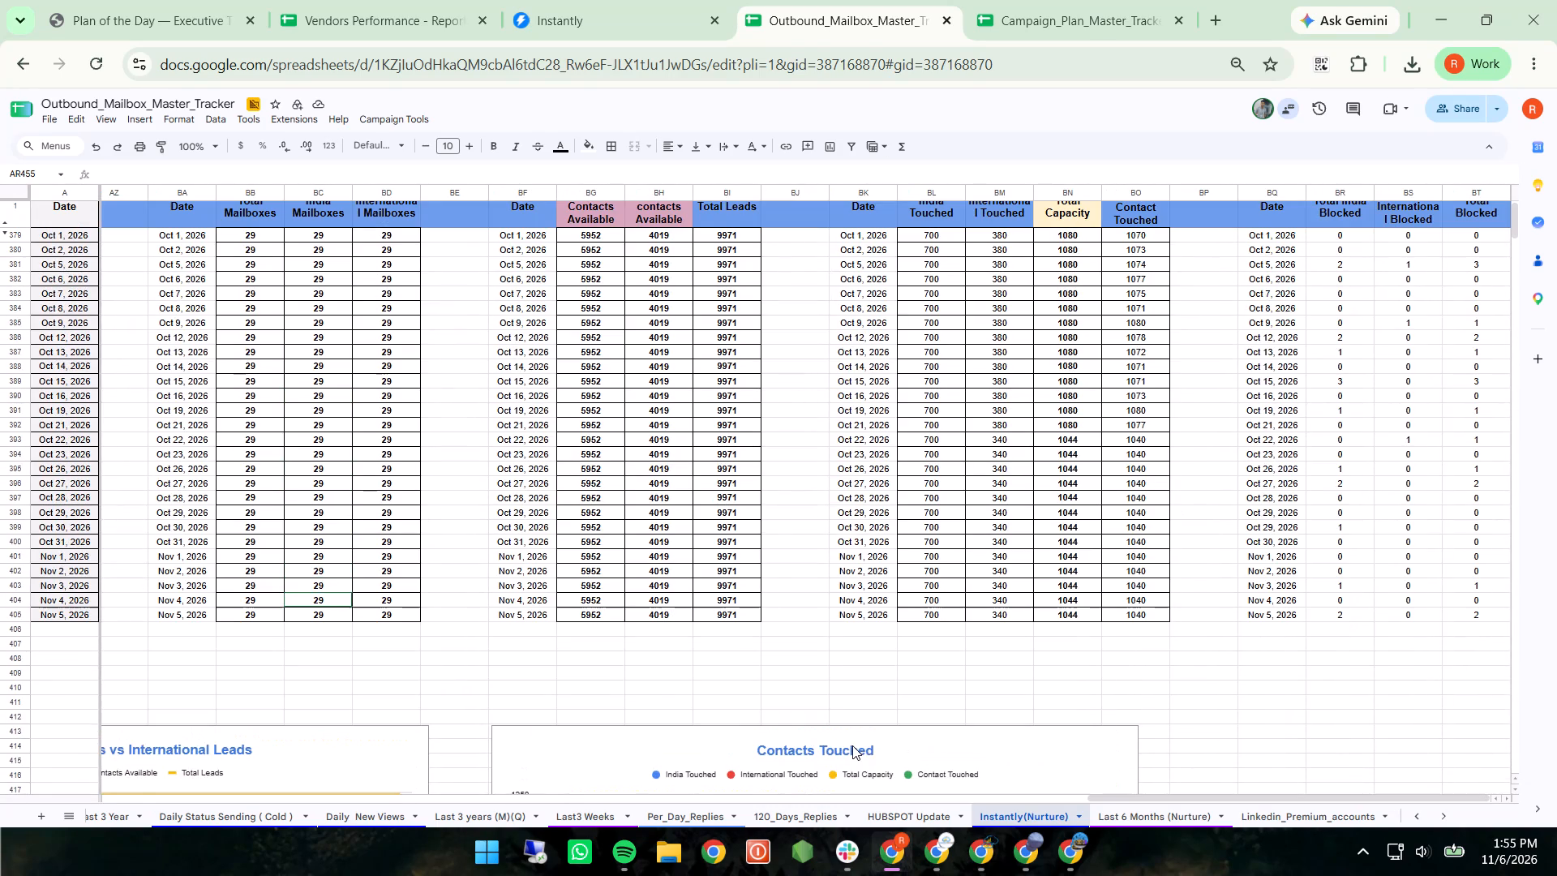
scroll(852, 745, down, 1)
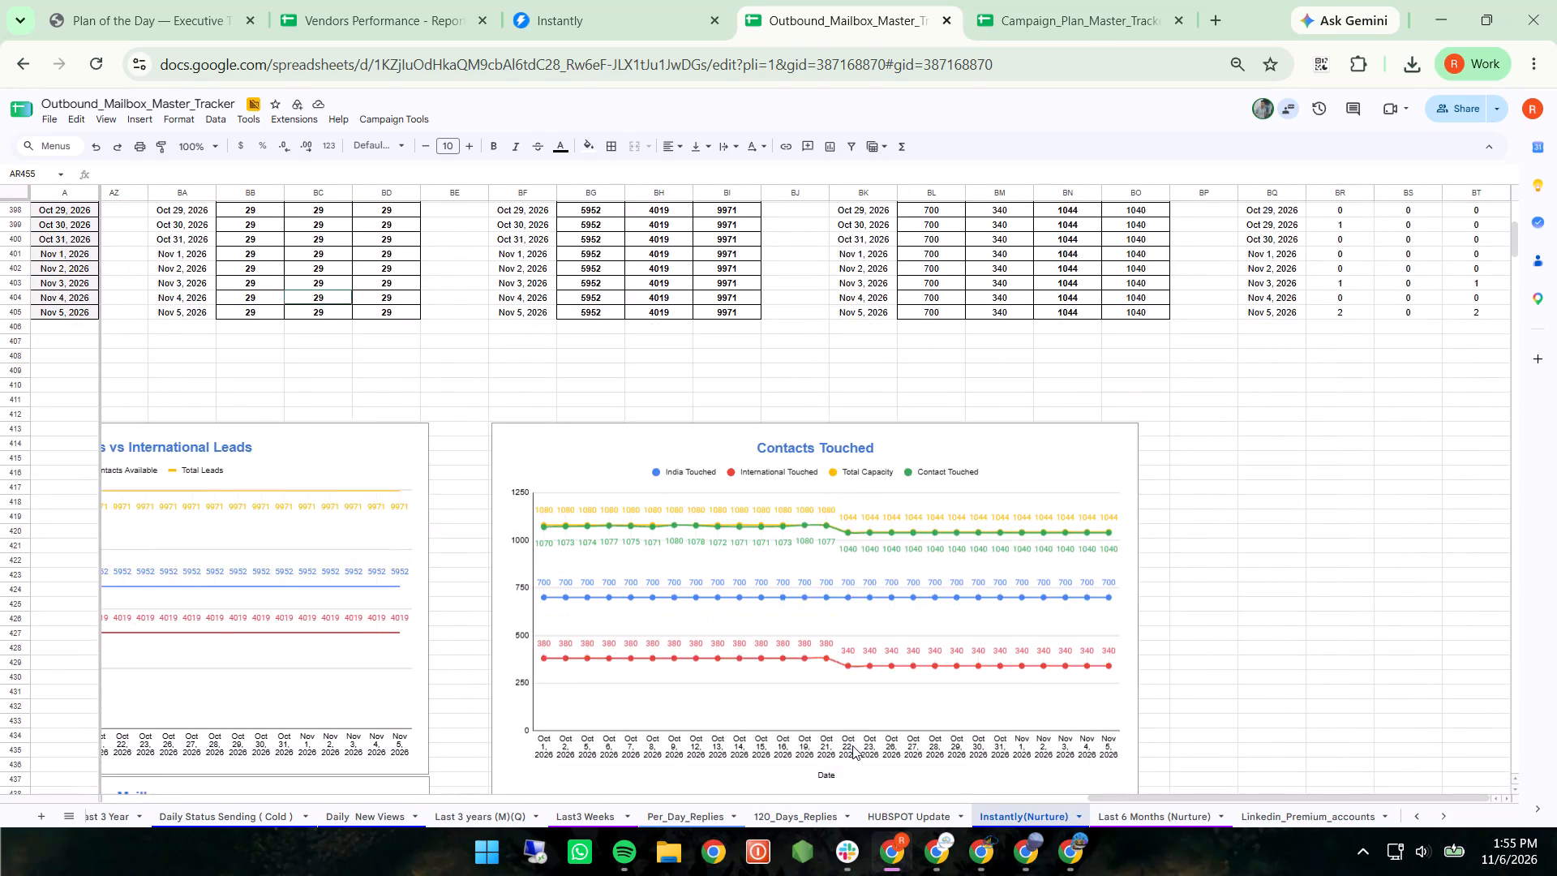
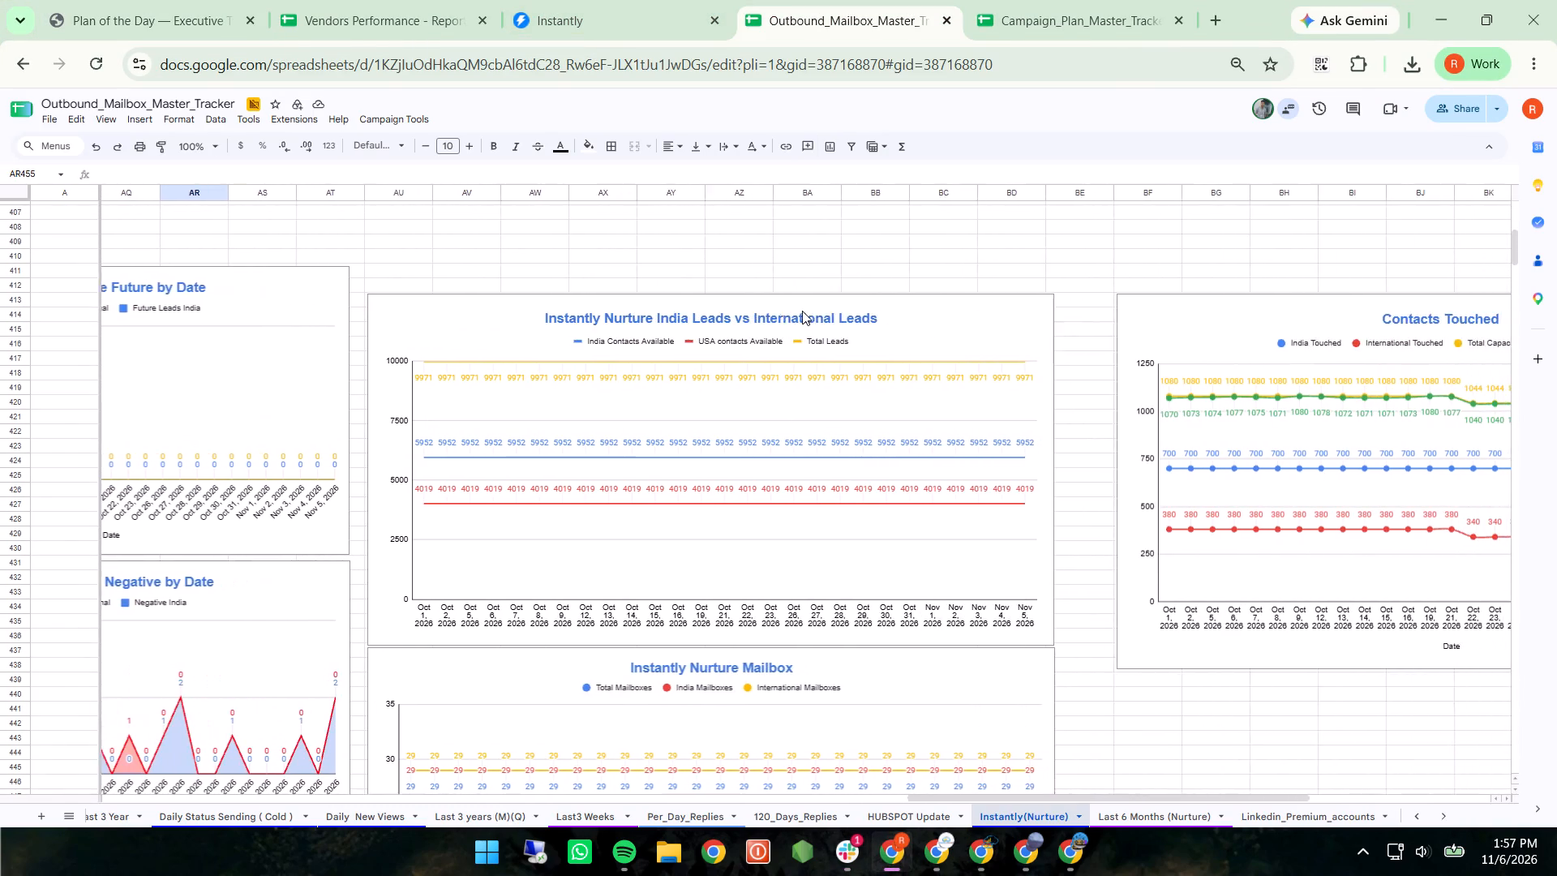
scroll(802, 311, left, 2)
scroll(802, 311, down, 2)
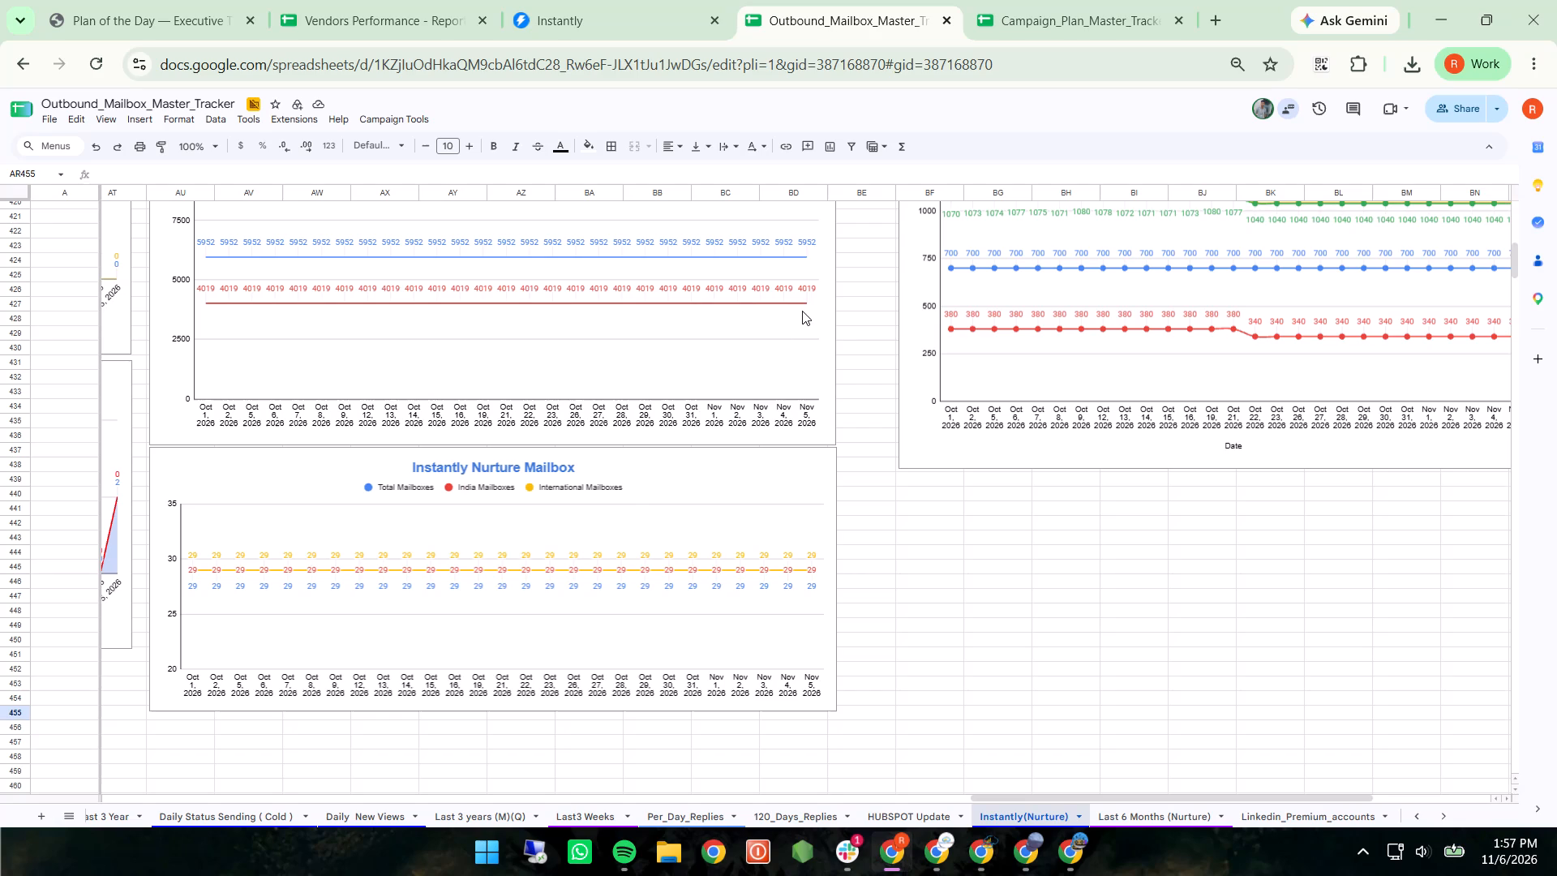
click(627, 506)
key(ctrl+c)
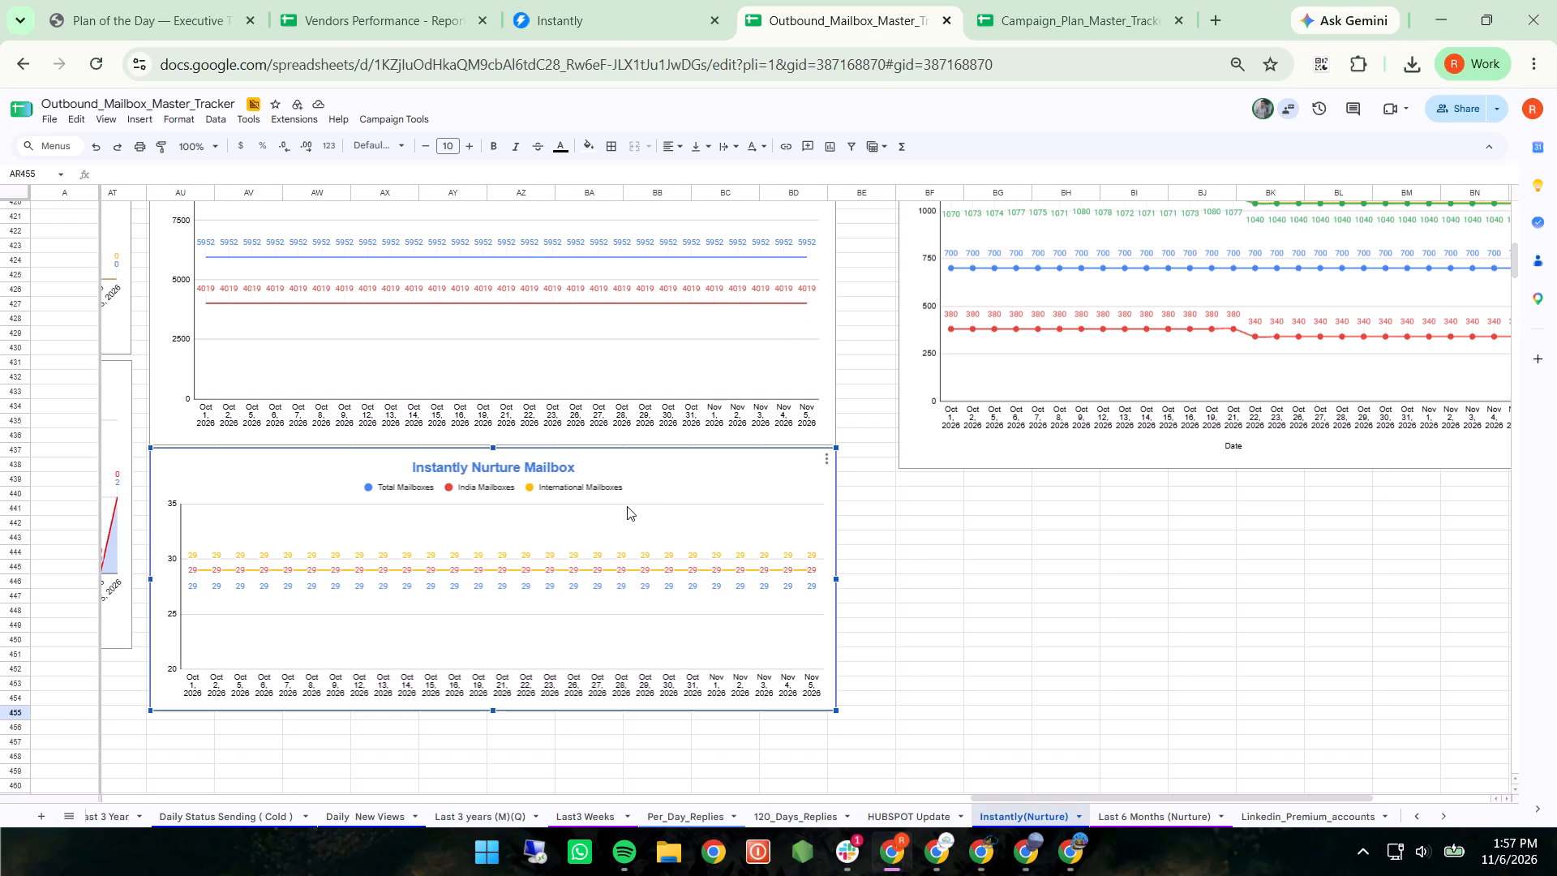
scroll(627, 506, left, 5)
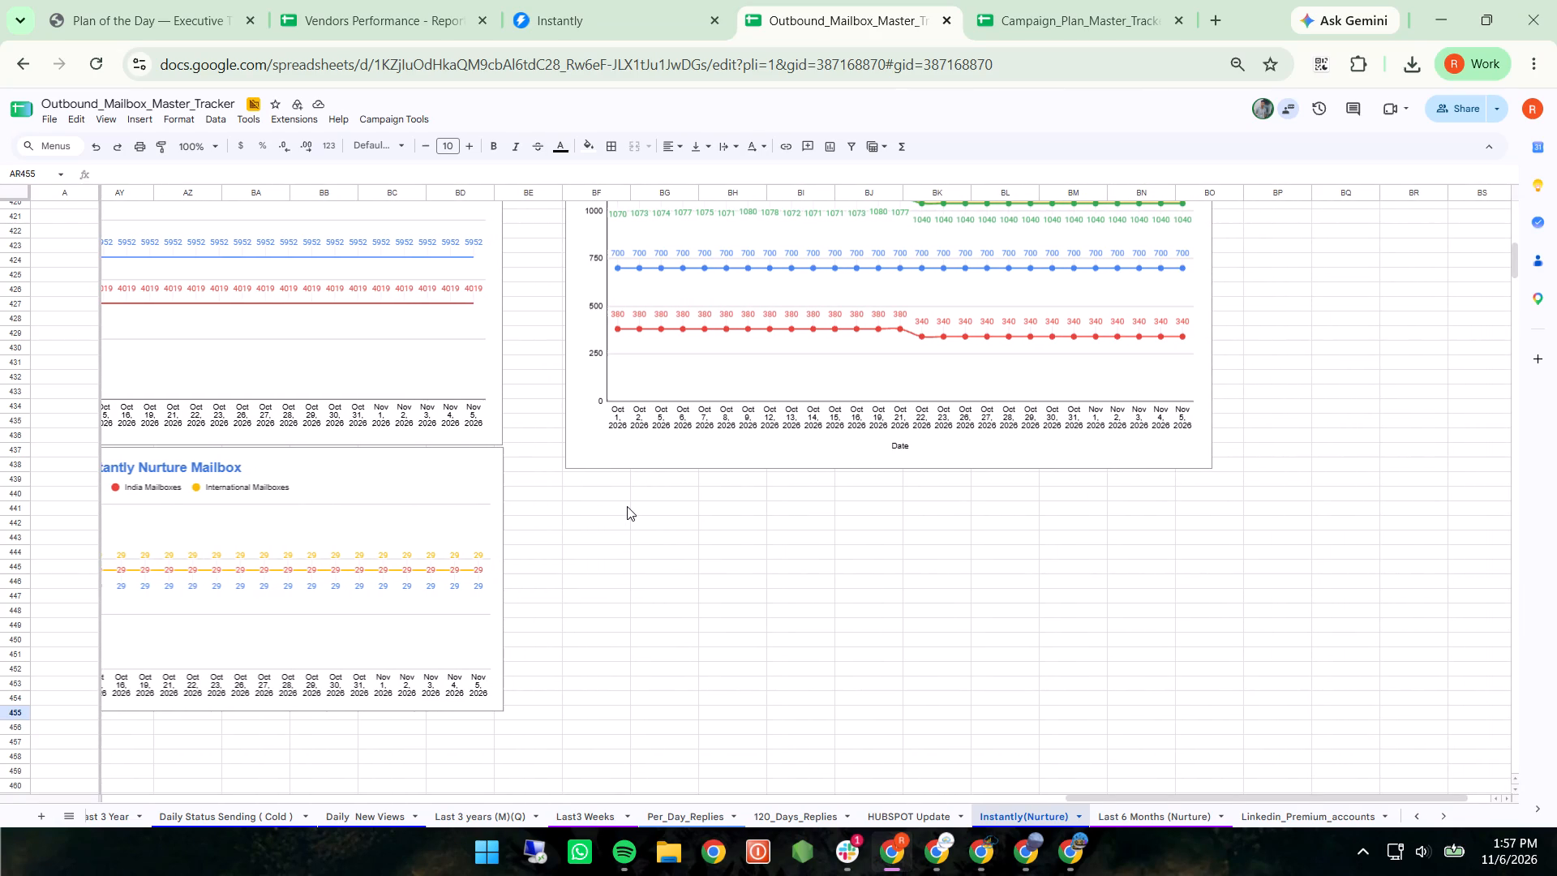
scroll(627, 506, up, 2)
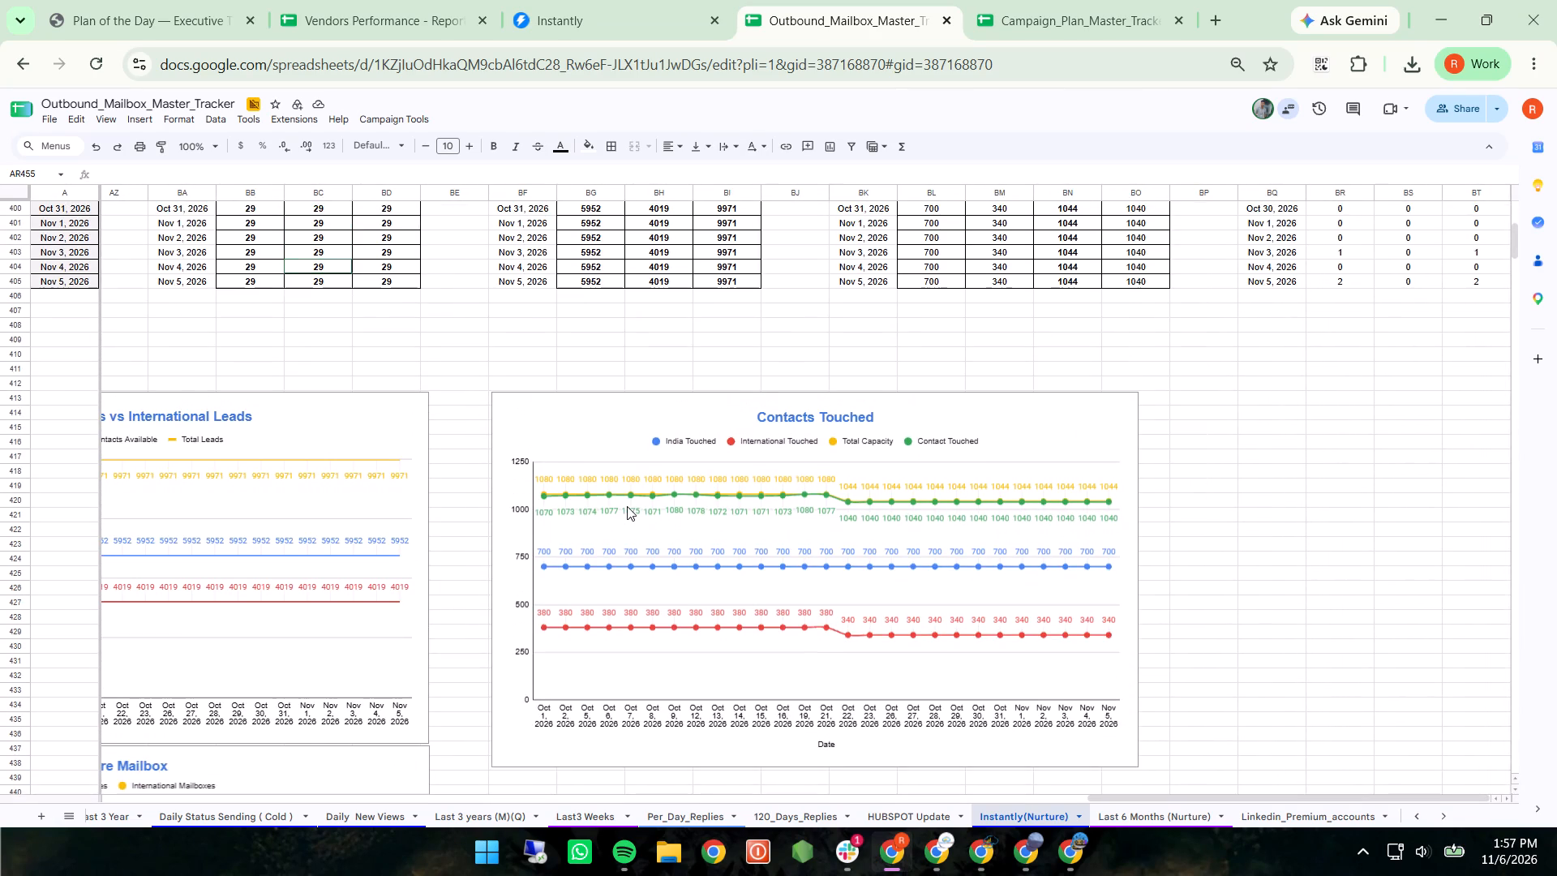
scroll(627, 506, up, 1)
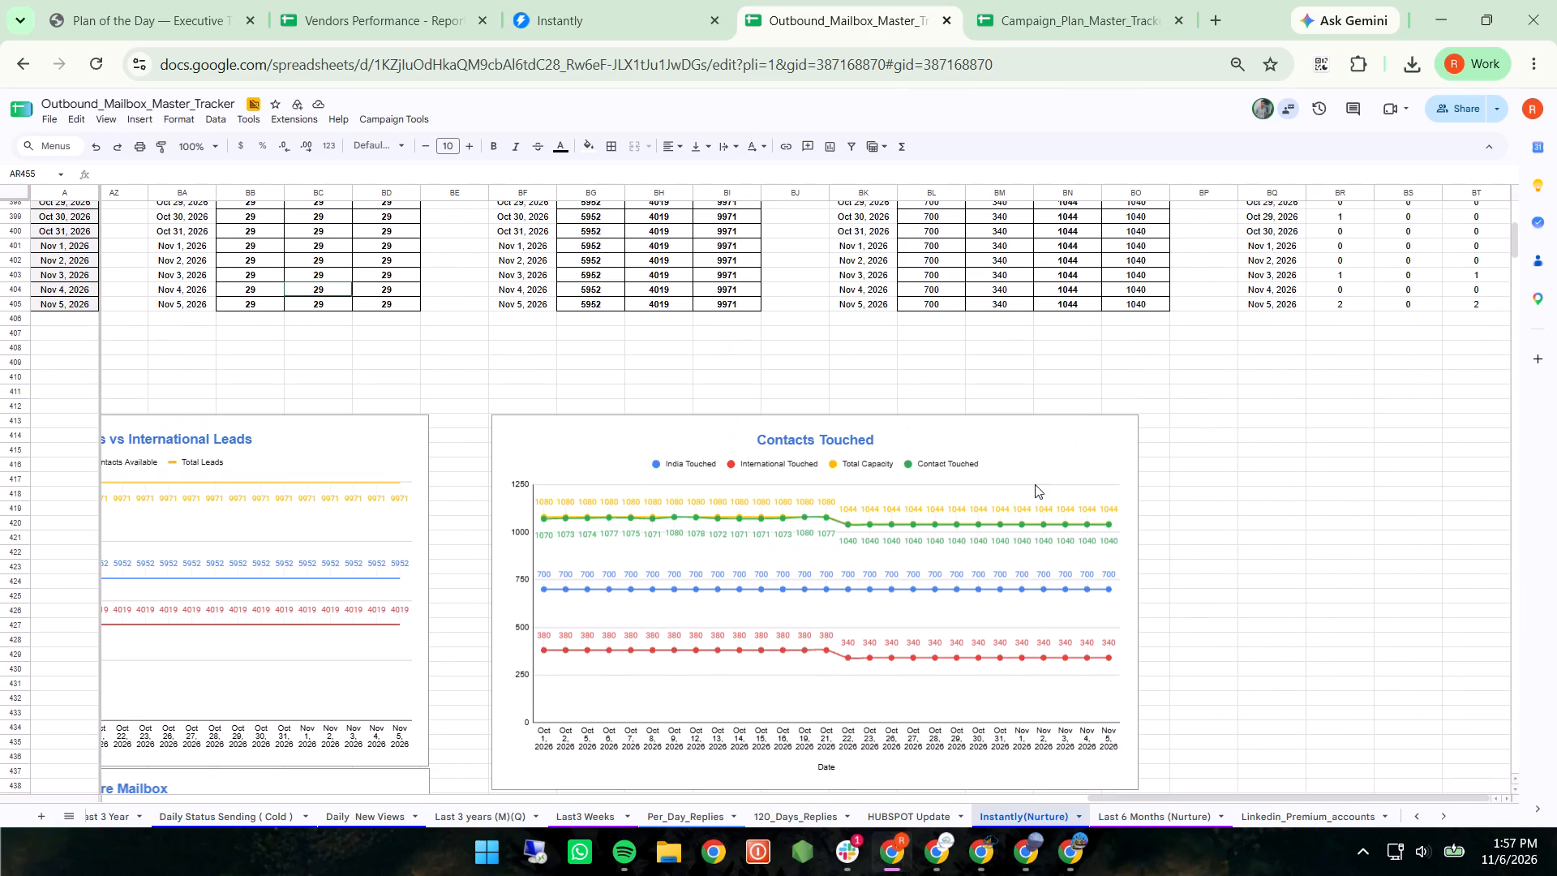
click(1225, 453)
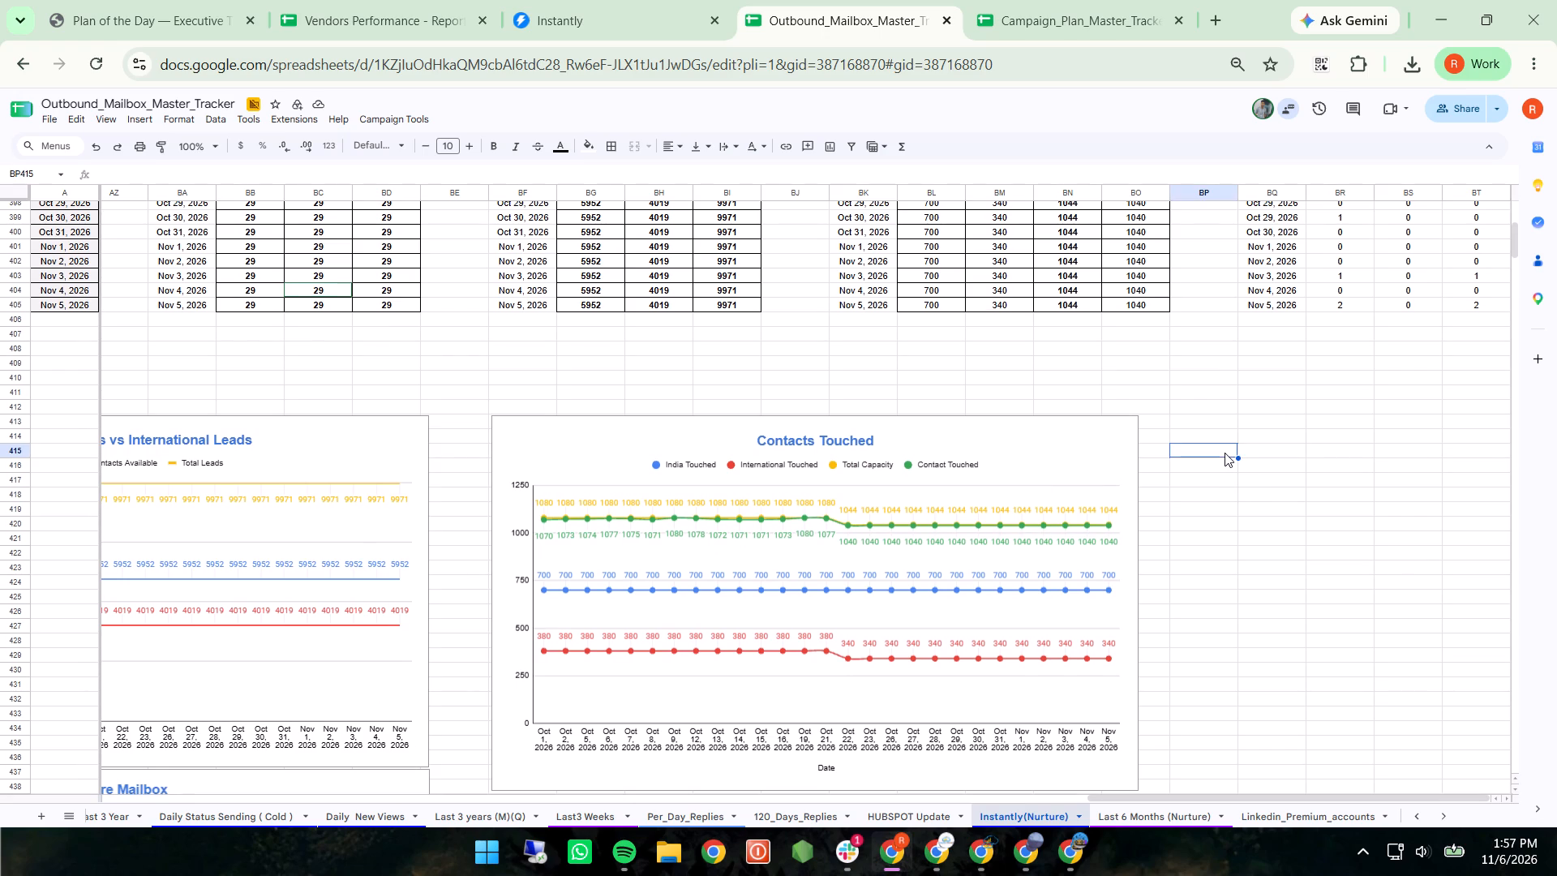
key(ctrl+v)
Move the duplicated Instantly Nurture Mailbox chart directly below the Contacts Touched chart, aligned with column BF.
scroll(1225, 453, left, 8)
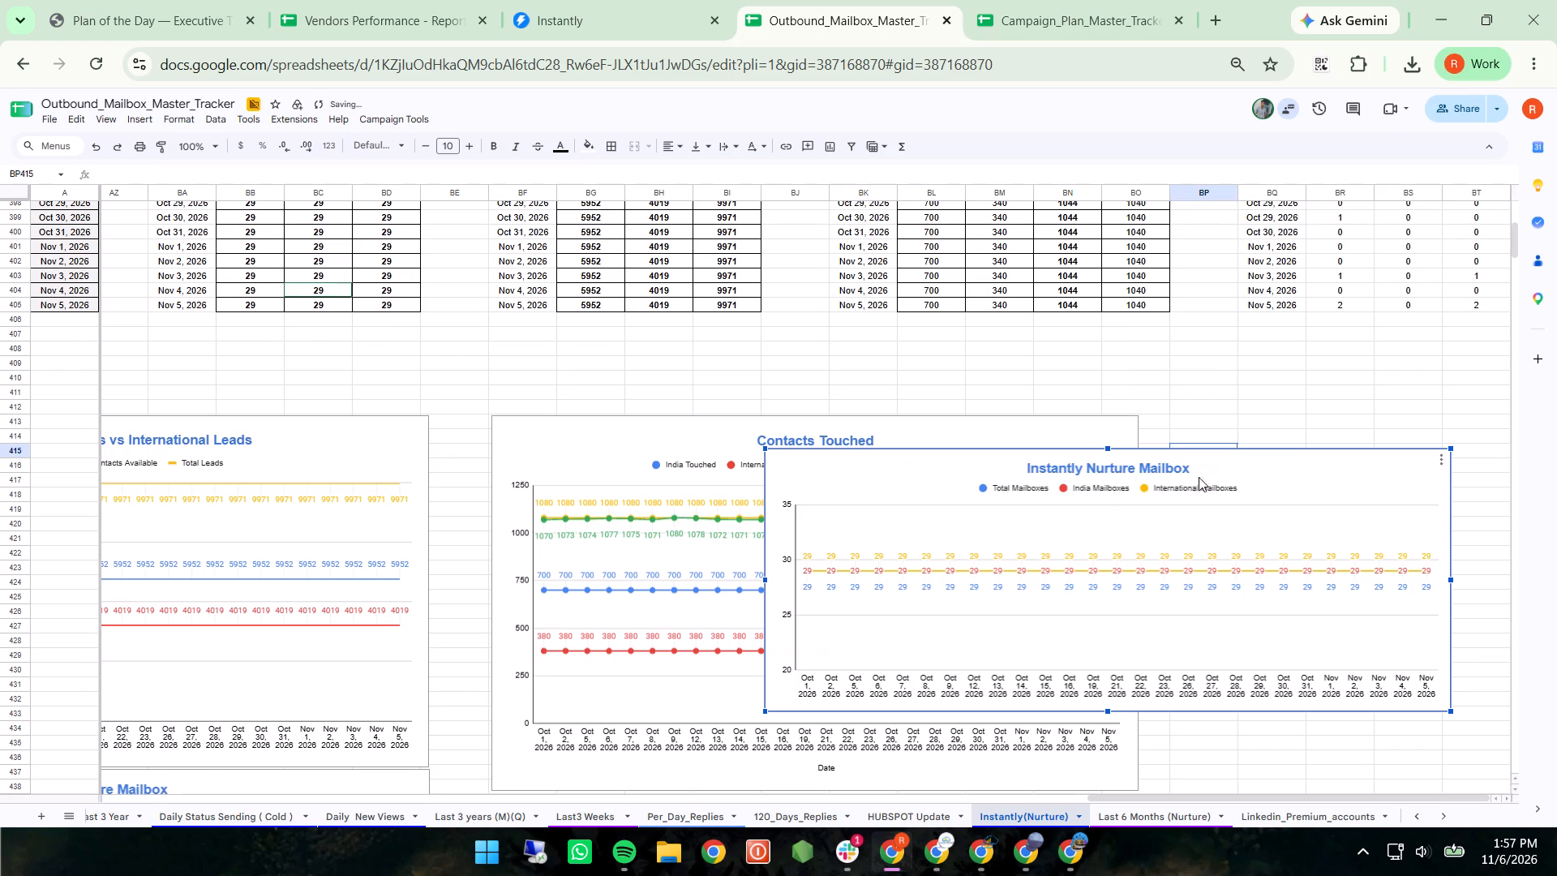
click(1179, 498)
scroll(1179, 498, down, 3)
drag(1073, 346, 1036, 492)
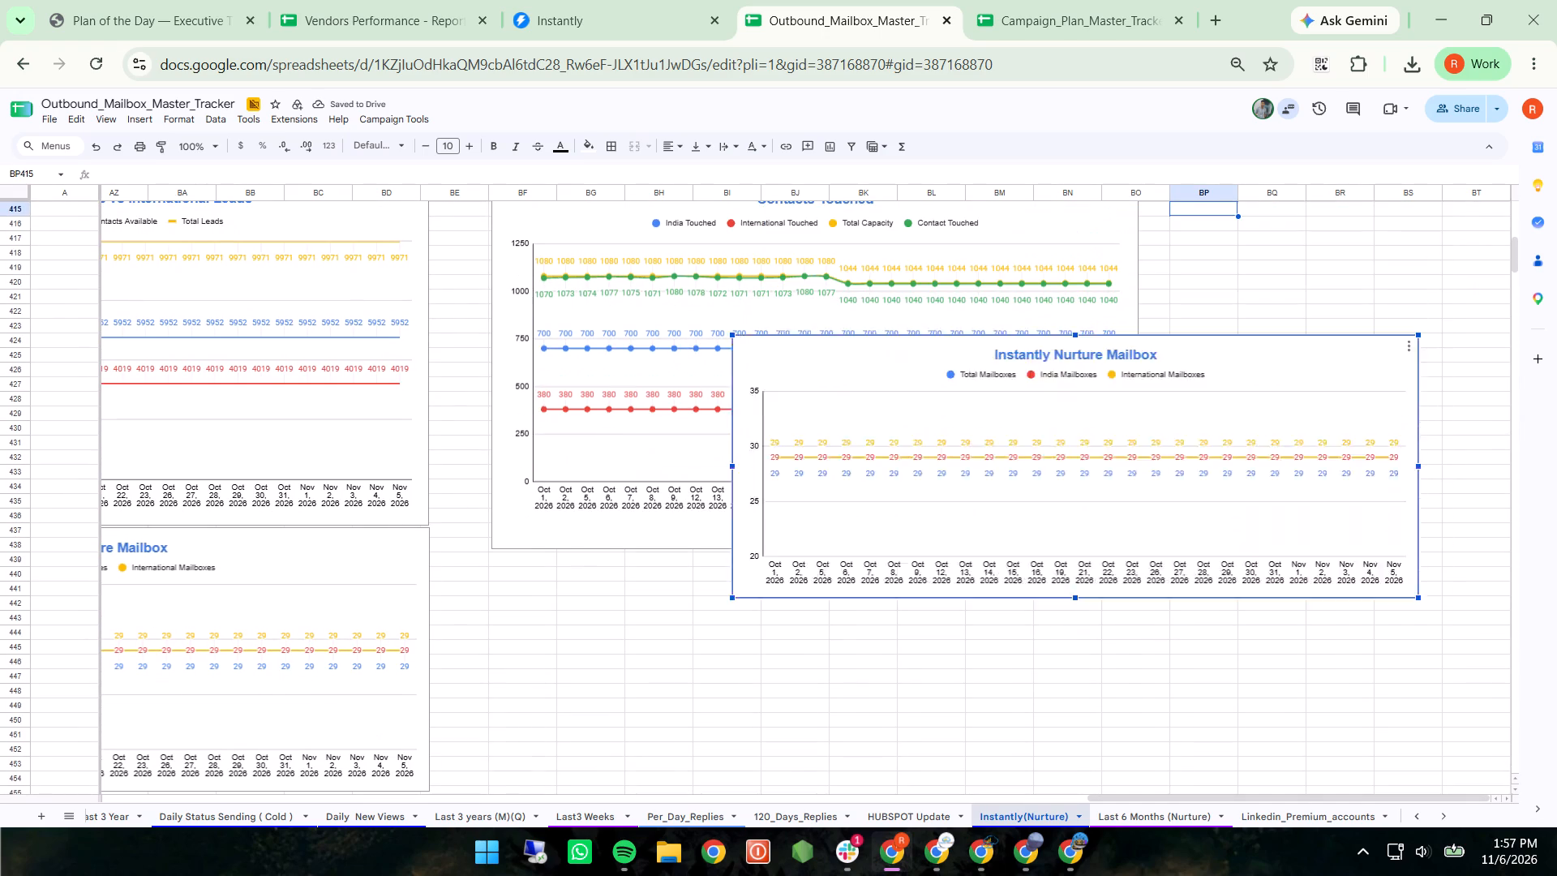
drag(1036, 492, 797, 706)
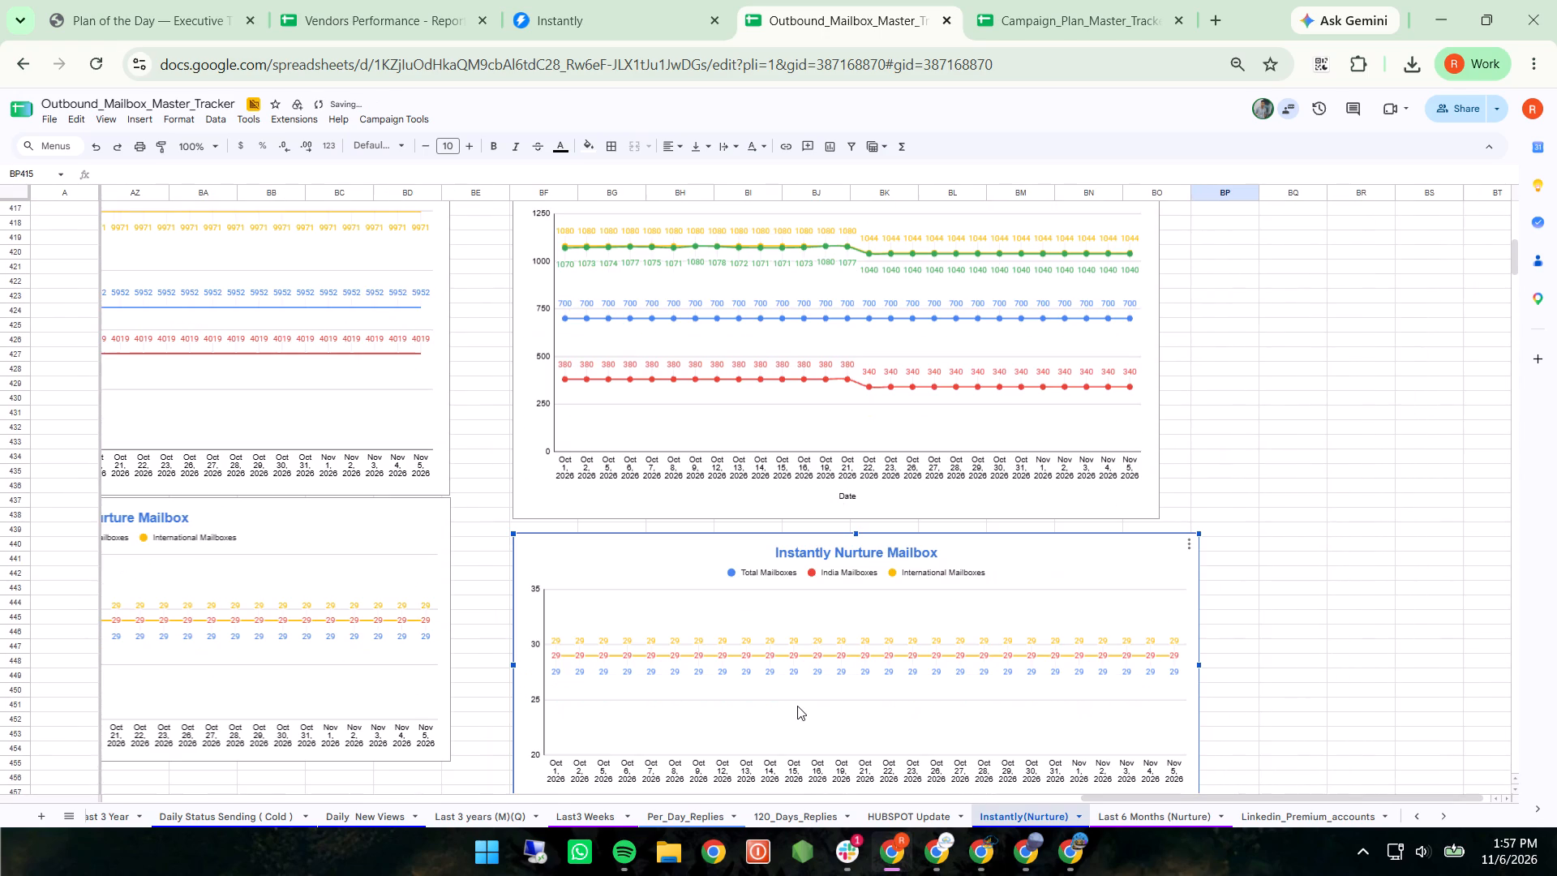
Change the duplicated chart's data range to columns BQ:BT, covering the date and the India, international and total blocked counts.
drag(1186, 547, 1203, 558)
click(1203, 558)
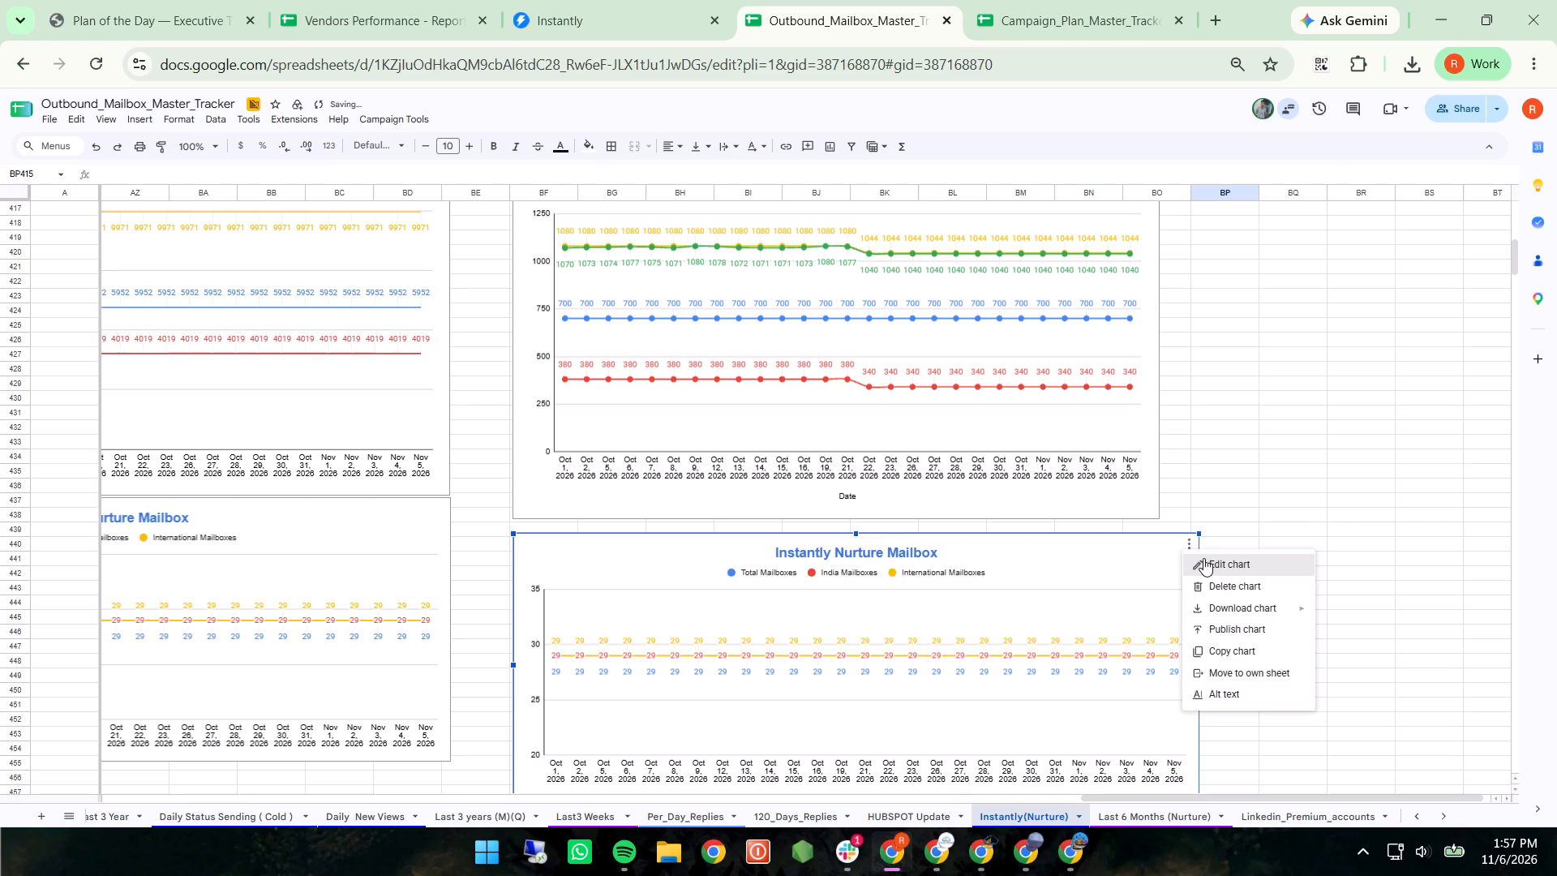
click(1481, 291)
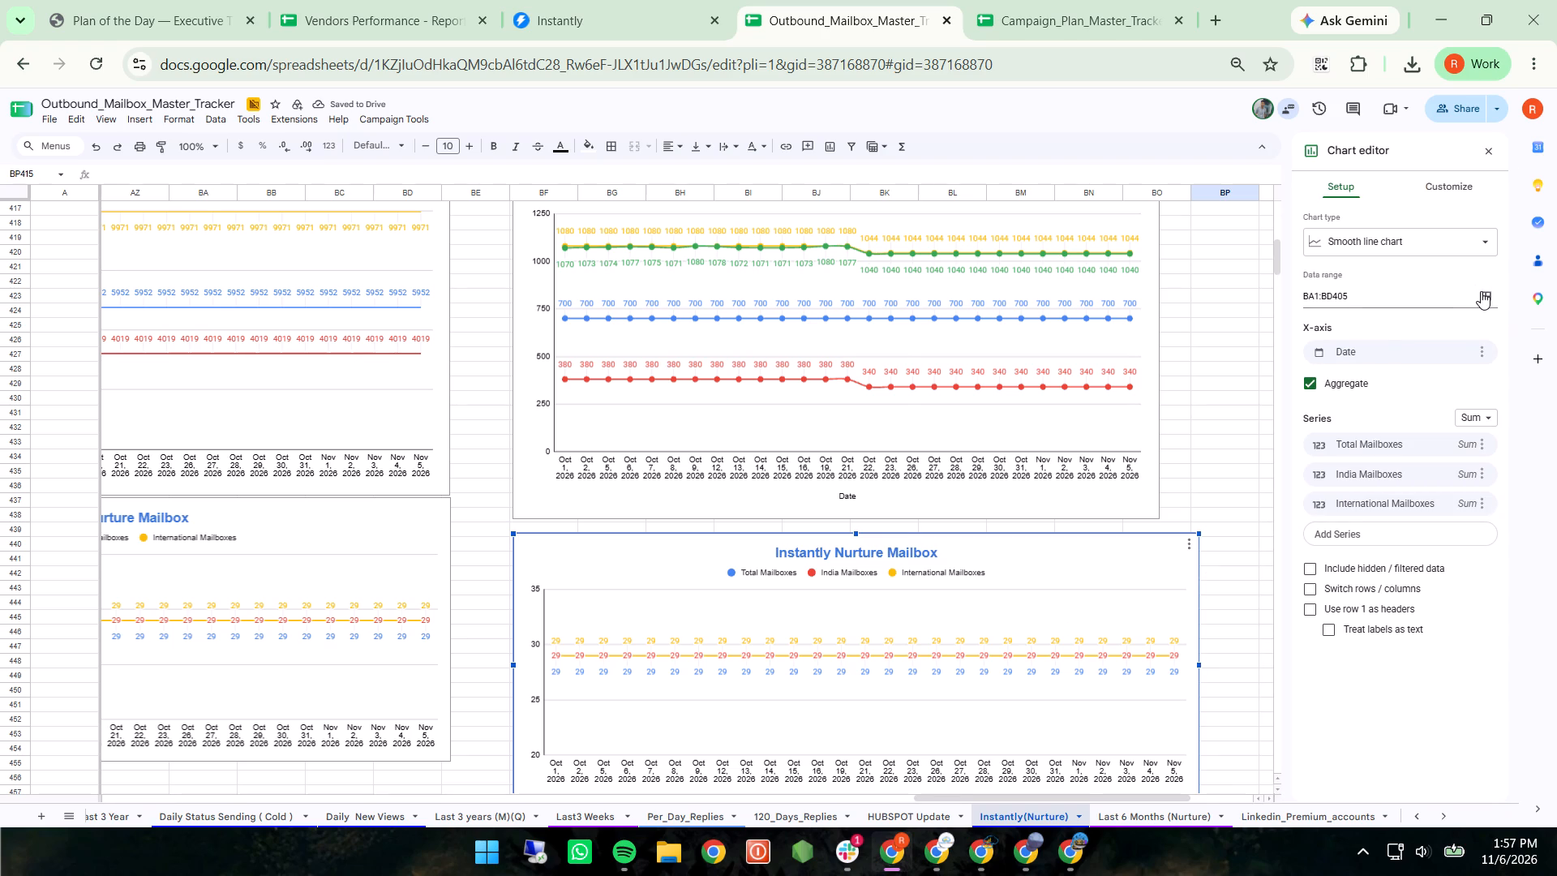
scroll(1182, 372, up, 7)
scroll(1182, 372, left, 7)
click(1029, 190)
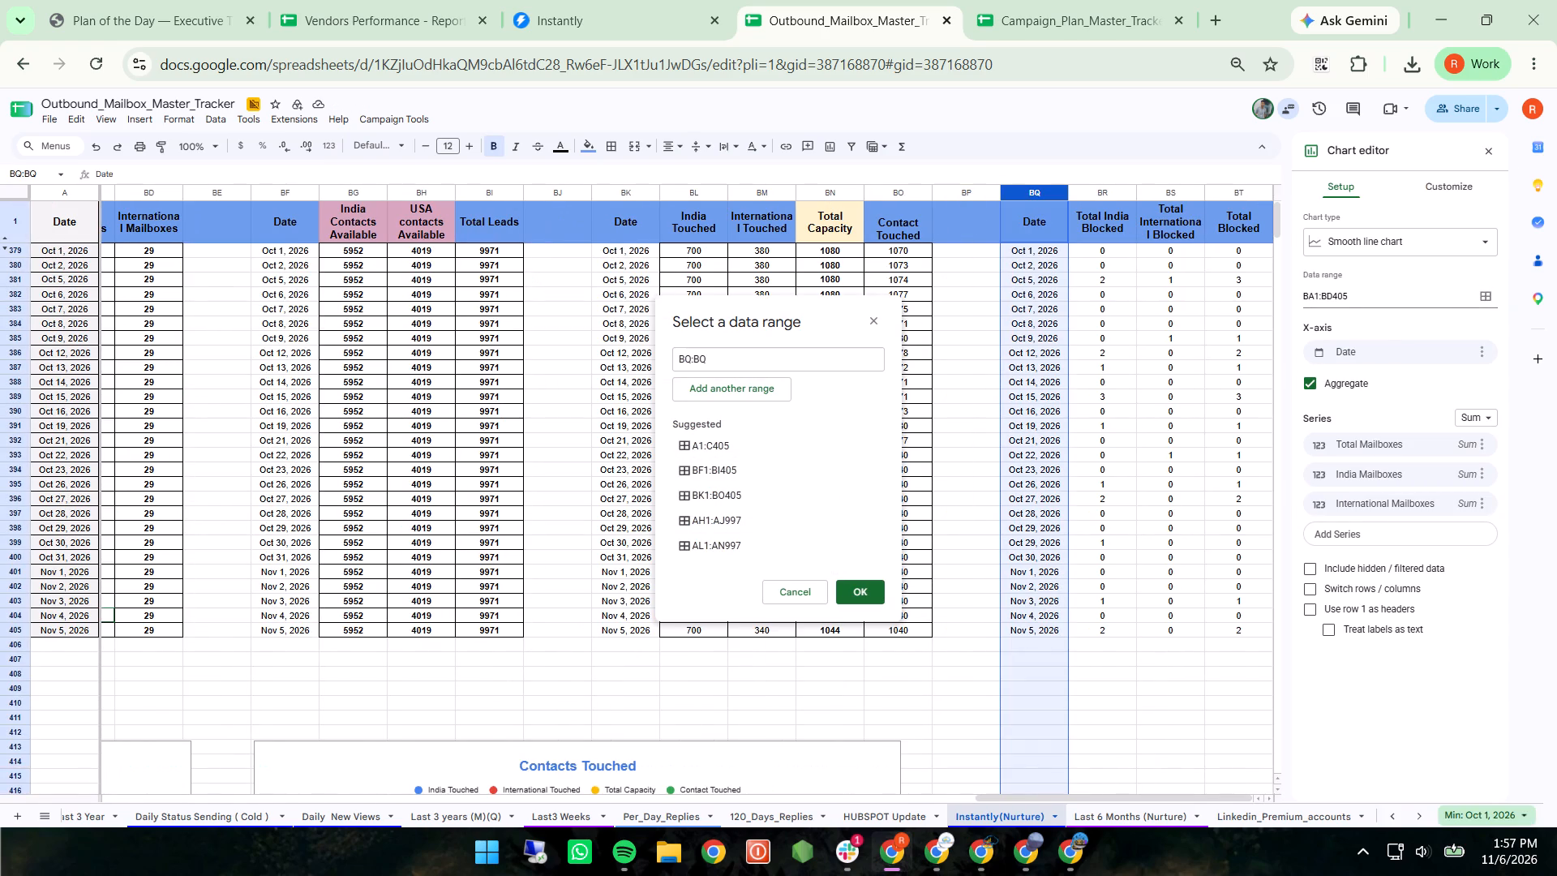
key(shift+Right)
key(shift+Right)
key(shift+Right)
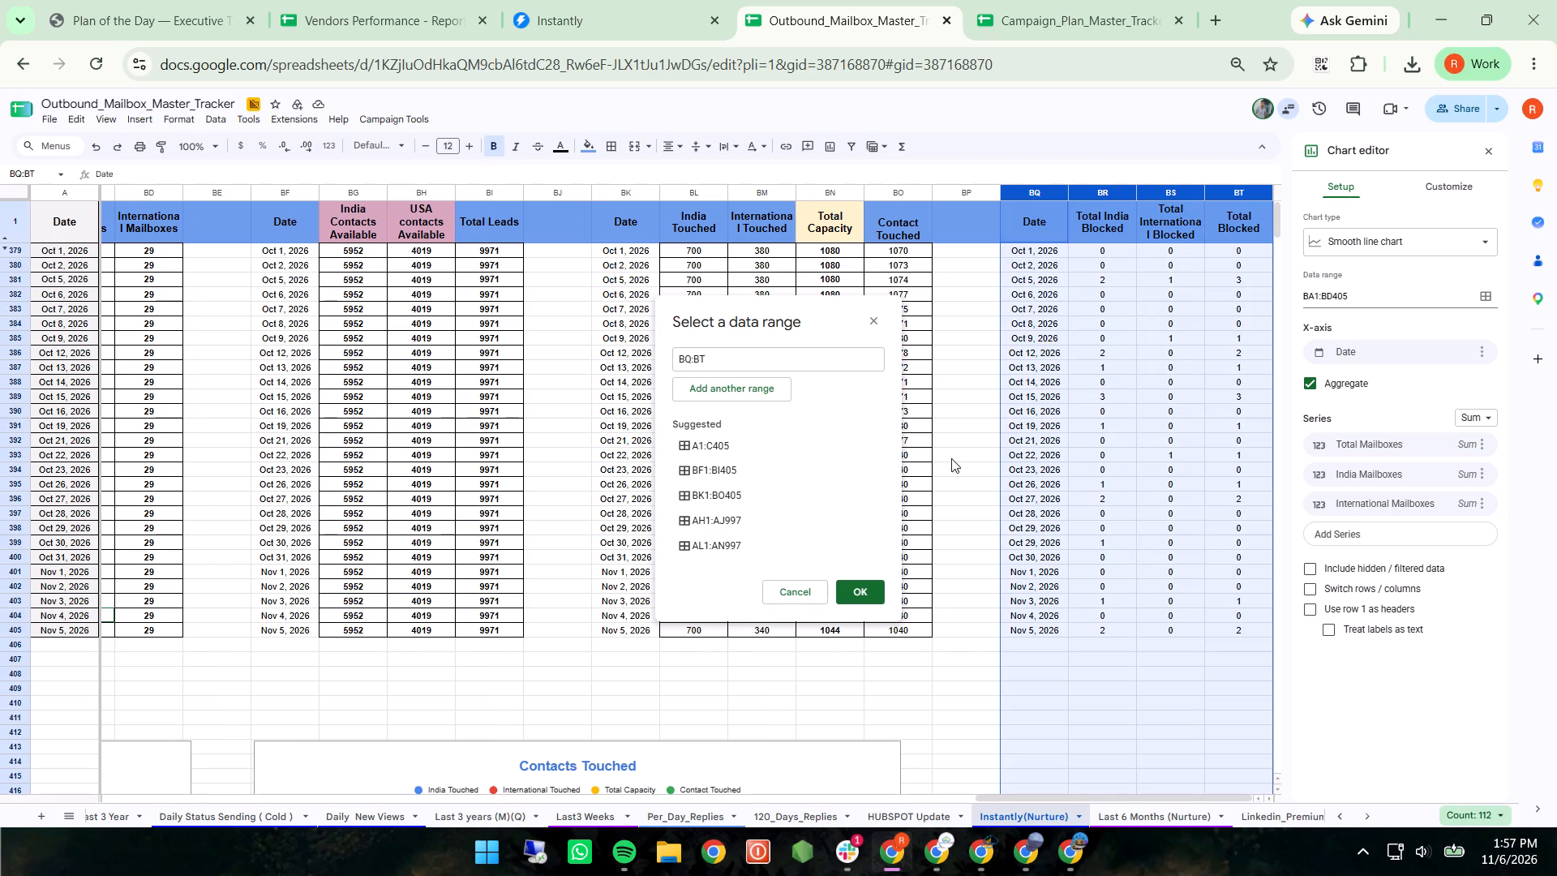
click(867, 586)
Set the vertical axis maximum of the duplicated chart to 5.
scroll(867, 586, down, 2)
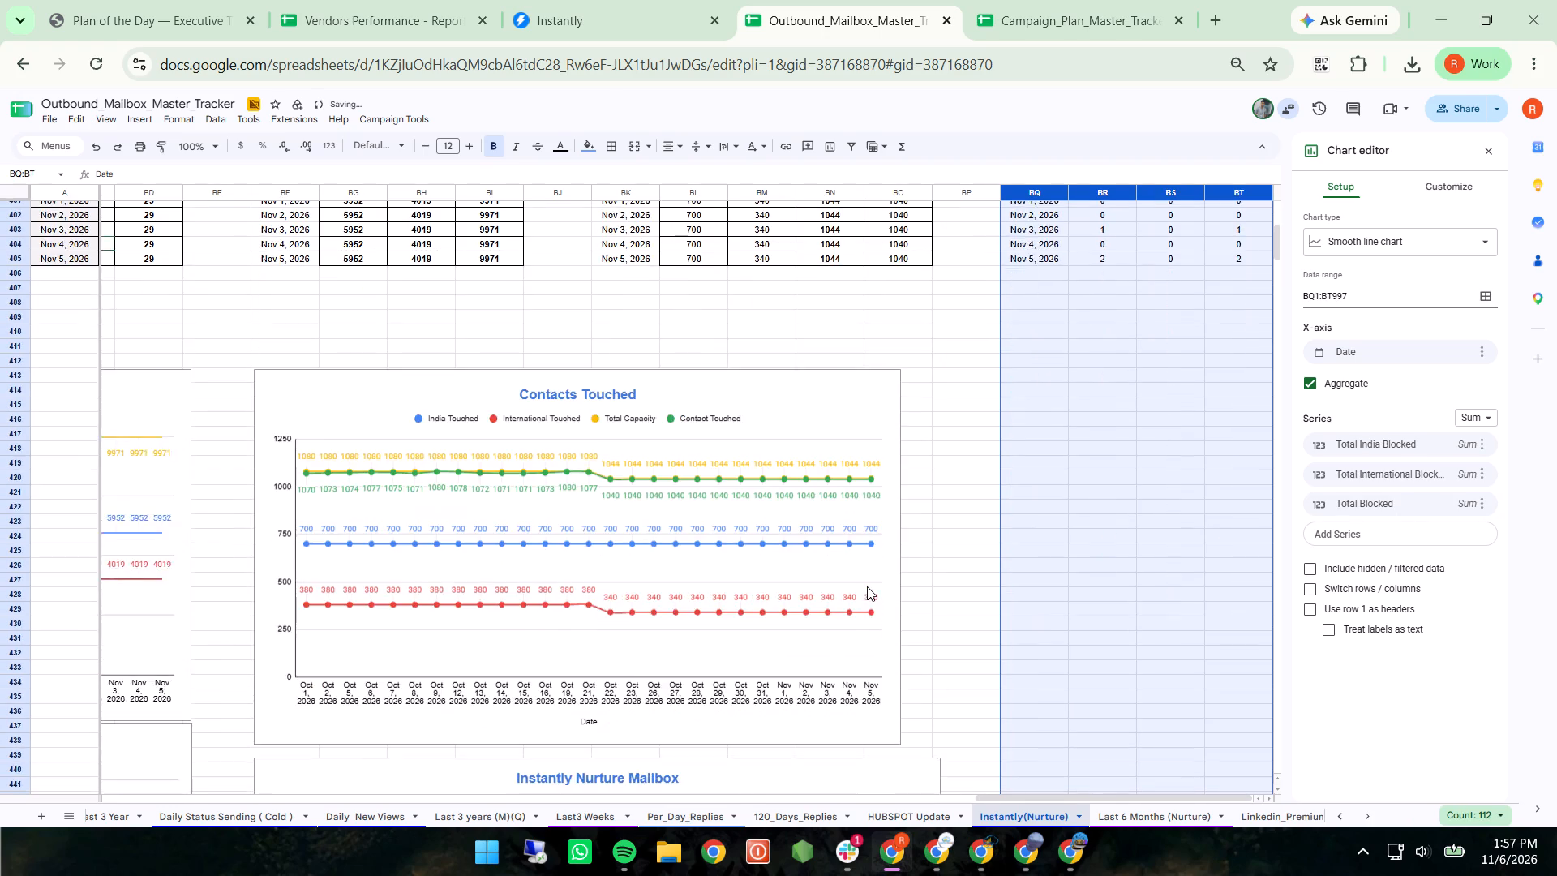
scroll(867, 586, down, 4)
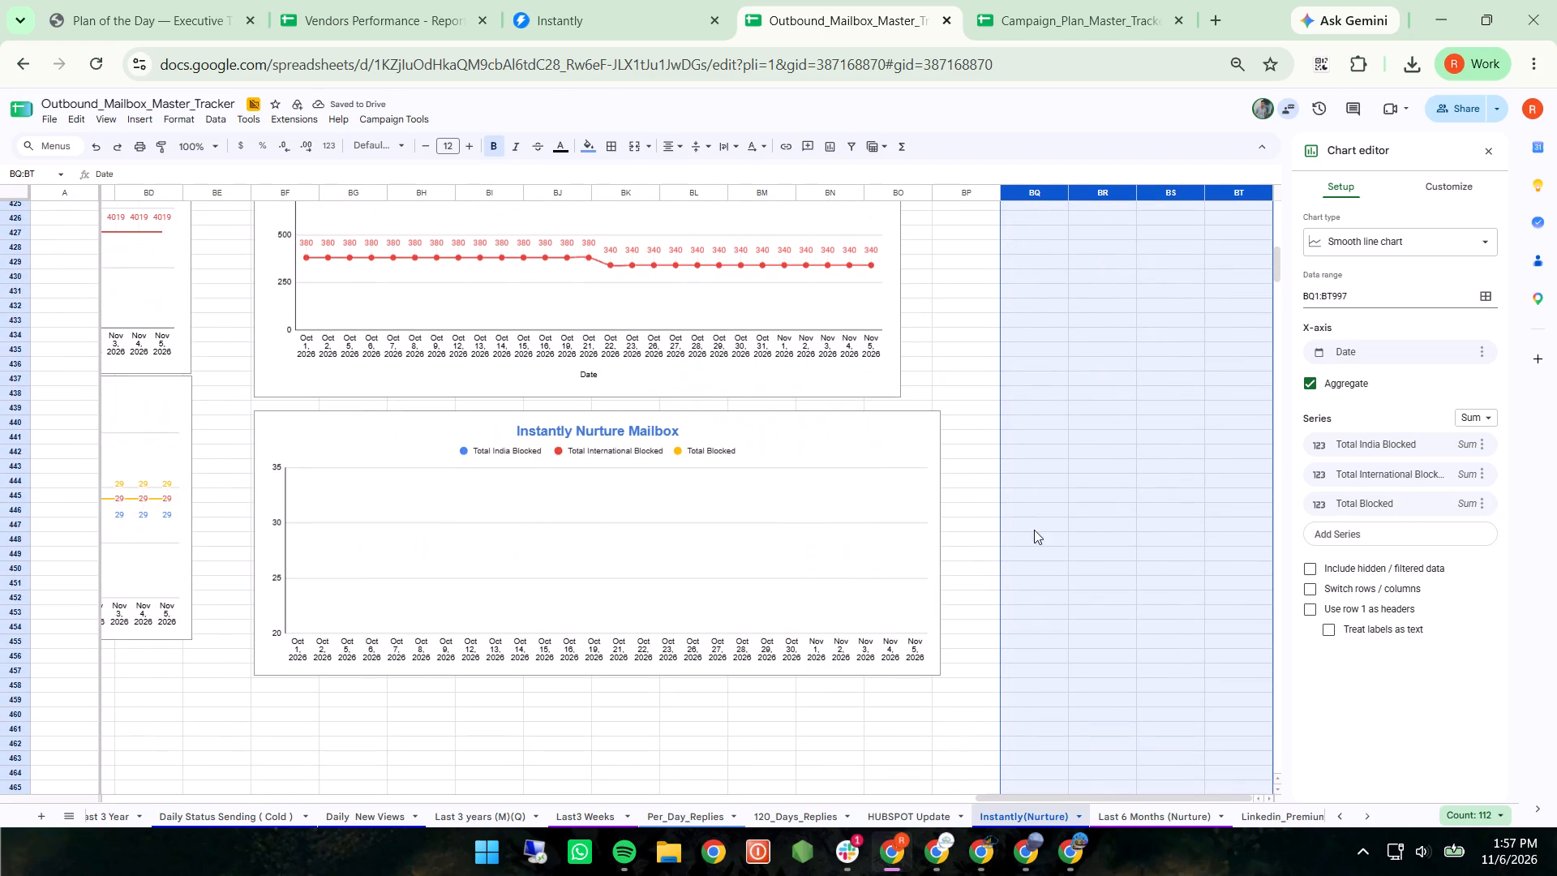
click(275, 463)
click(275, 463)
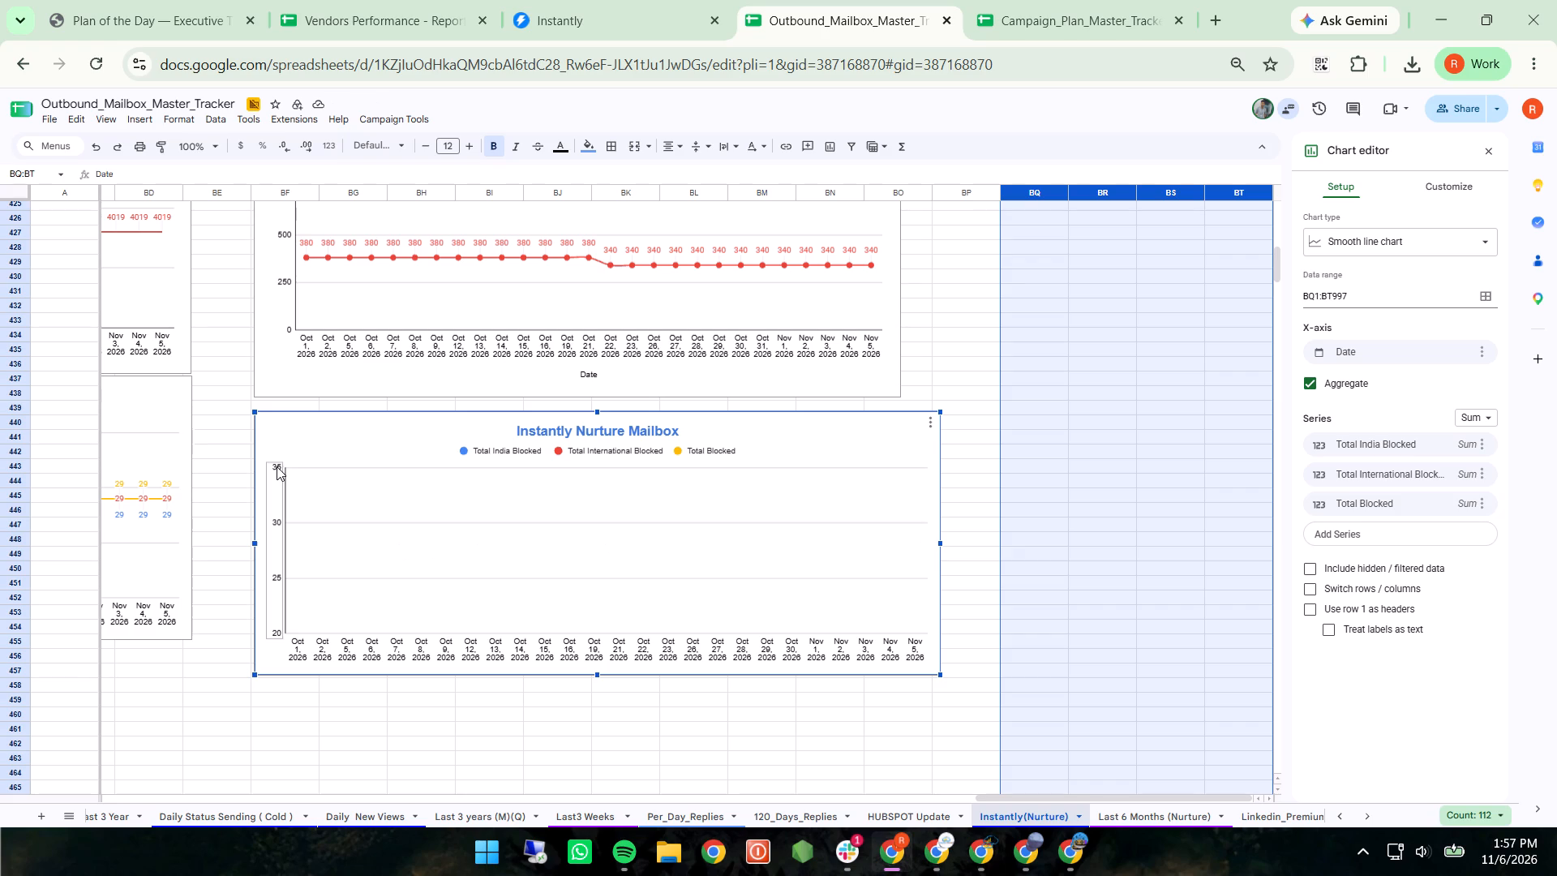
click(277, 466)
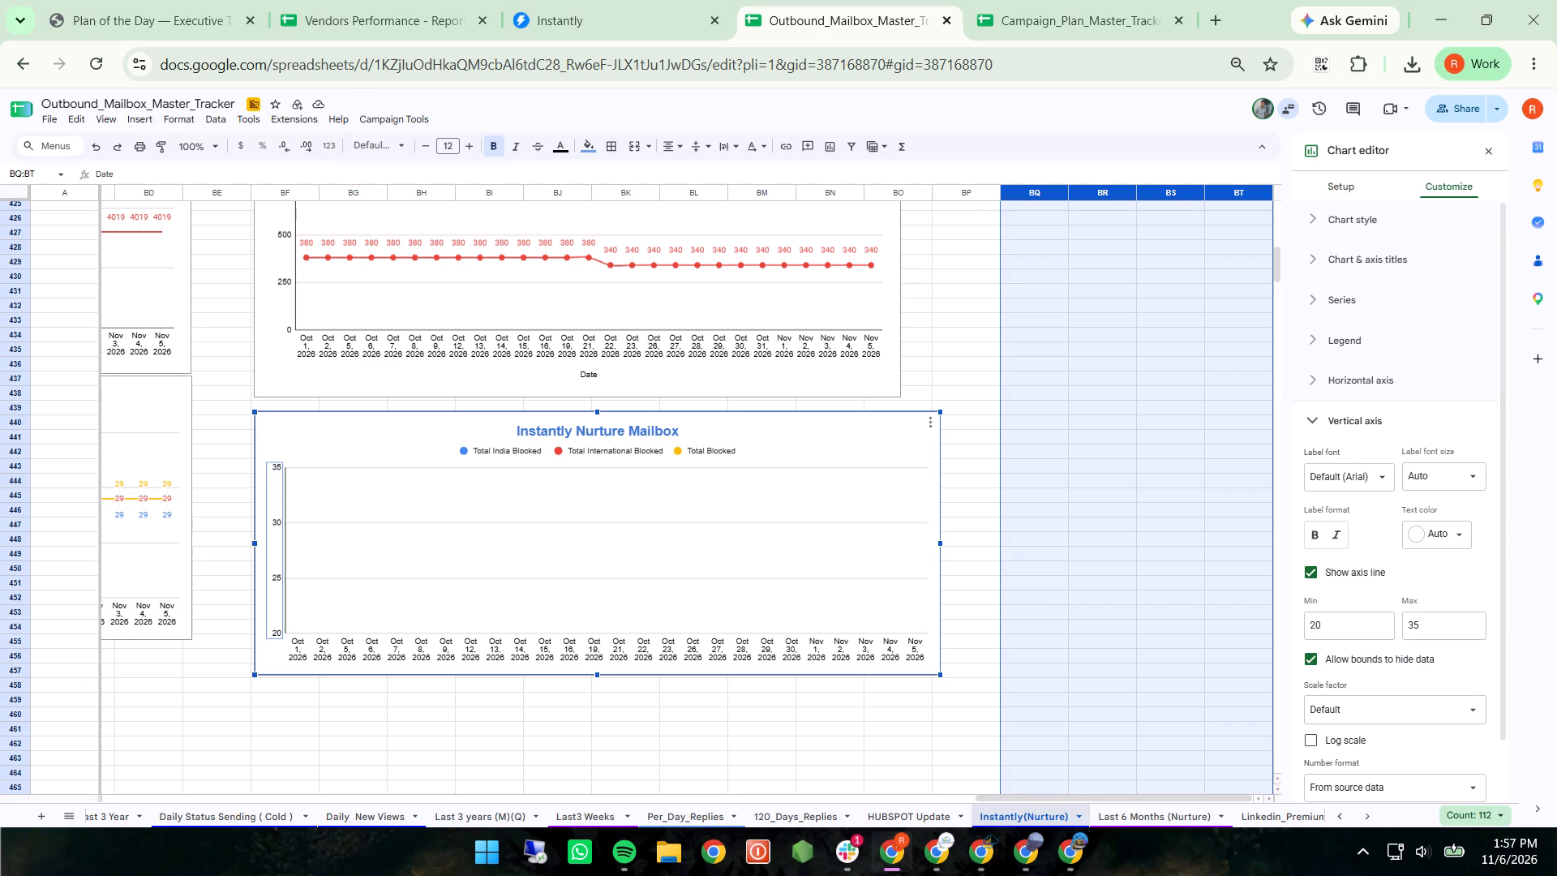
click(1425, 620)
key(BackSpace)
key(BackSpace)
key(5)
click(967, 565)
click(1044, 532)
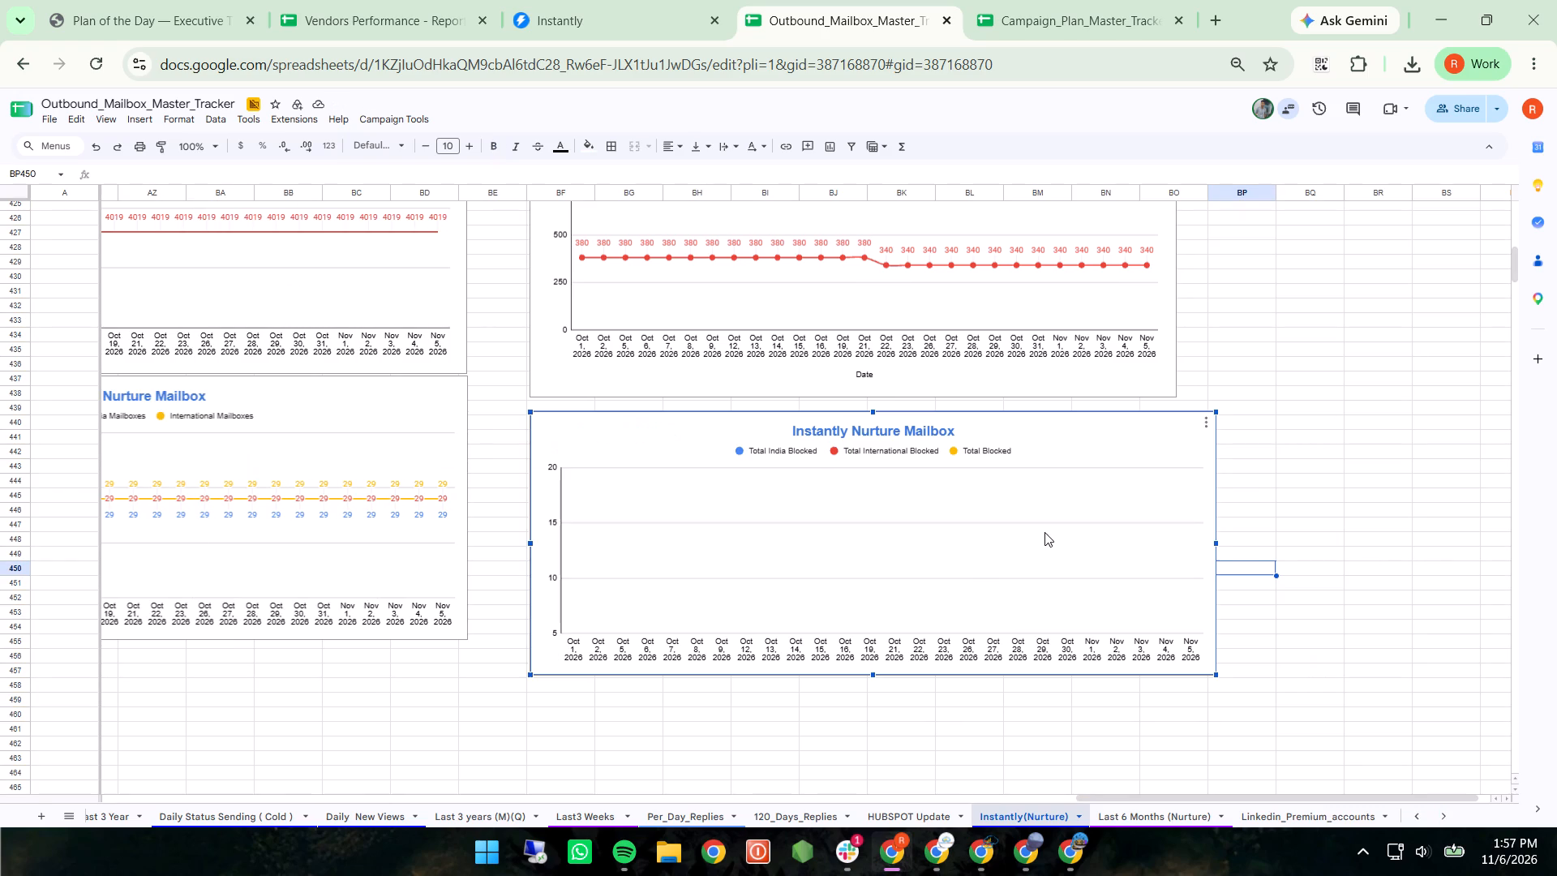
Reopen the duplicated chart's vertical axis settings and set the axis minimum to 0.
click(1201, 423)
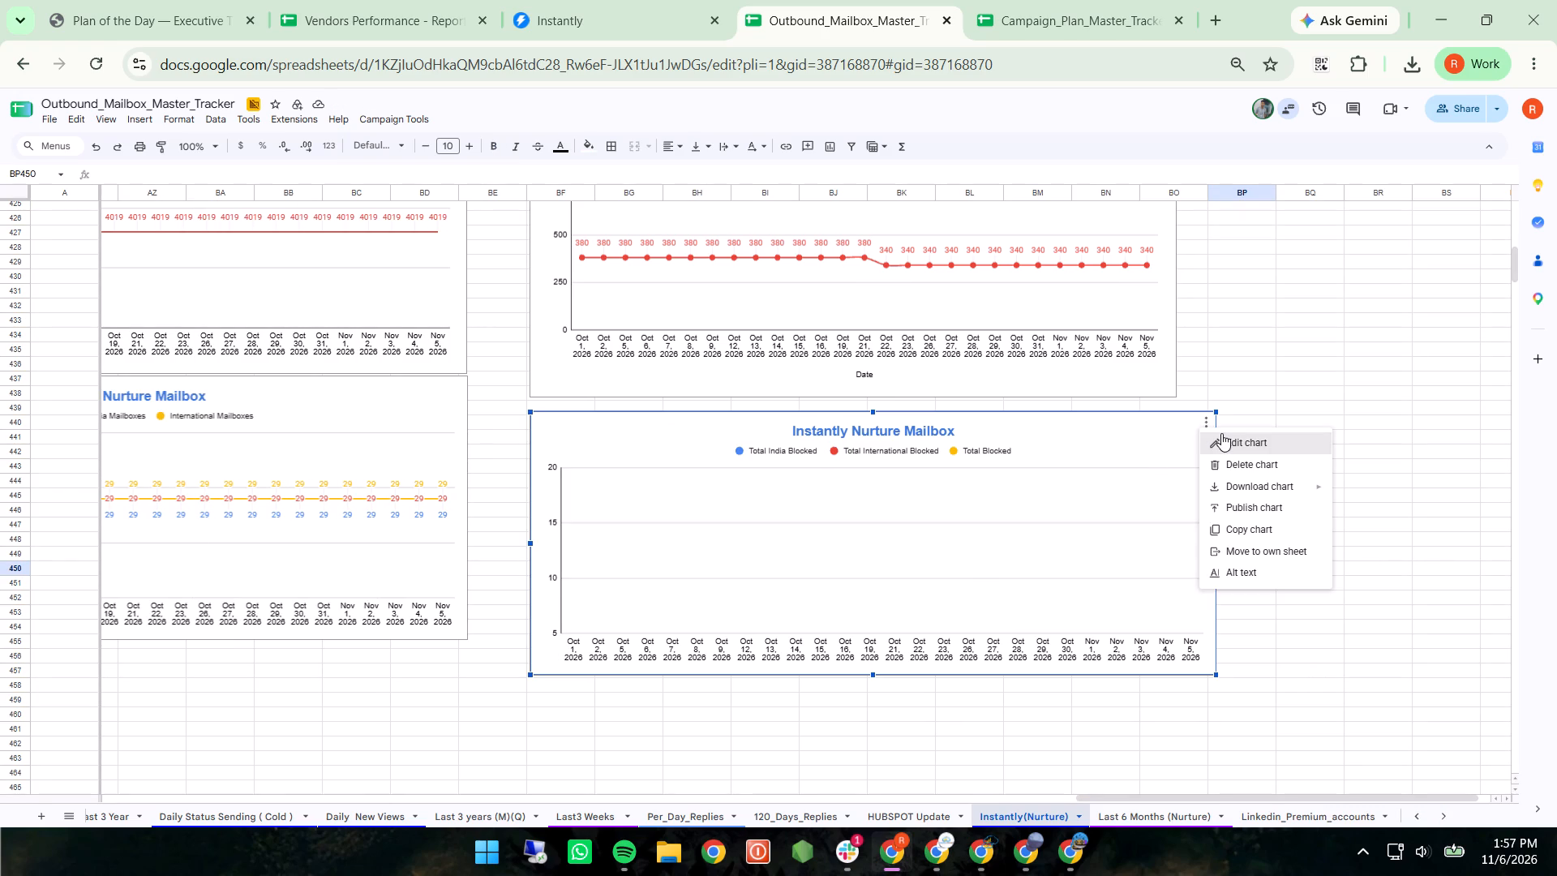
click(1221, 433)
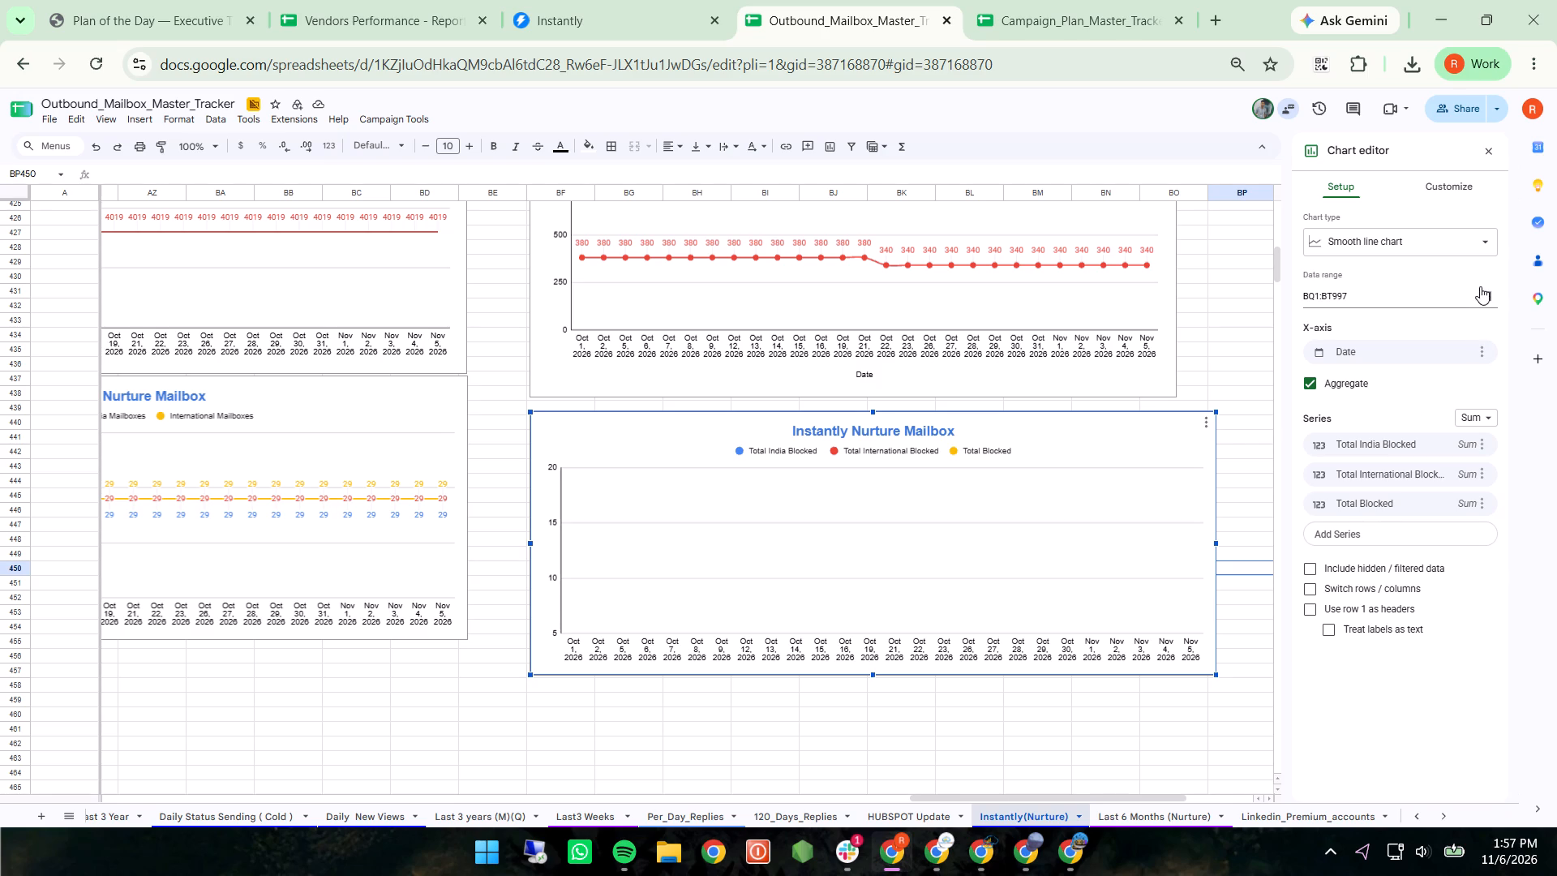
click(551, 464)
click(551, 466)
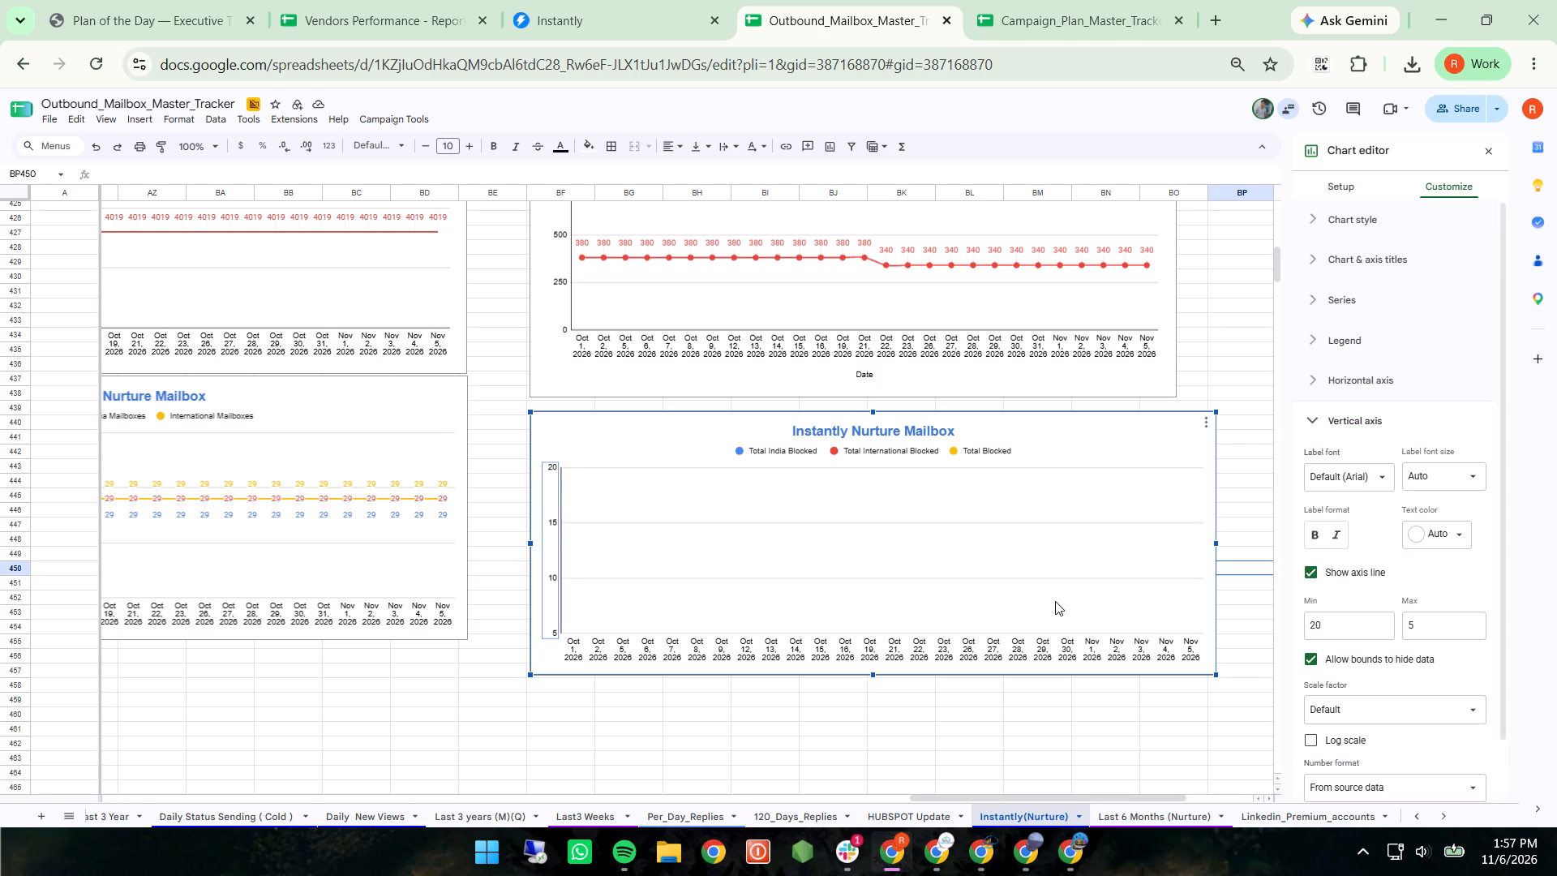
scroll(1363, 642, down, 1)
click(1448, 583)
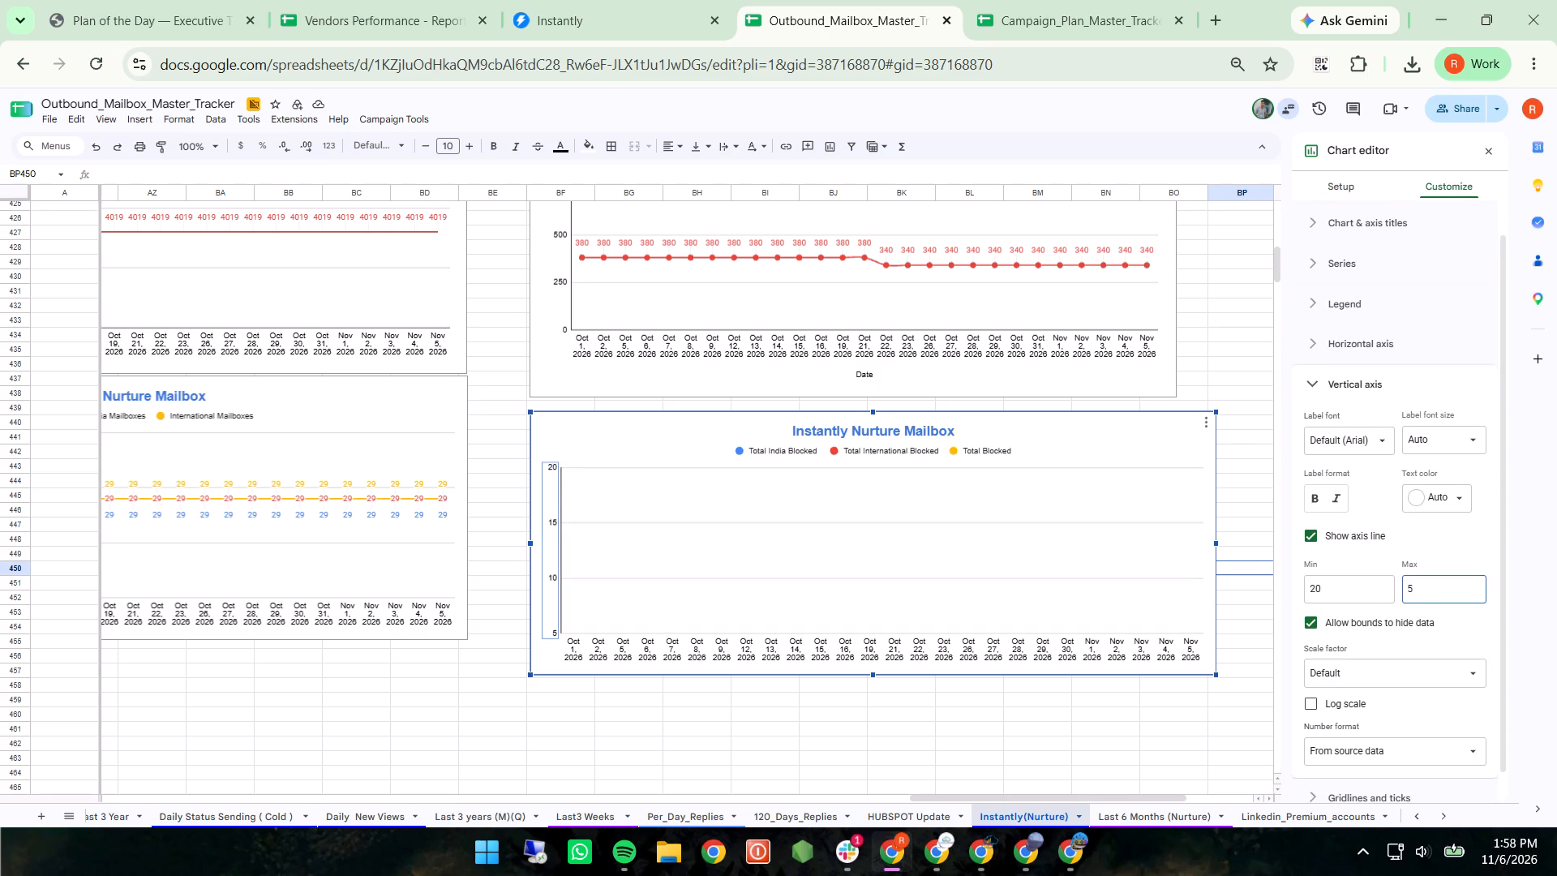
key(Return)
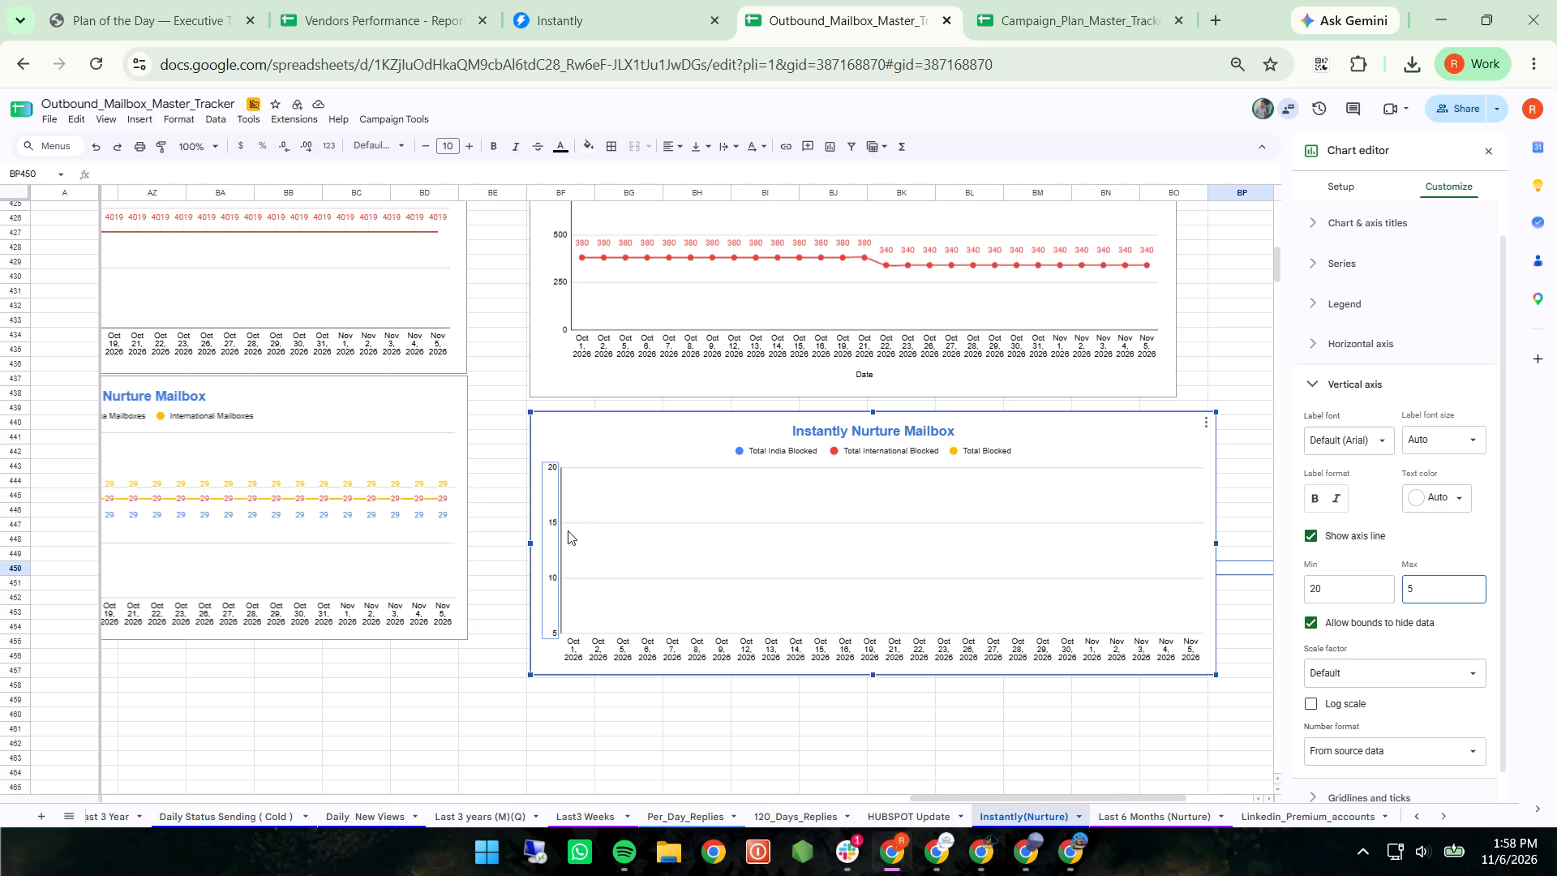
double_click(553, 523)
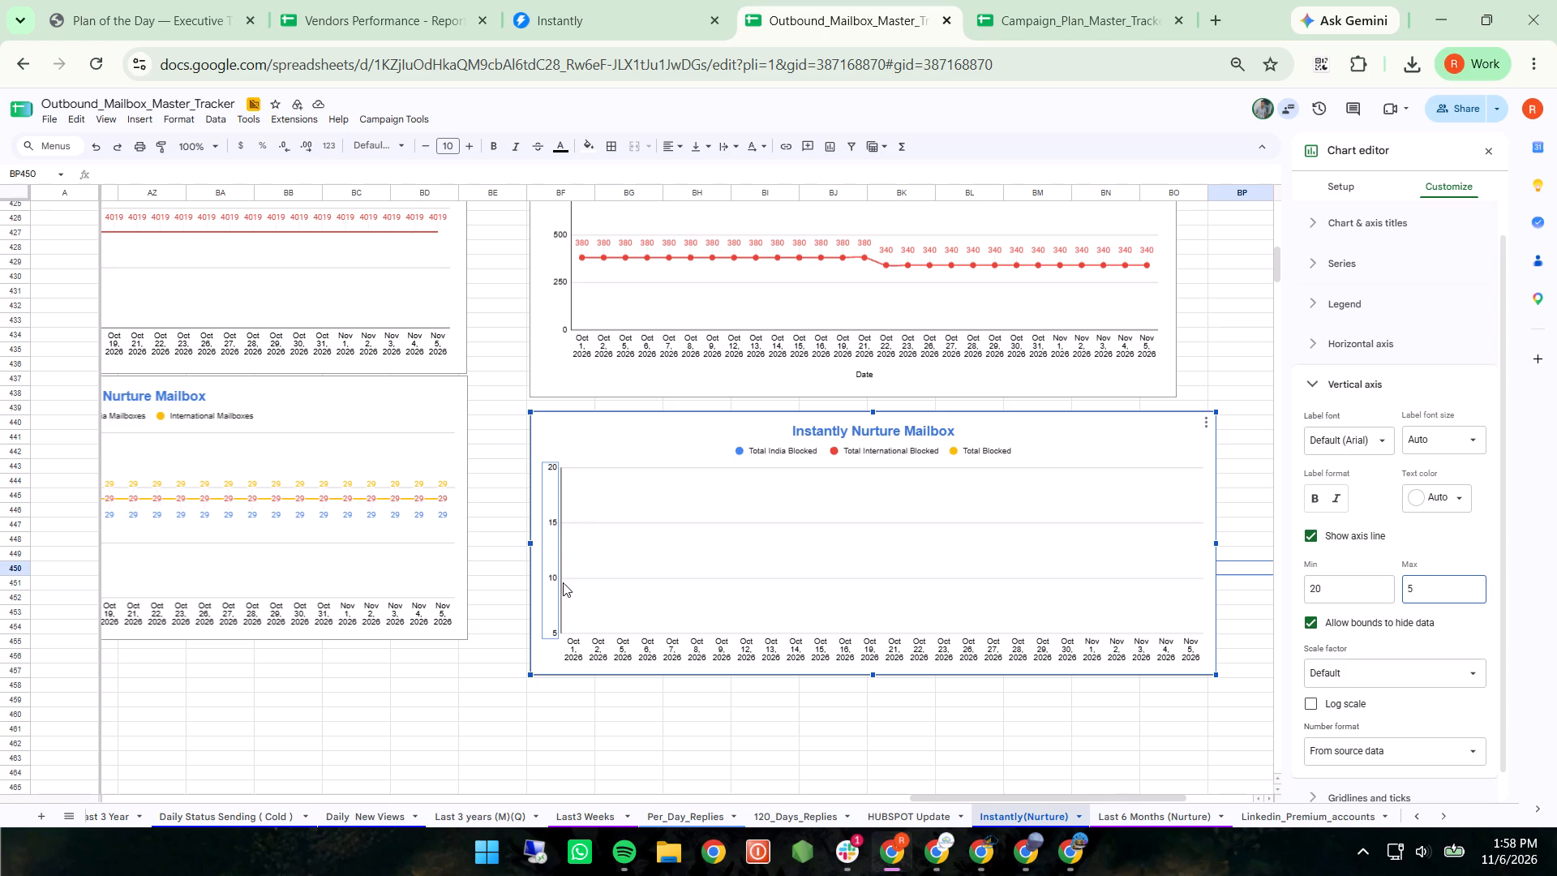
click(553, 573)
scroll(553, 573, left, 1)
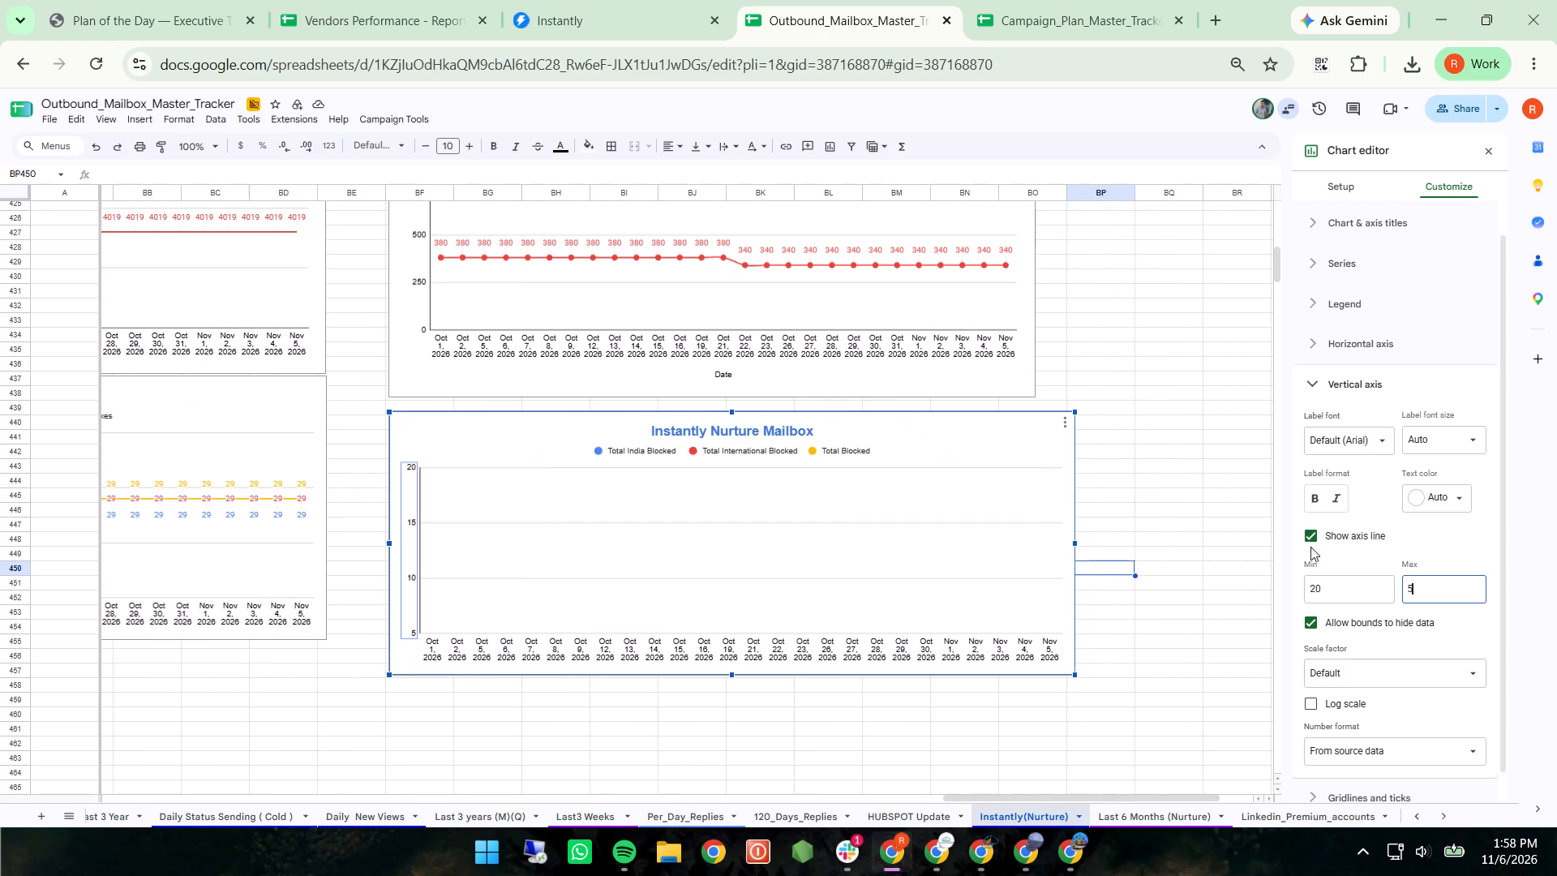
click(1343, 588)
key(BackSpace)
key(BackSpace)
key(0)
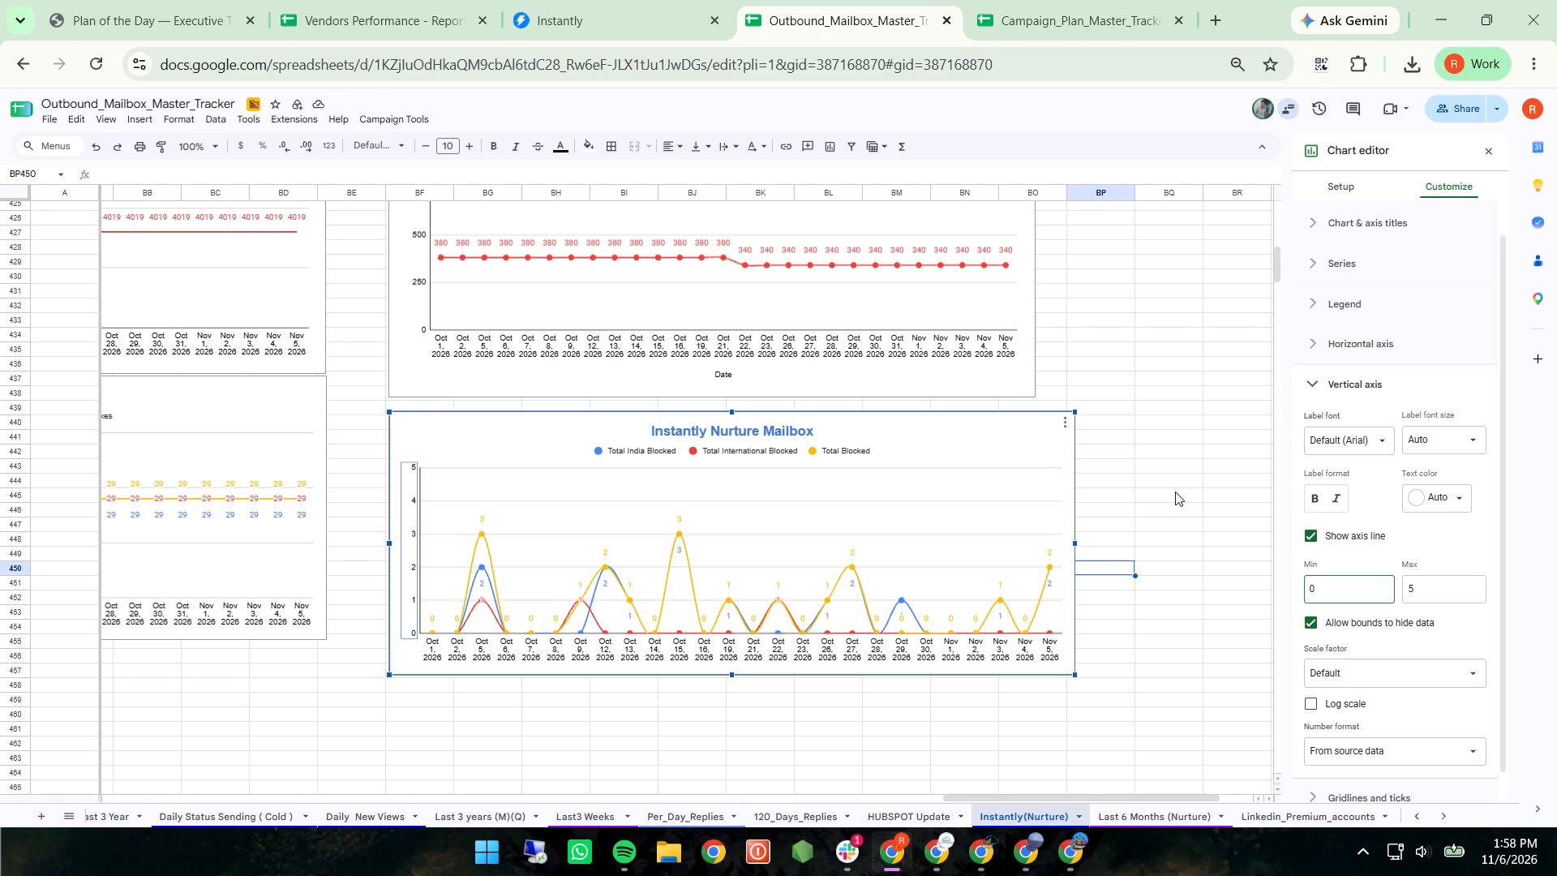
scroll(1175, 492, up, 5)
scroll(1175, 492, down, 2)
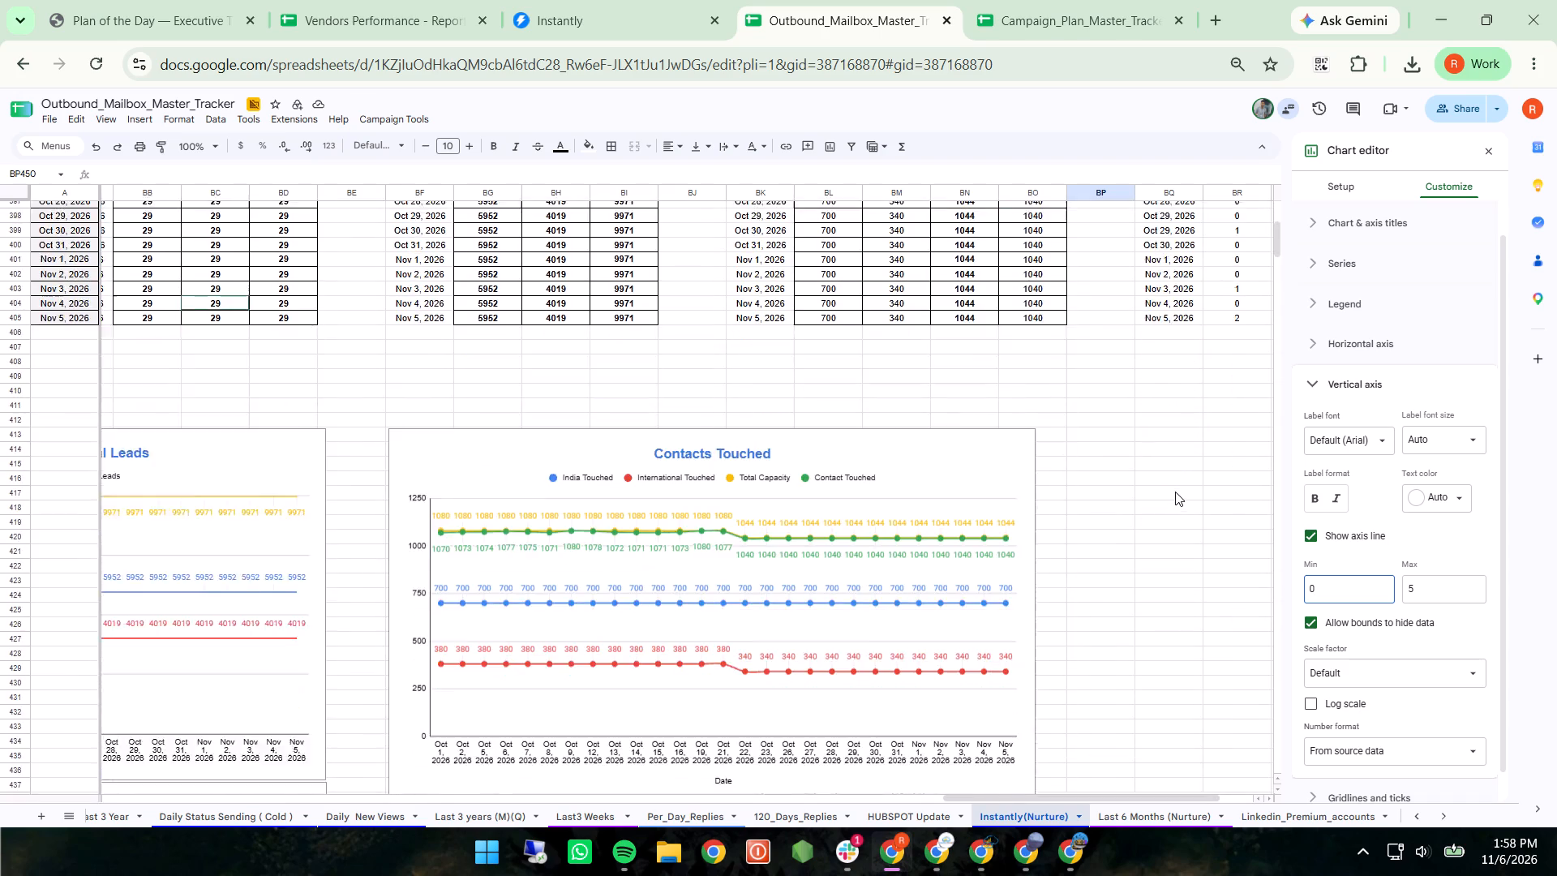
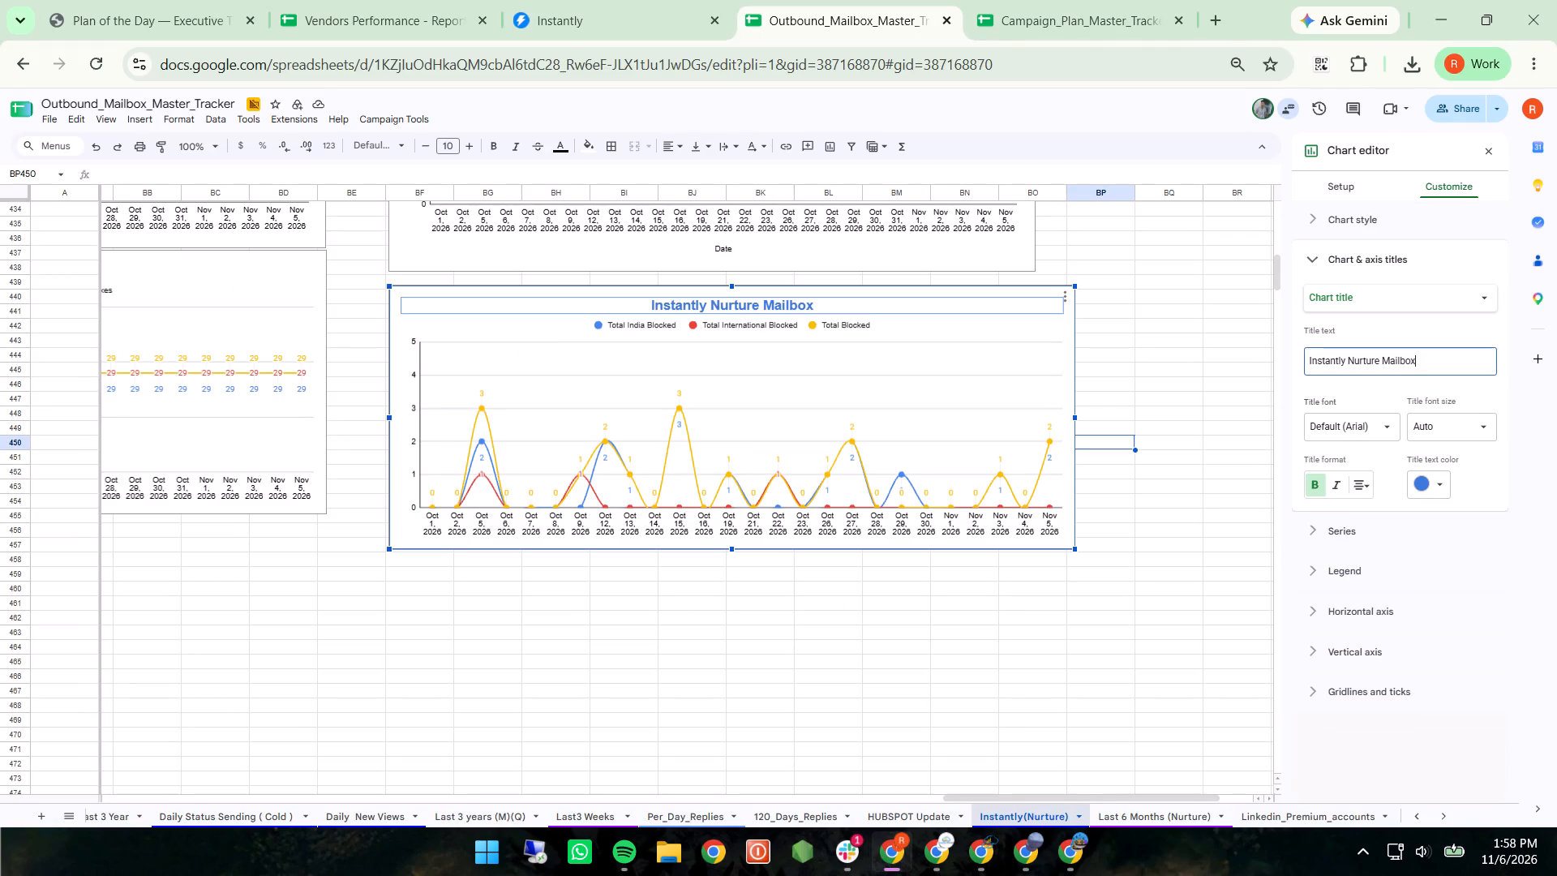
Retitle the duplicated chart as "Instantly Blocked Data".
key(BackSpace)
key(BackSpace)
key(BackSpace)
key(BackSpace)
key(BackSpace)
key(BackSpace)
key(BackSpace)
key(BackSpace)
key(BackSpace)
key(BackSpace)
key(BackSpace)
key(BackSpace)
key(BackSpace)
key(BackSpace)
key(BackSpace)
text(Blocked)
key(space)
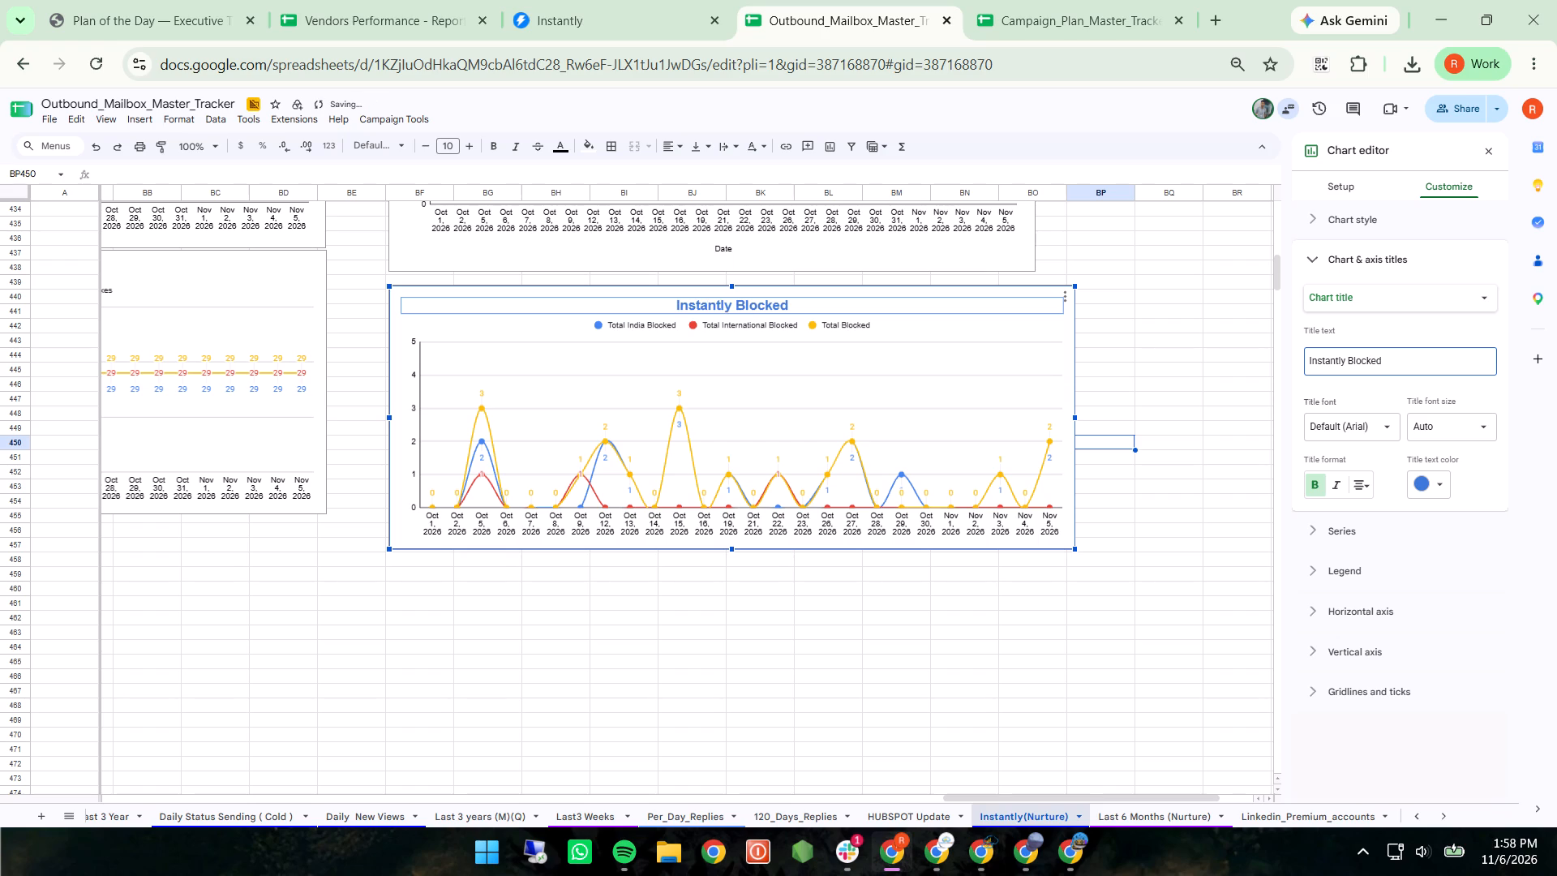
text(Data)
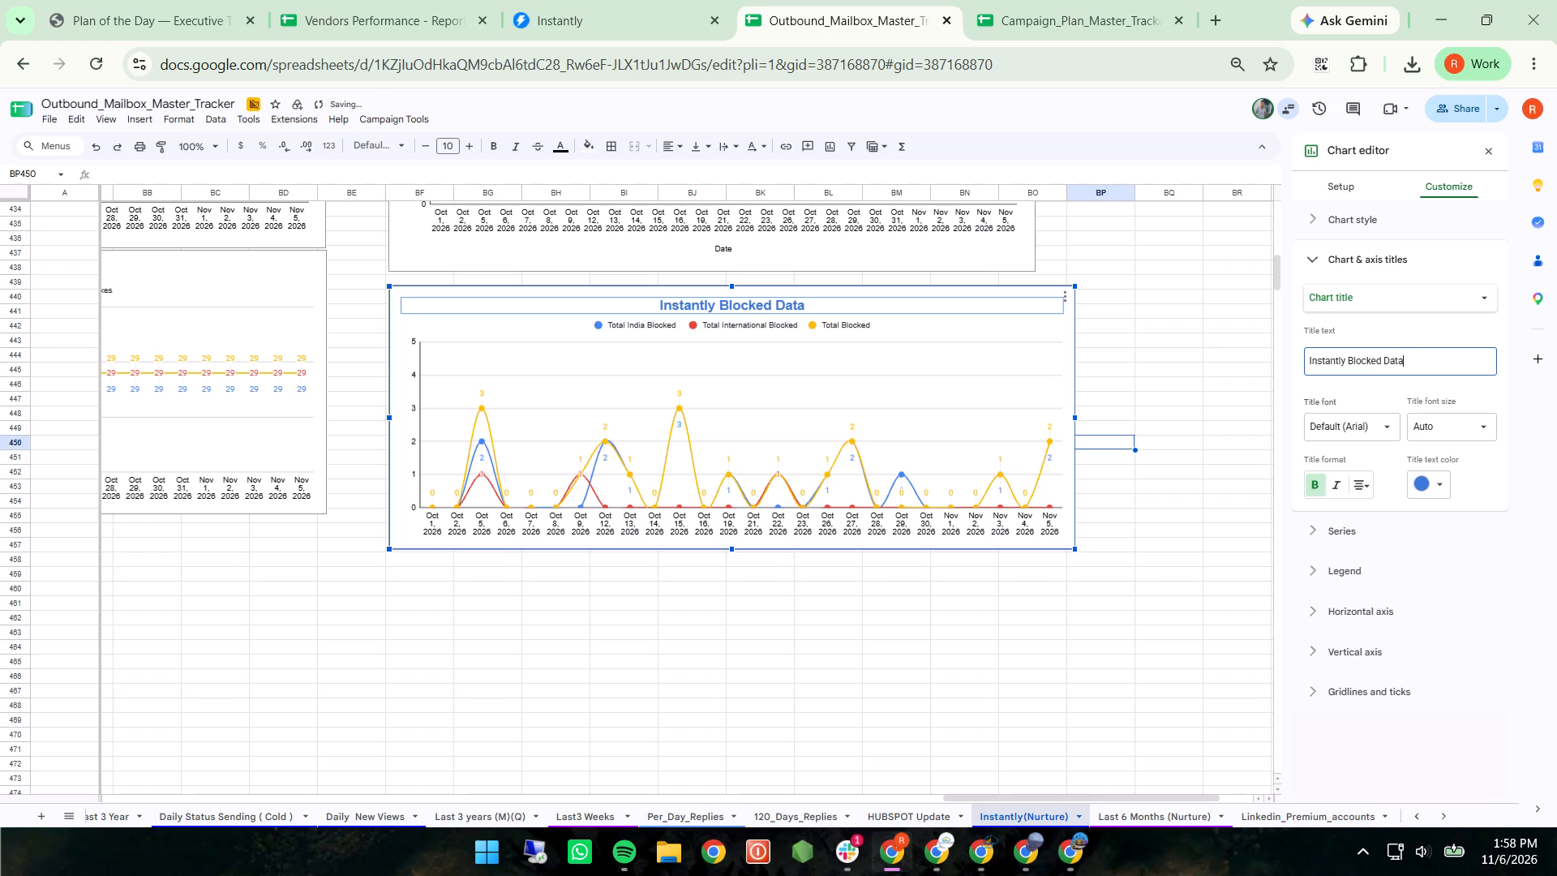
click(1169, 559)
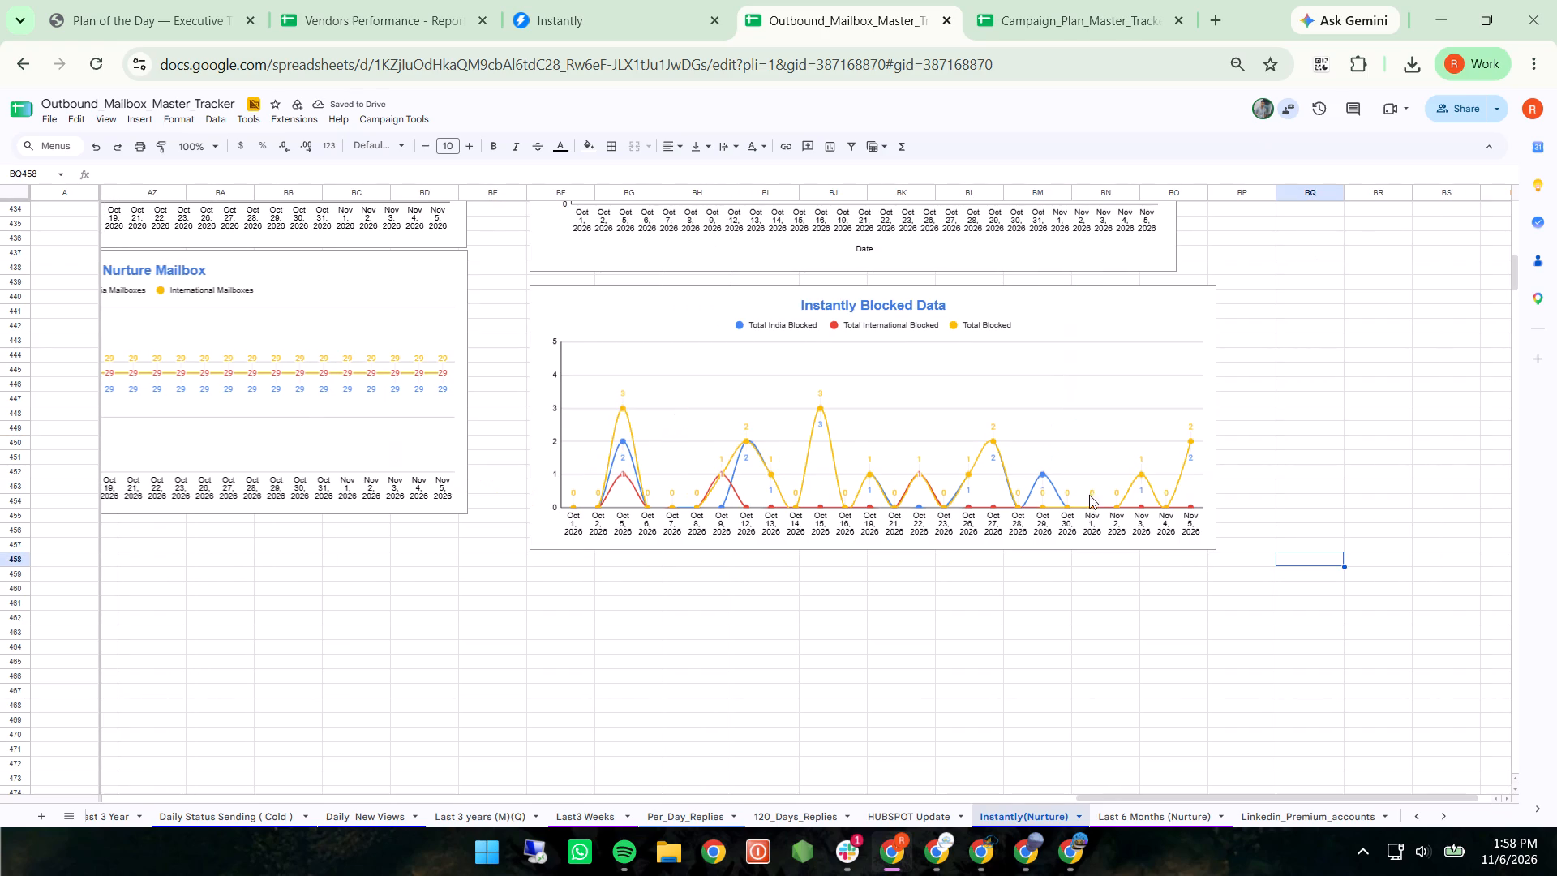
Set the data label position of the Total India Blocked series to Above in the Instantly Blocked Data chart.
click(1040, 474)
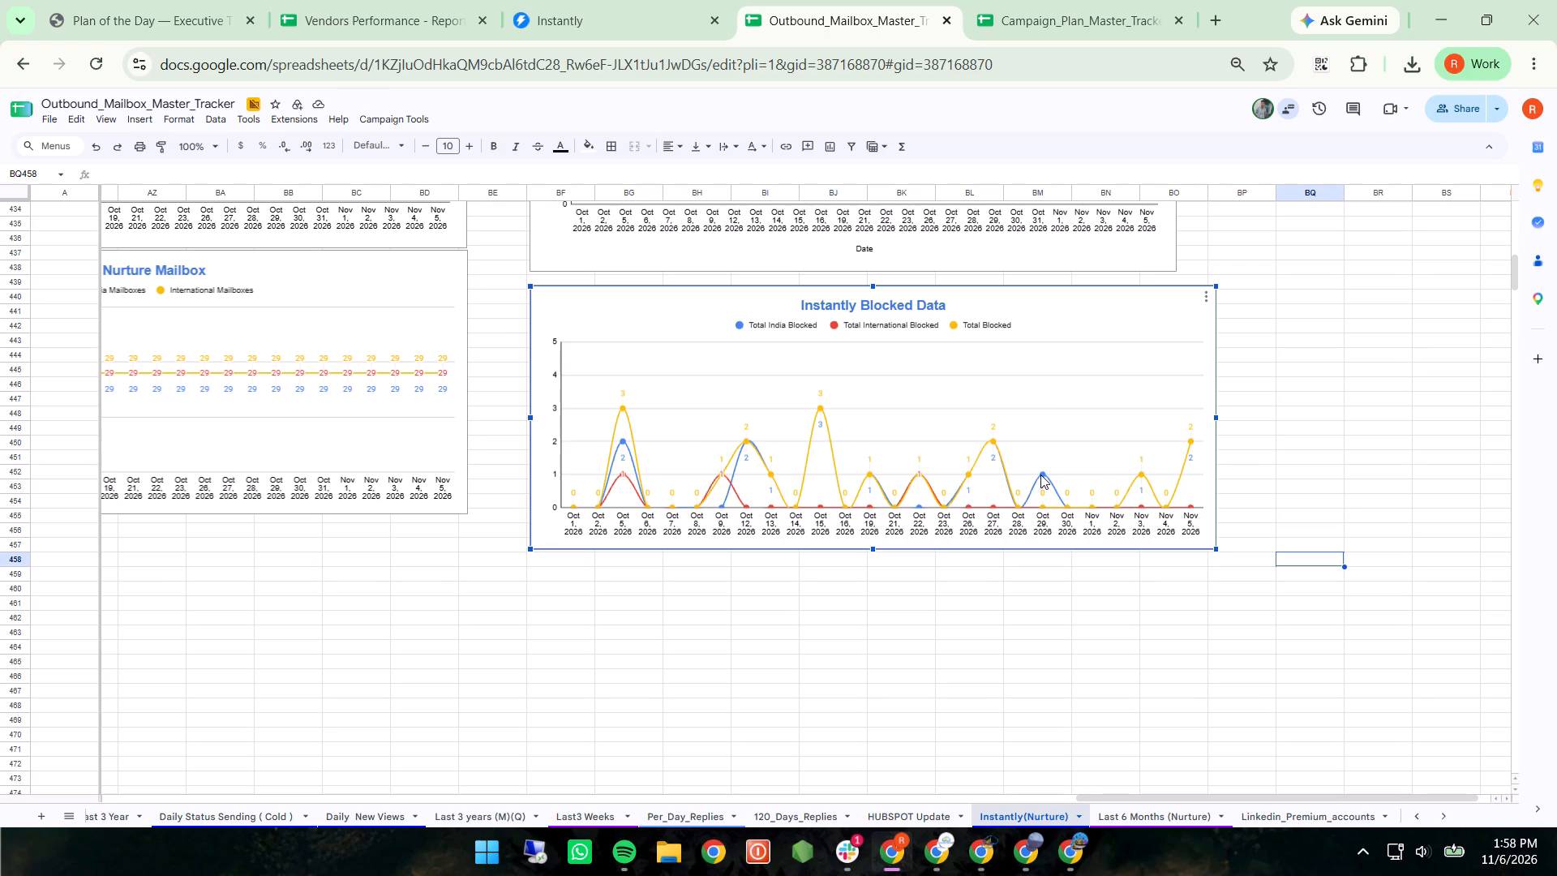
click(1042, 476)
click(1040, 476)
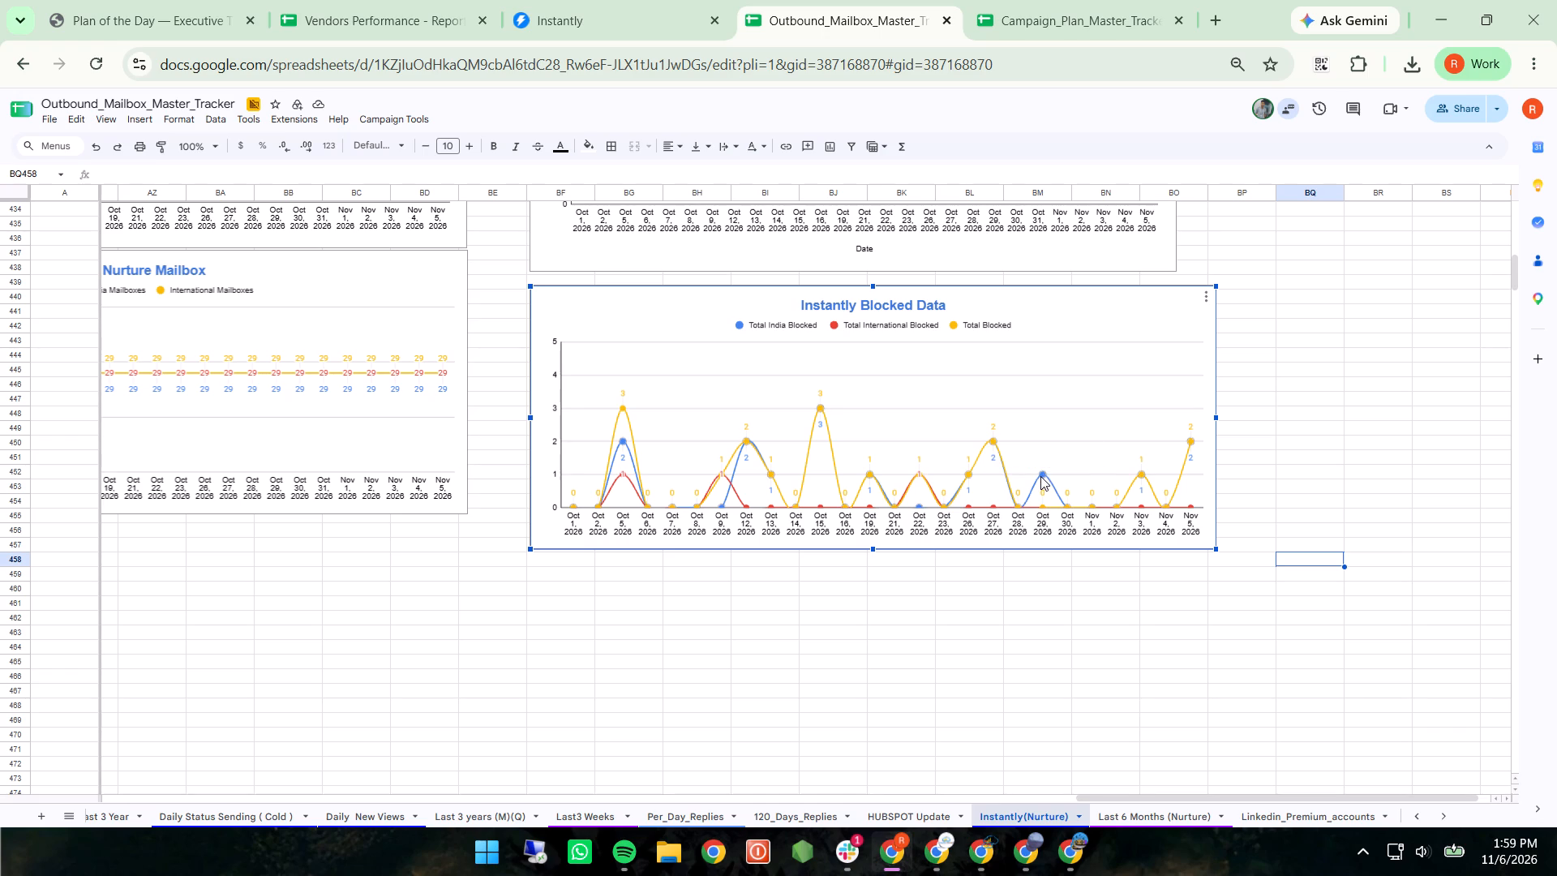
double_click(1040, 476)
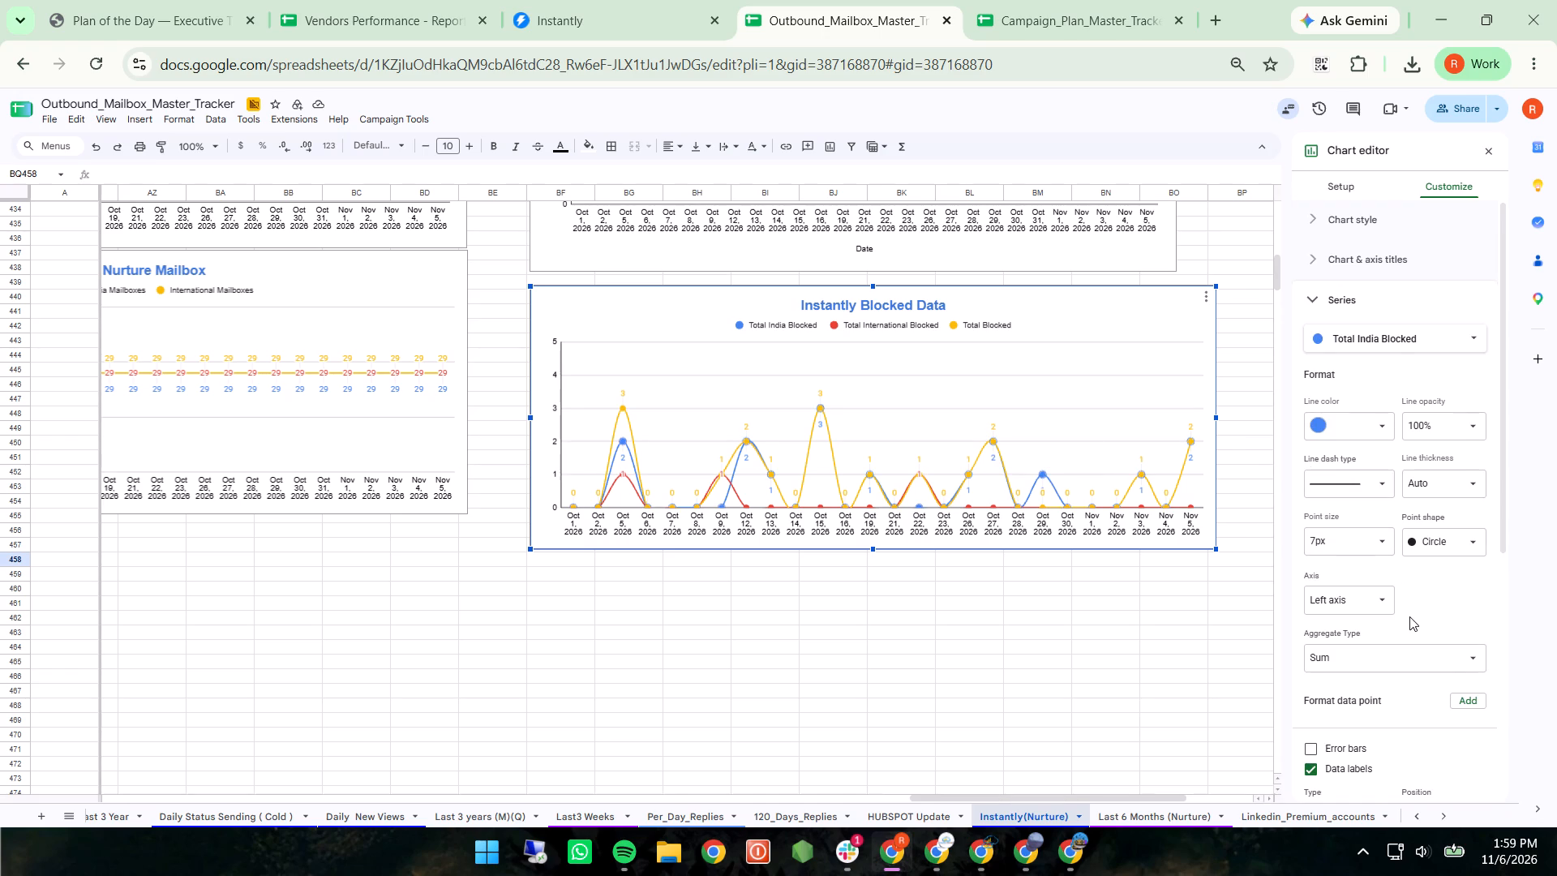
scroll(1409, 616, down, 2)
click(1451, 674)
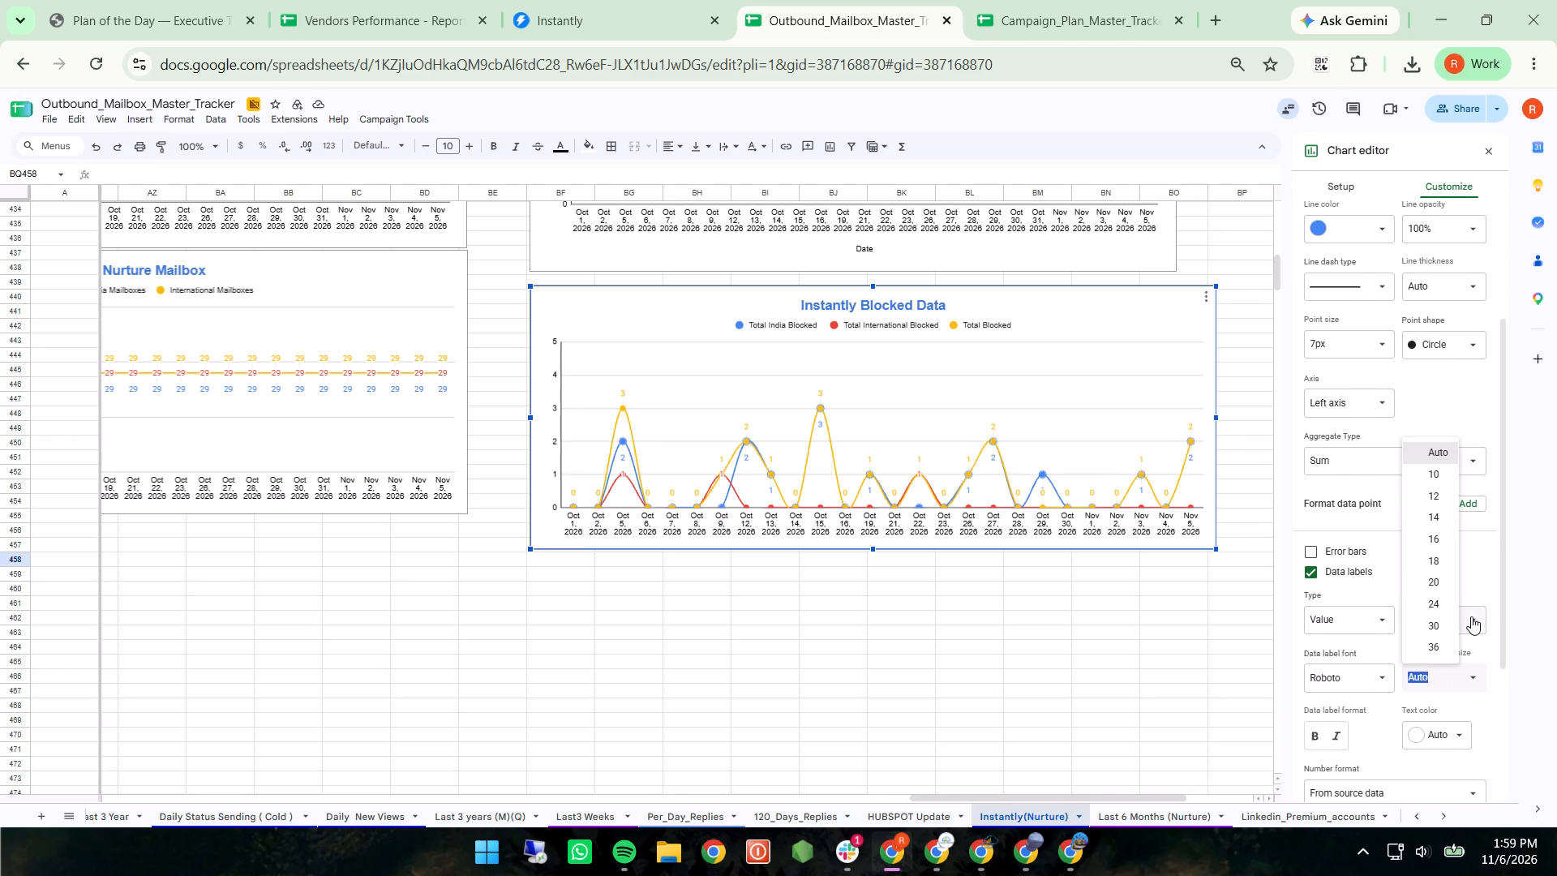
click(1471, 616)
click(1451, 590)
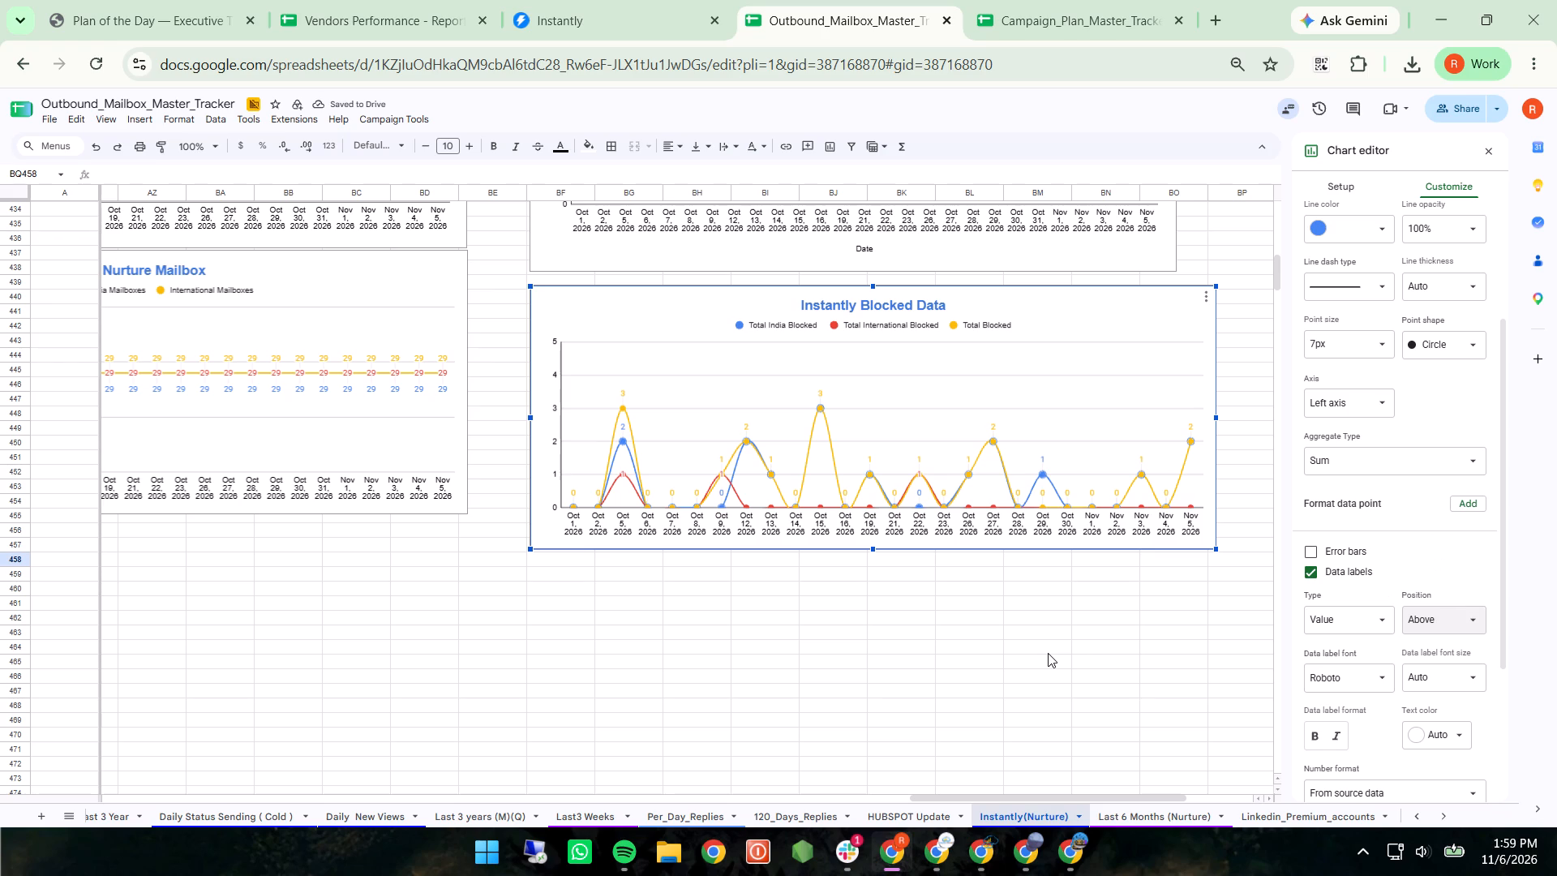
Compare the blocked counts table with the Instantly Blocked Data chart and set the Total India Blocked data label position to Below.
scroll(1048, 653, left, 2)
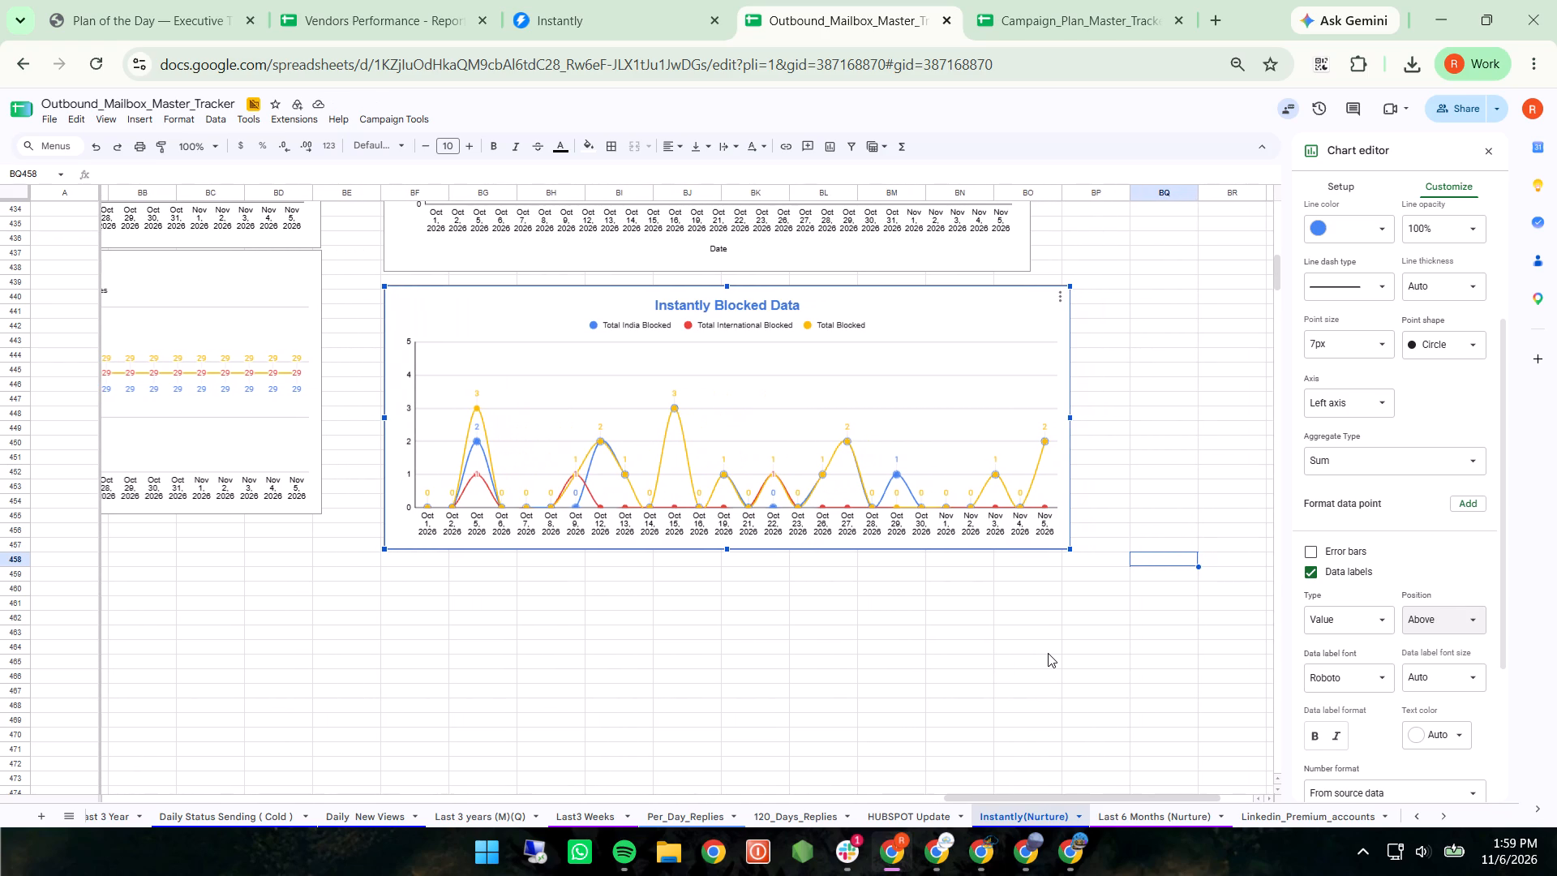
scroll(1048, 653, up, 4)
scroll(1048, 653, left, 1)
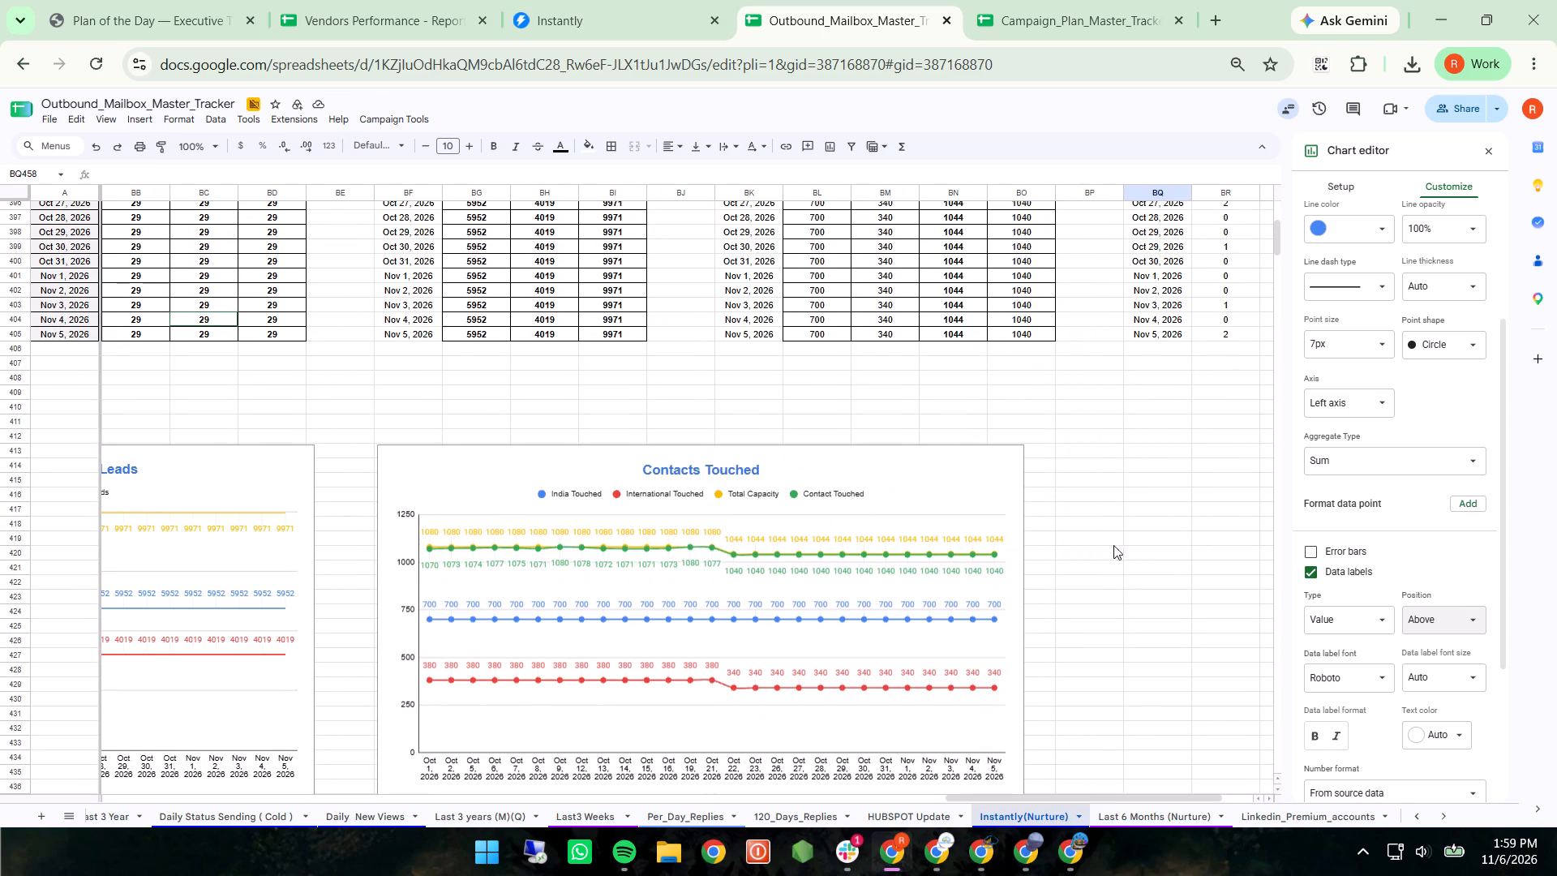
scroll(1180, 411, up, 6)
scroll(1180, 411, down, 2)
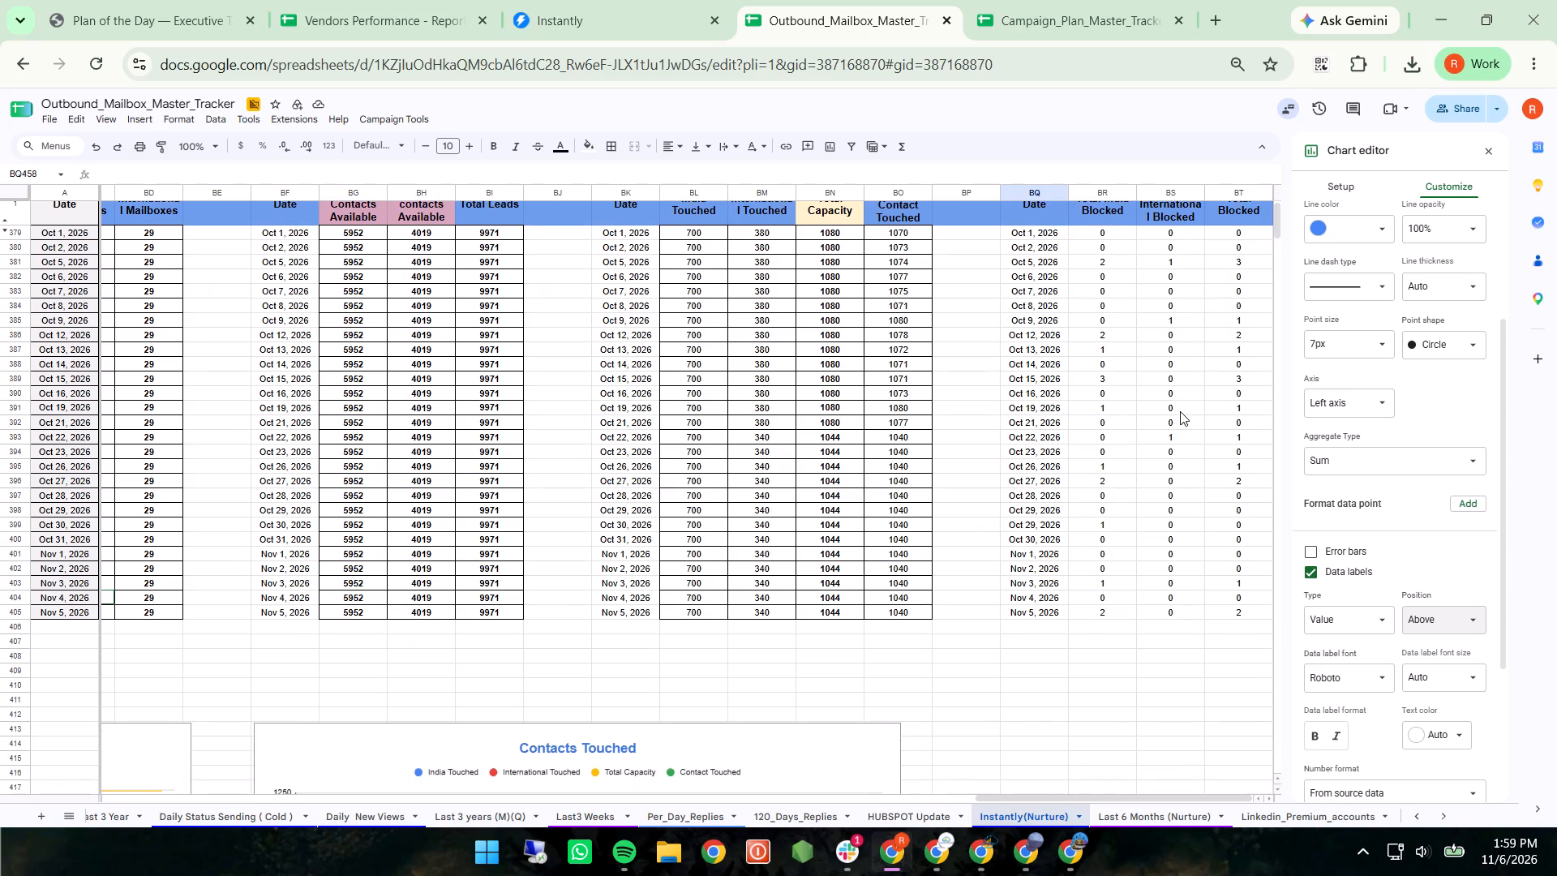
scroll(1180, 411, down, 3)
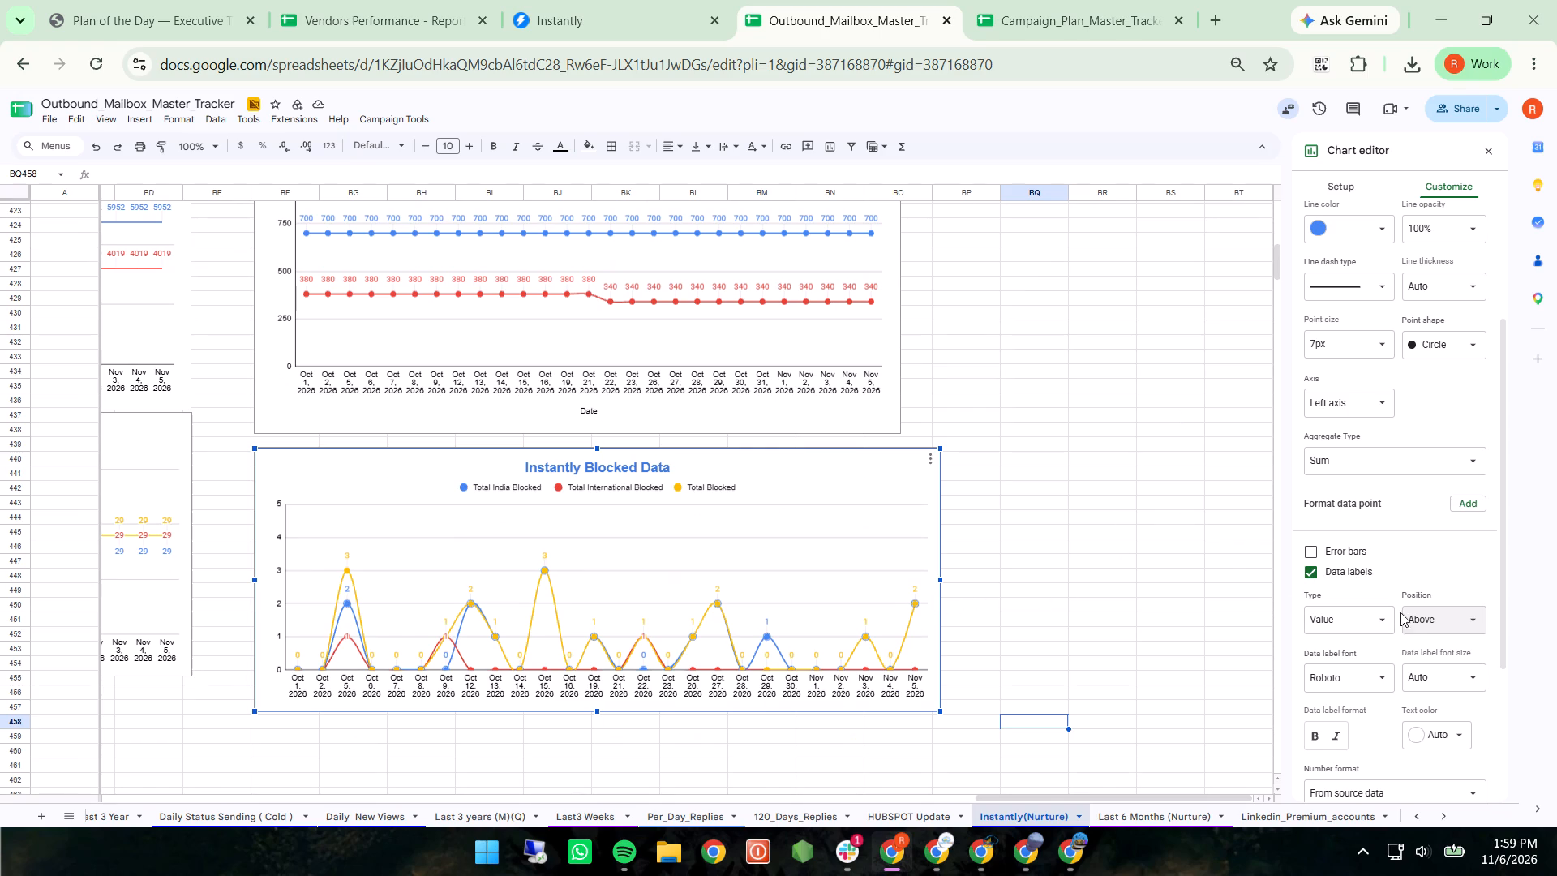
click(1446, 610)
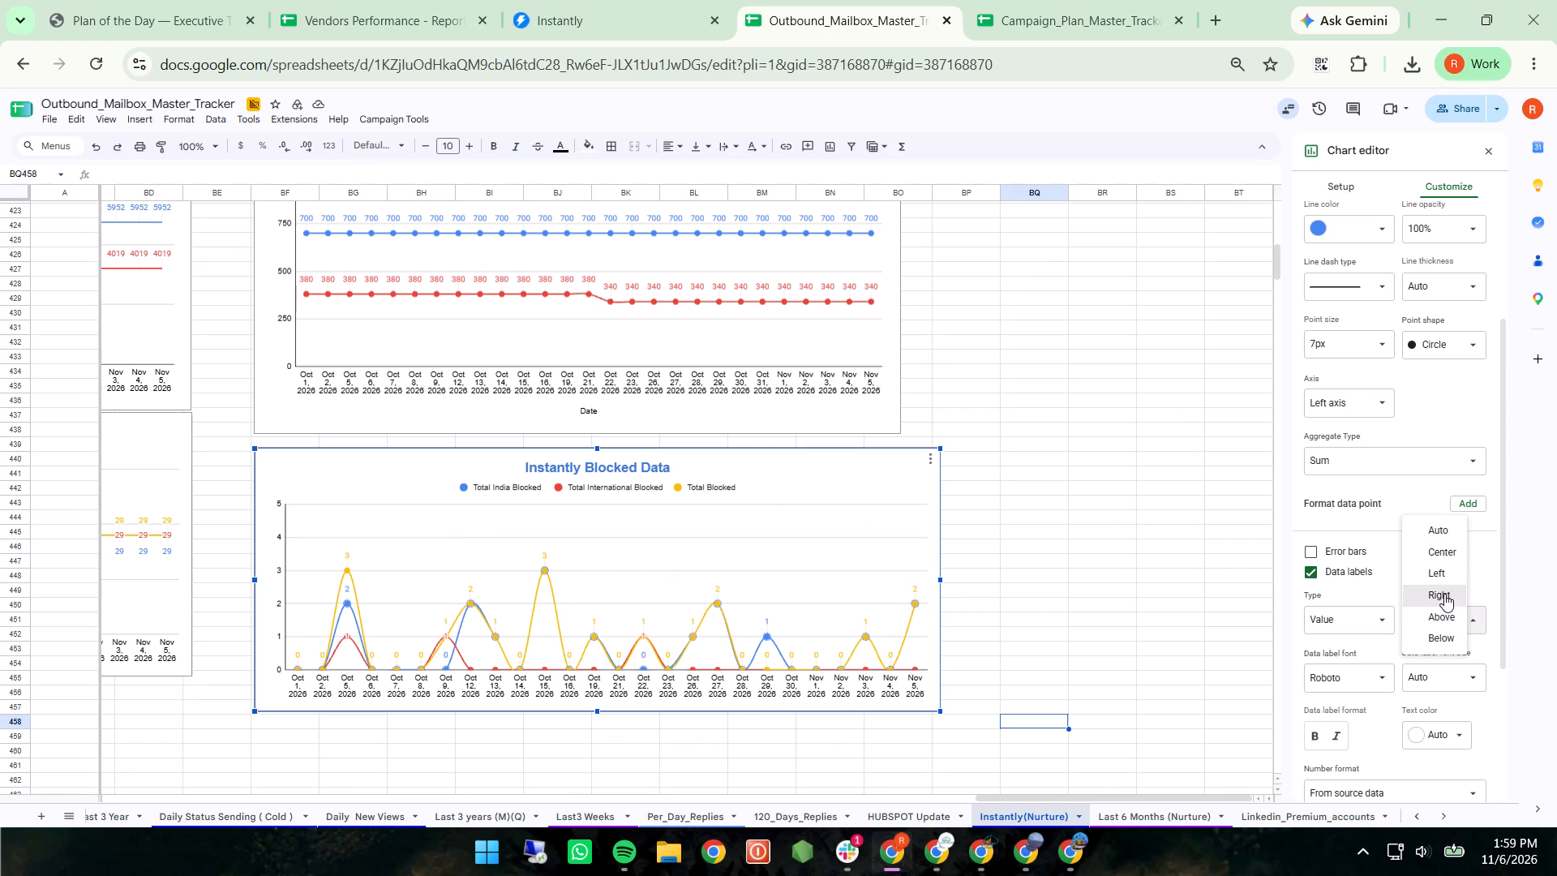
click(1439, 634)
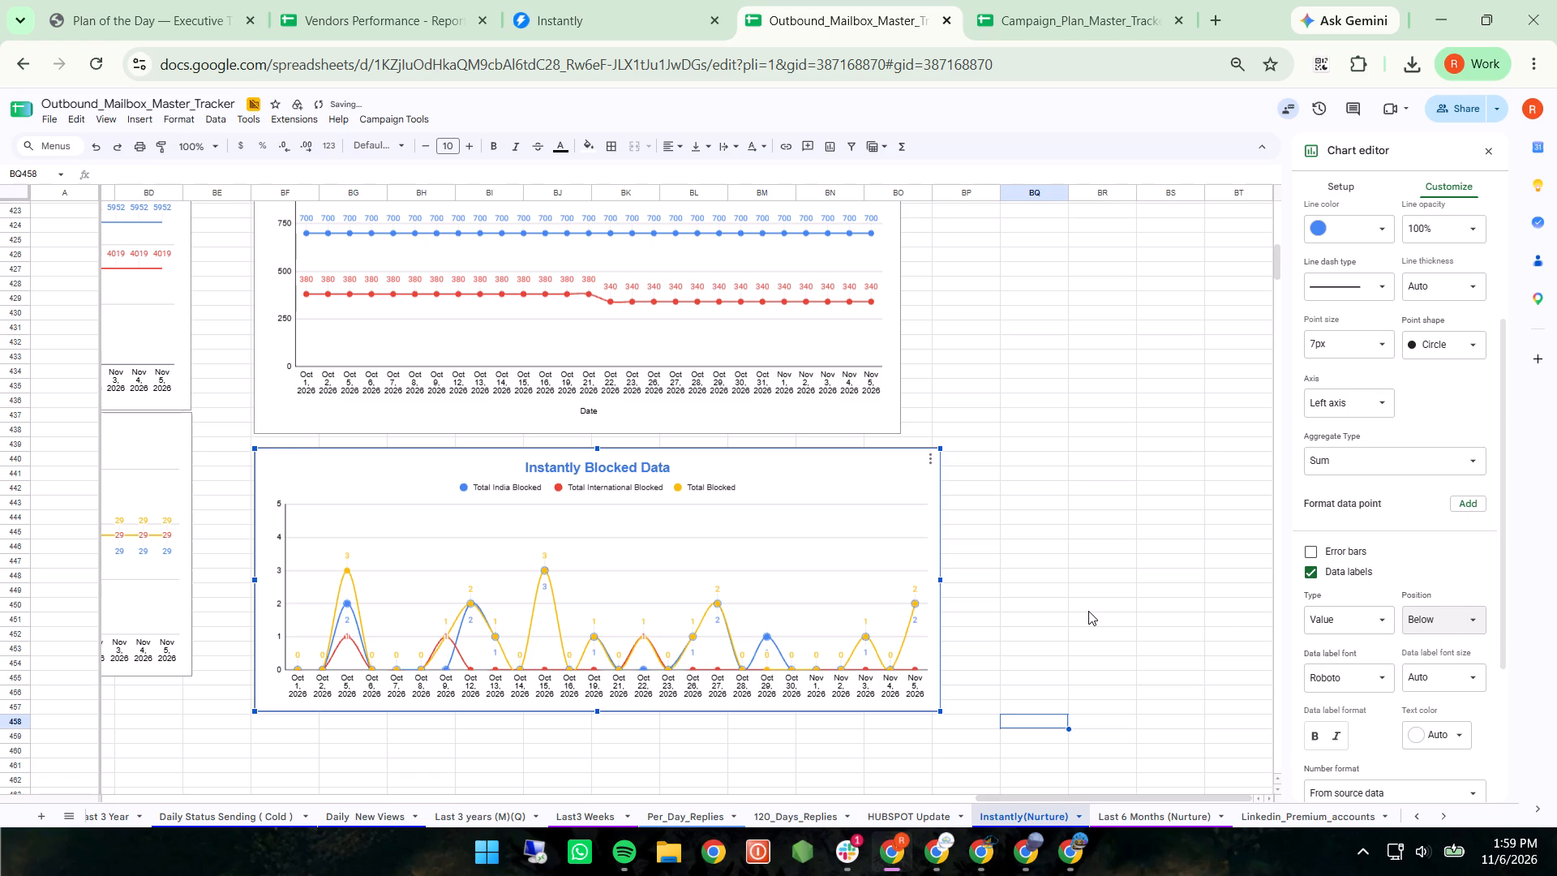
click(1088, 611)
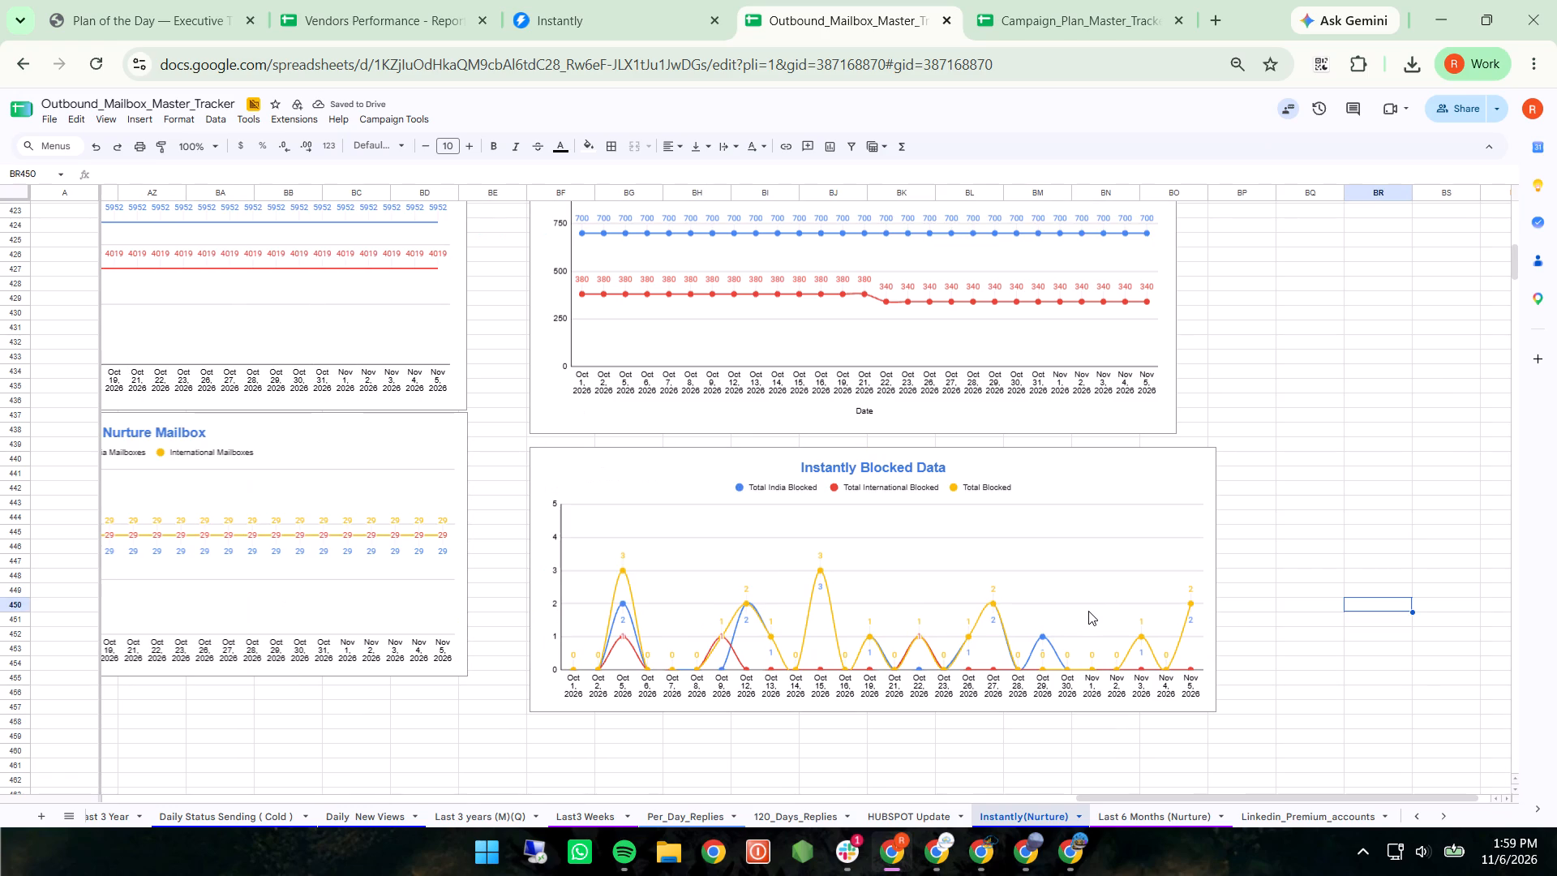
Move the Instantly Nurture Future by Date chart flush against the Instantly Nurture Positive by Date chart.
scroll(1088, 611, up, 5)
scroll(1088, 611, right, 6)
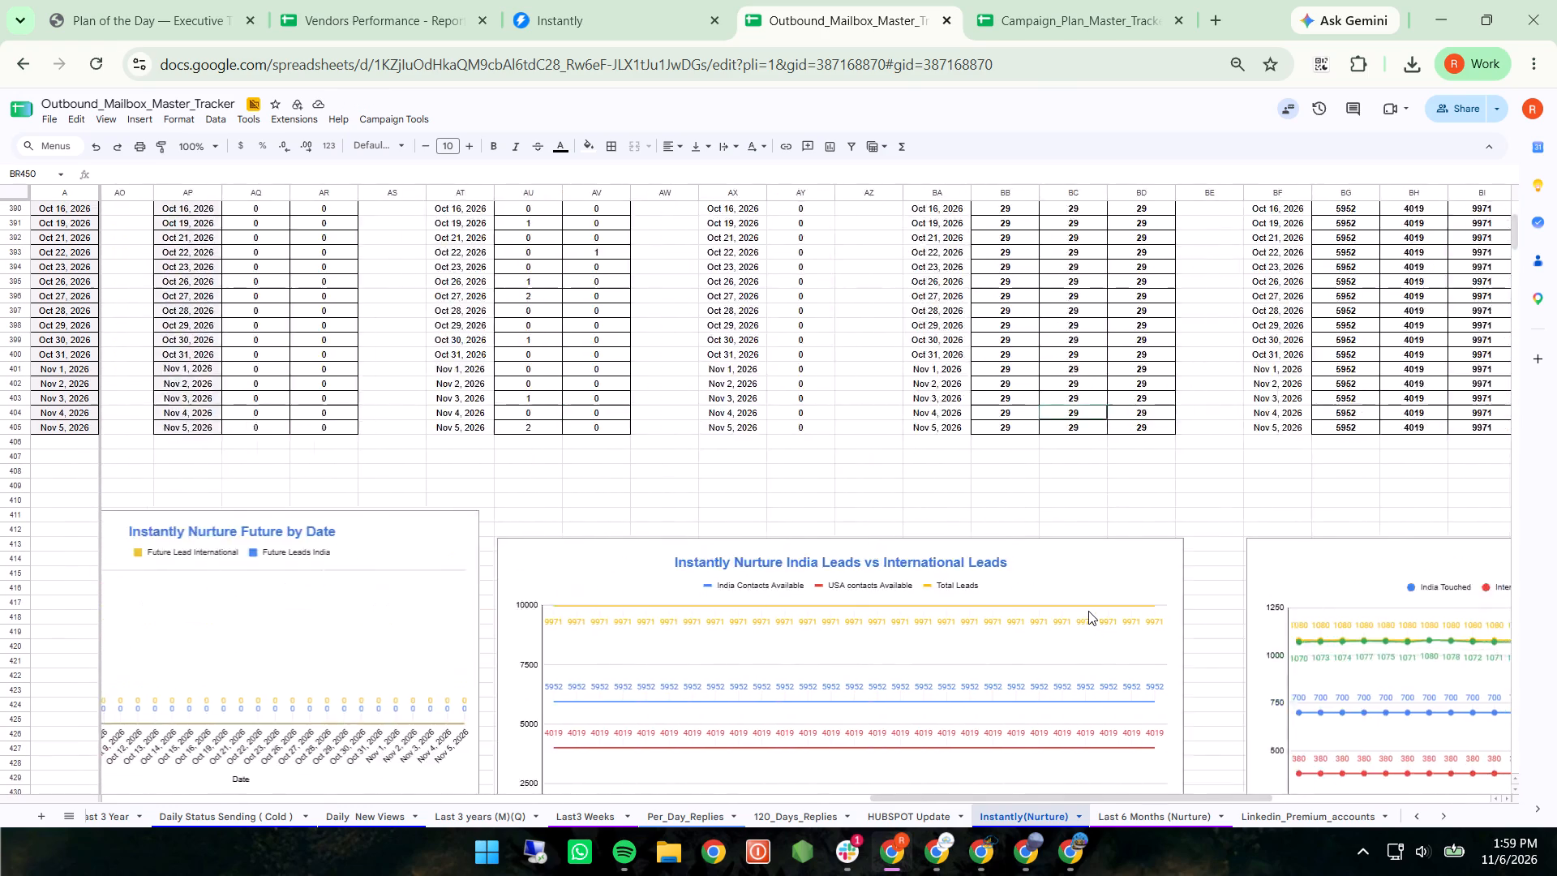
scroll(1088, 611, down, 3)
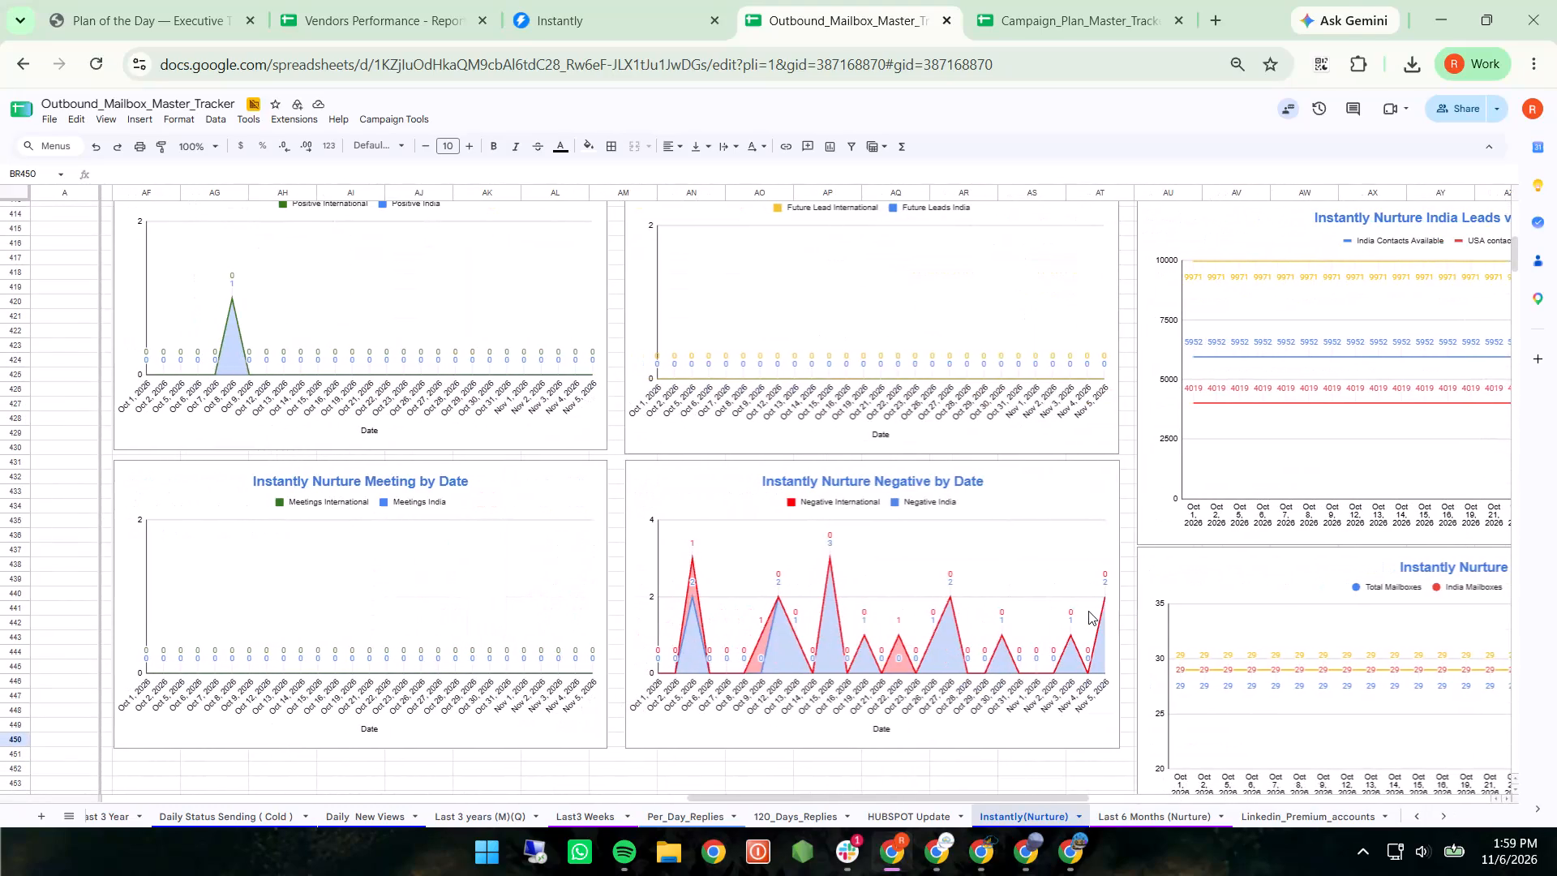
scroll(1088, 611, down, 1)
scroll(1088, 611, up, 2)
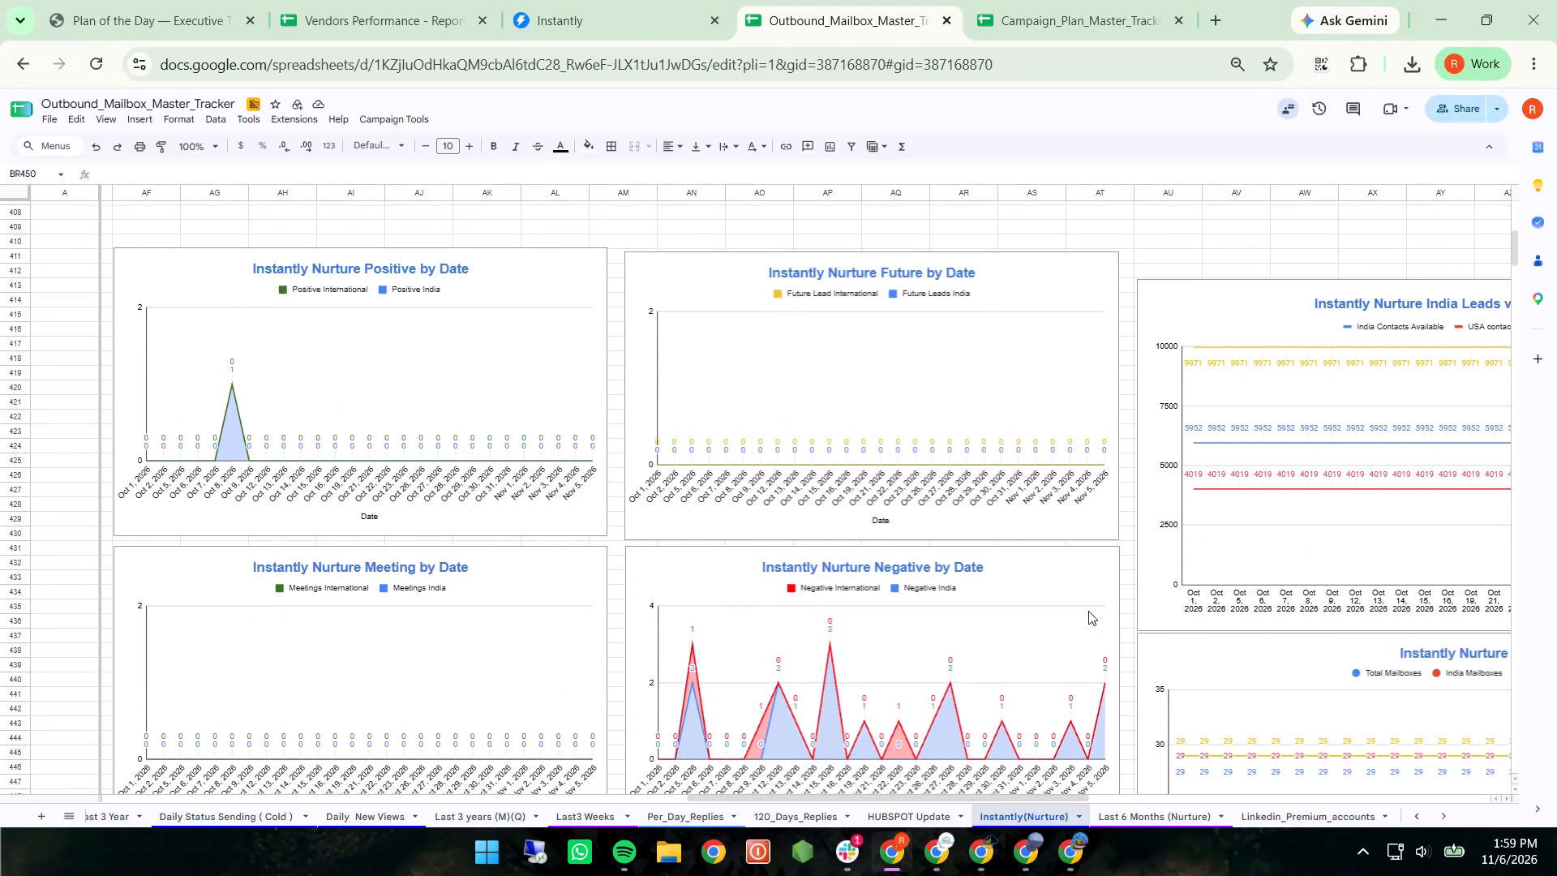
click(860, 407)
drag(860, 407, 843, 403)
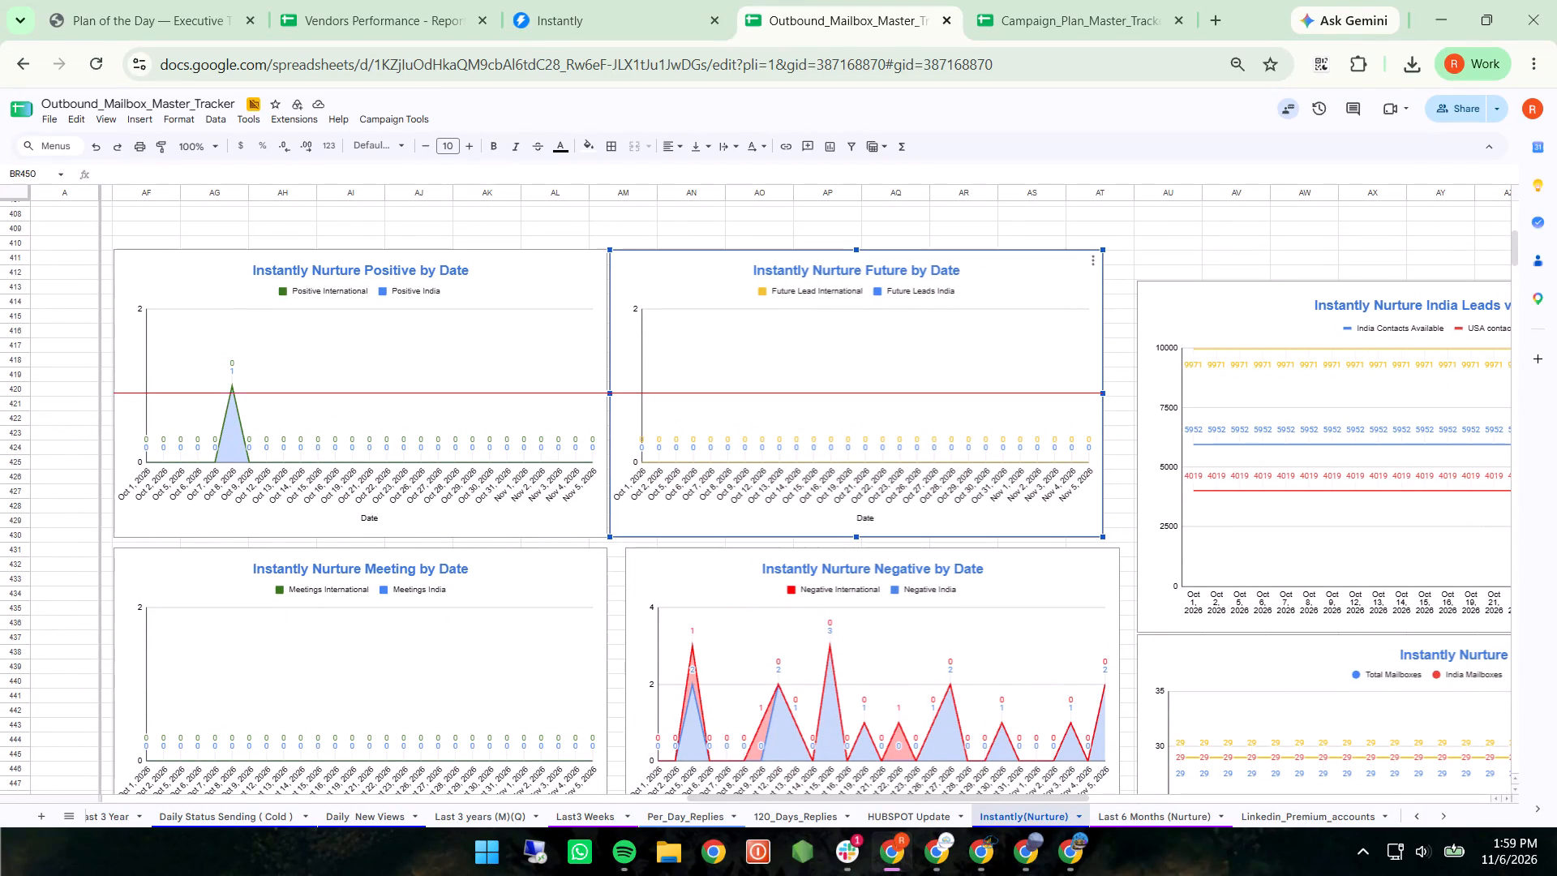
drag(843, 403, 843, 402)
Move the Instantly Nurture Meeting and Negative by Date charts up beneath the Positive and Future charts, side by side without gaps.
scroll(843, 402, down, 2)
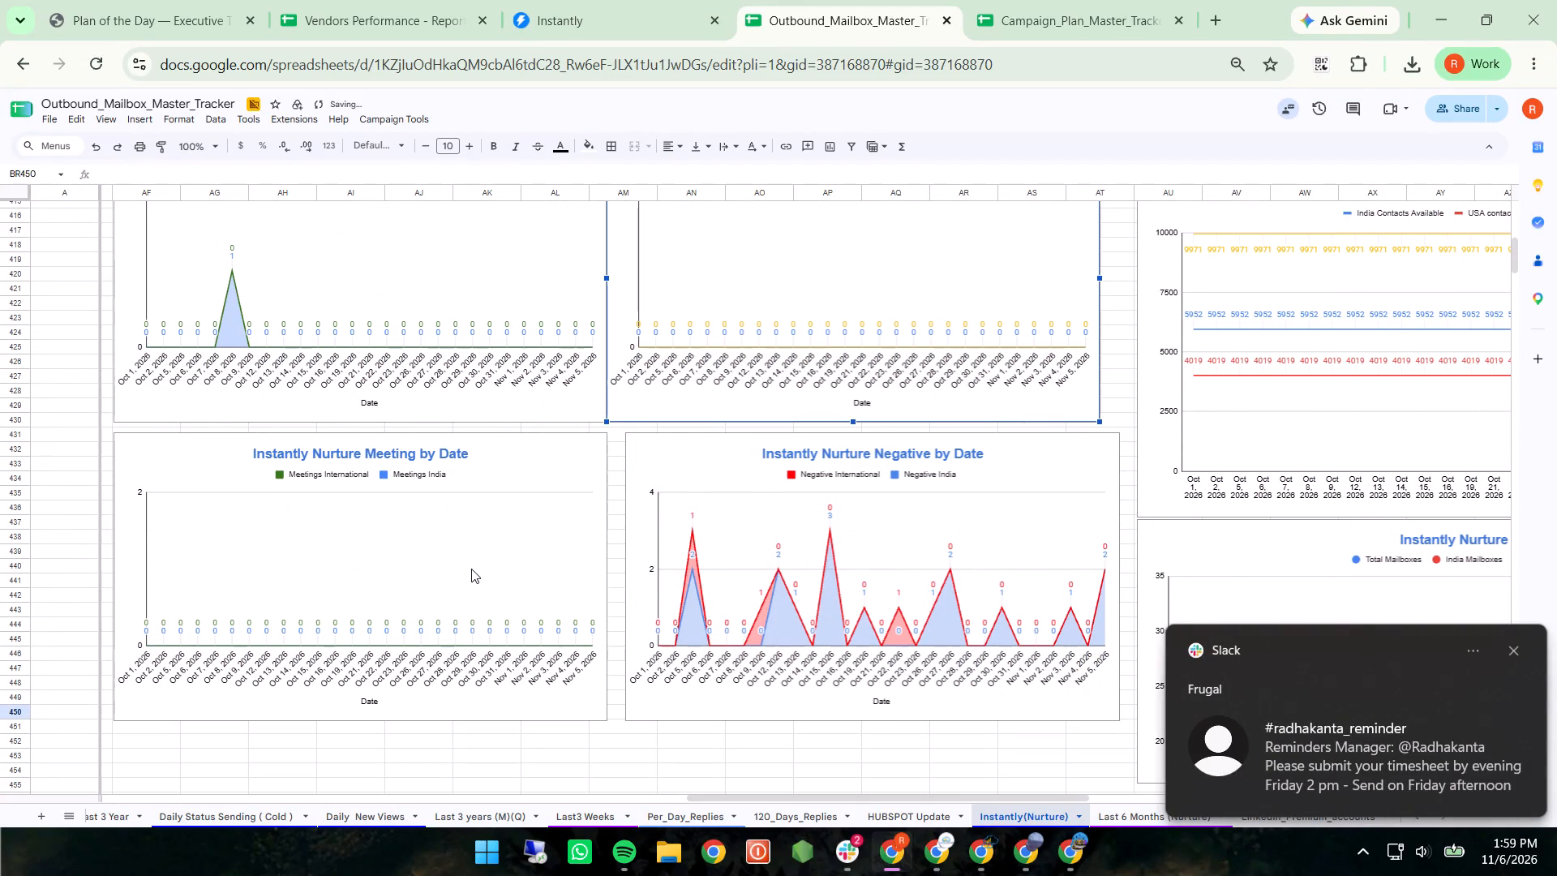
click(430, 570)
drag(430, 570, 430, 560)
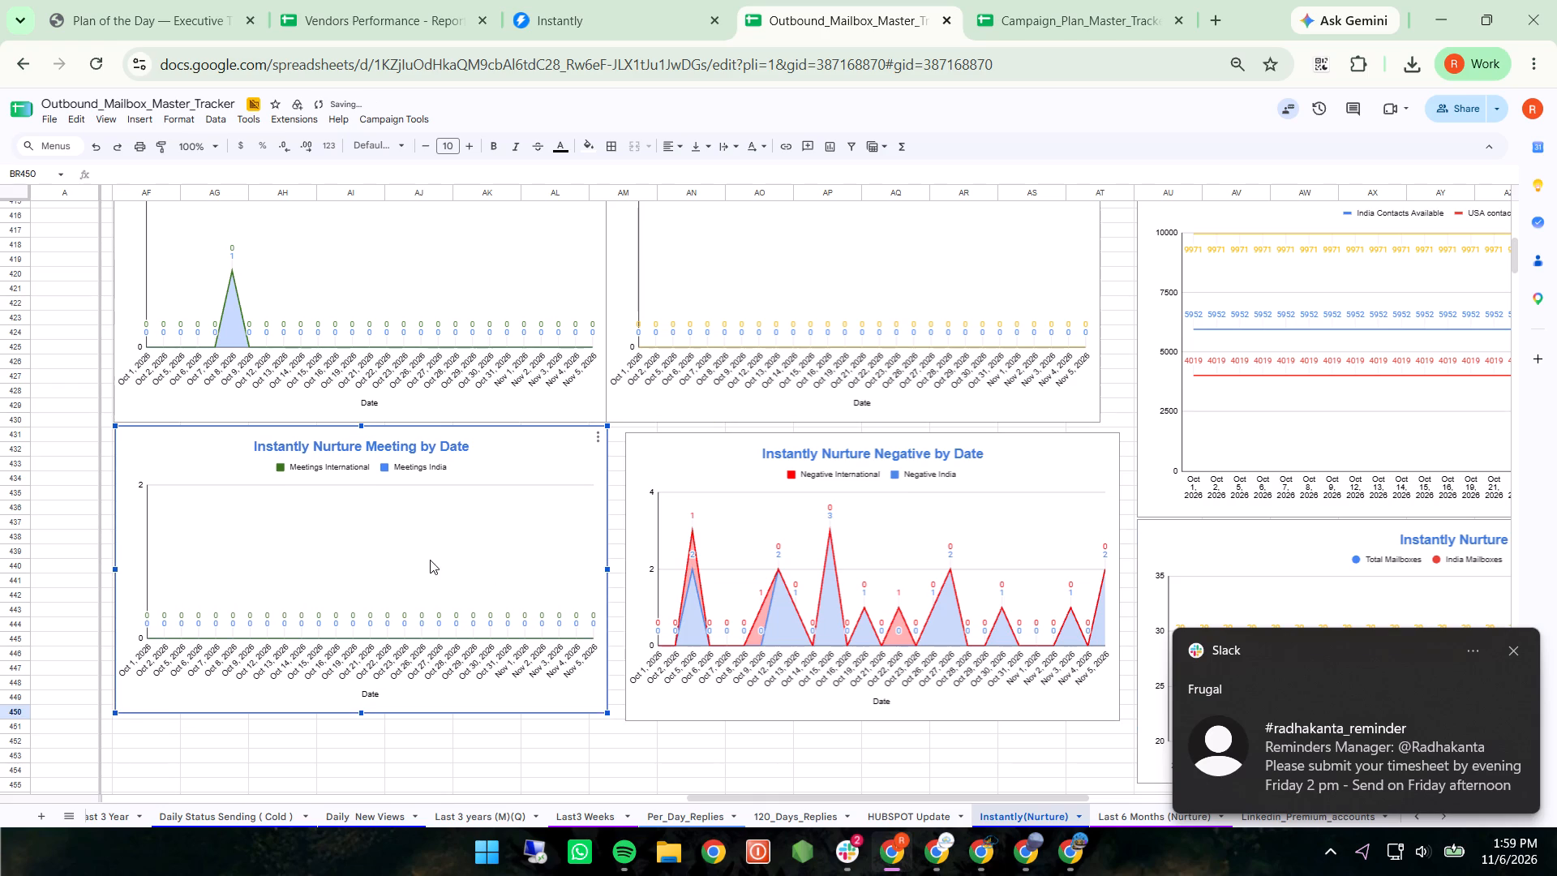
click(719, 541)
drag(719, 541, 702, 533)
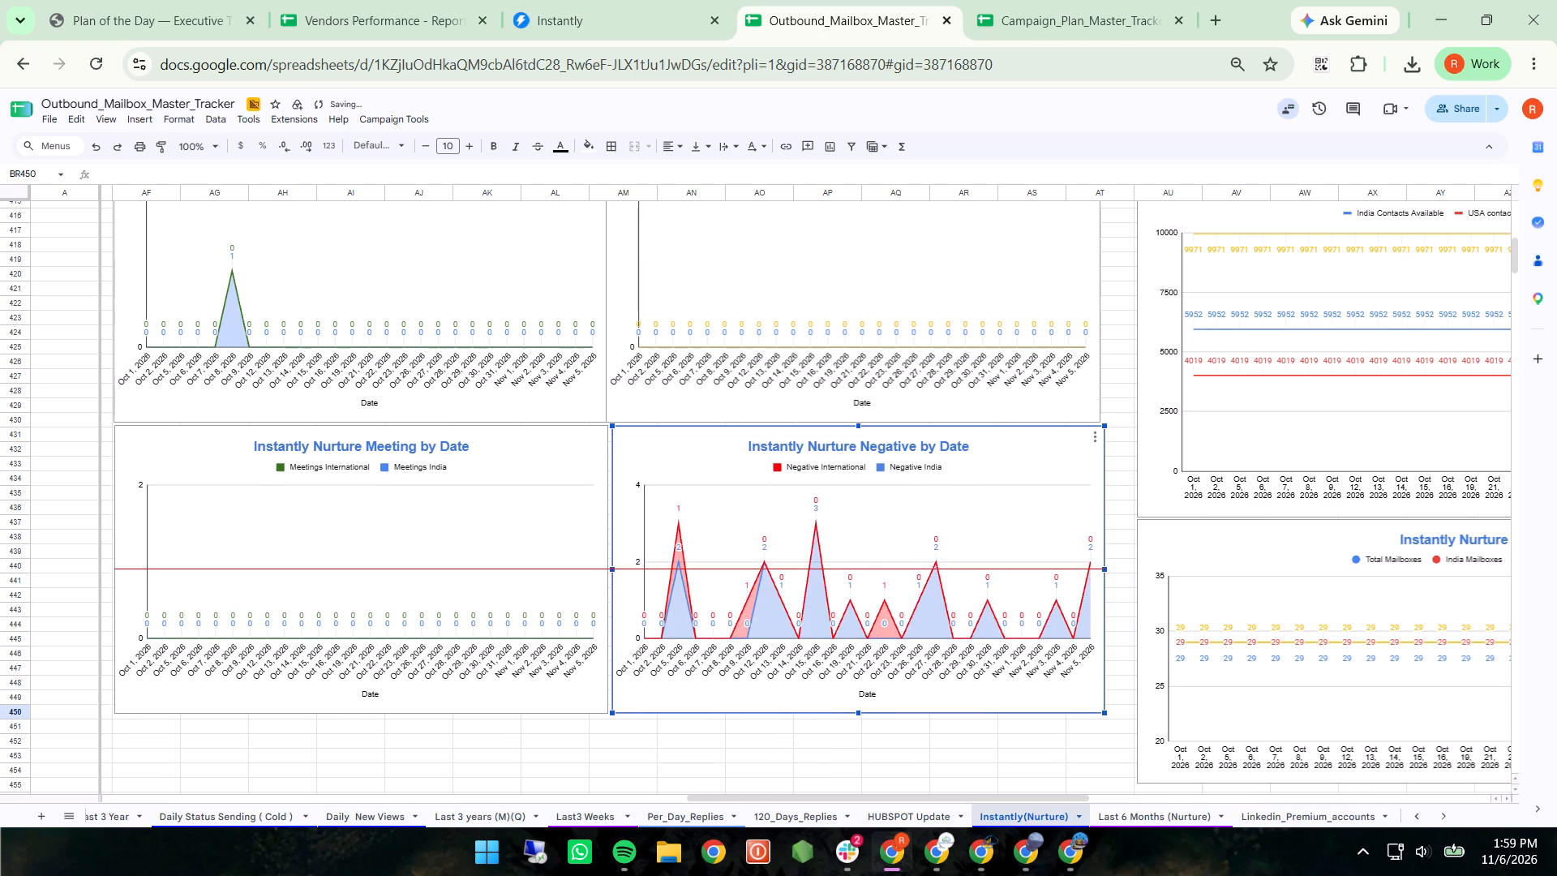
drag(702, 533, 699, 530)
Fine-tune the positions of the Meeting, Negative and Future by Date charts so the four charts form an edge-to-edge grid.
scroll(699, 530, left, 1)
scroll(699, 530, right, 2)
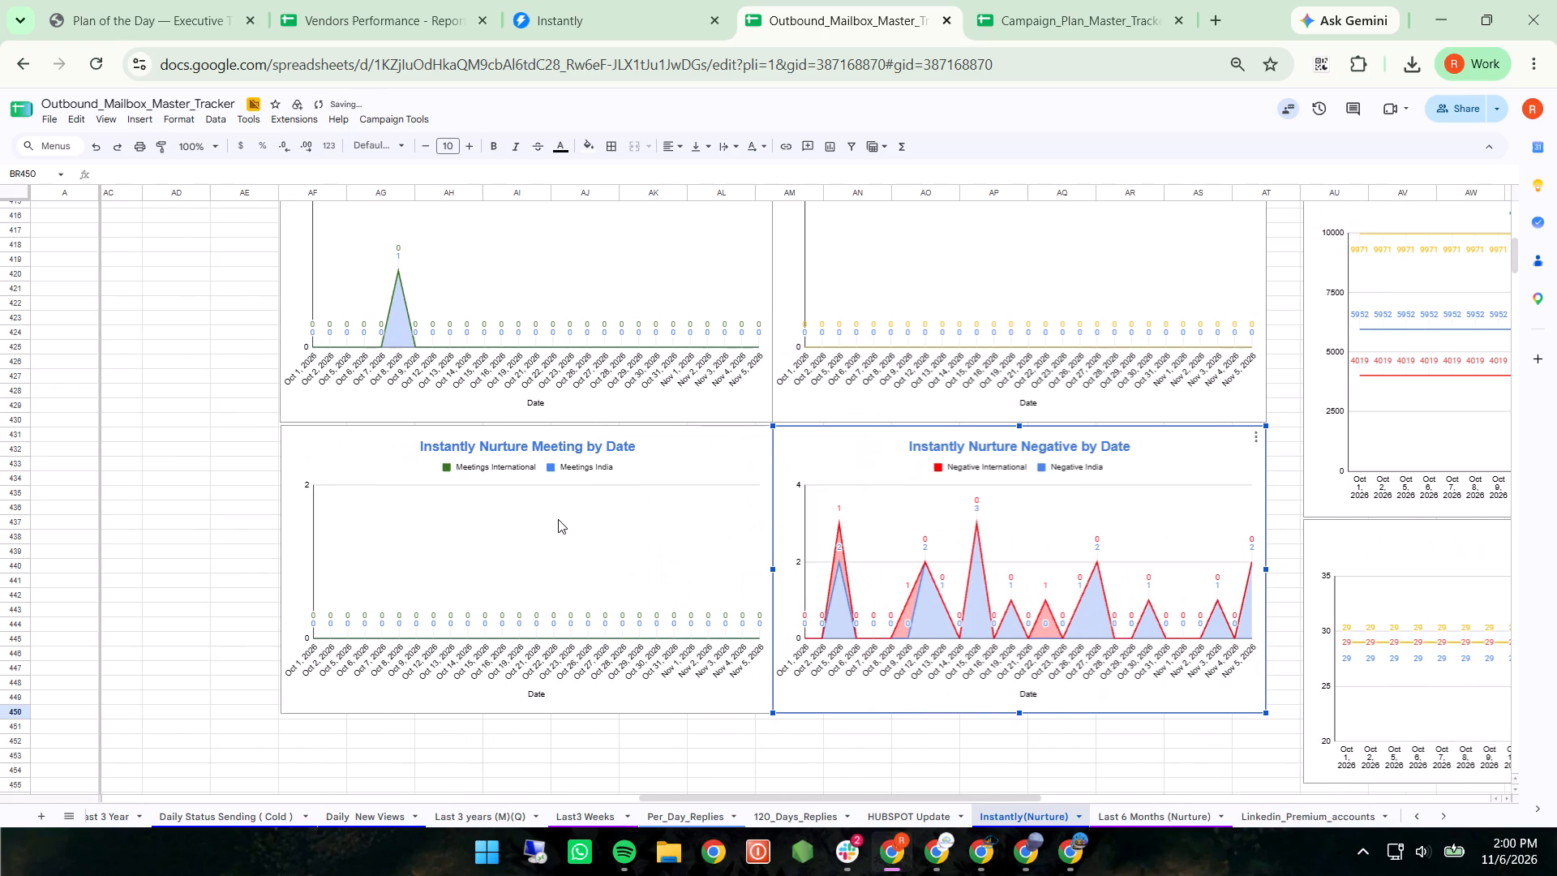
click(558, 519)
click(558, 519)
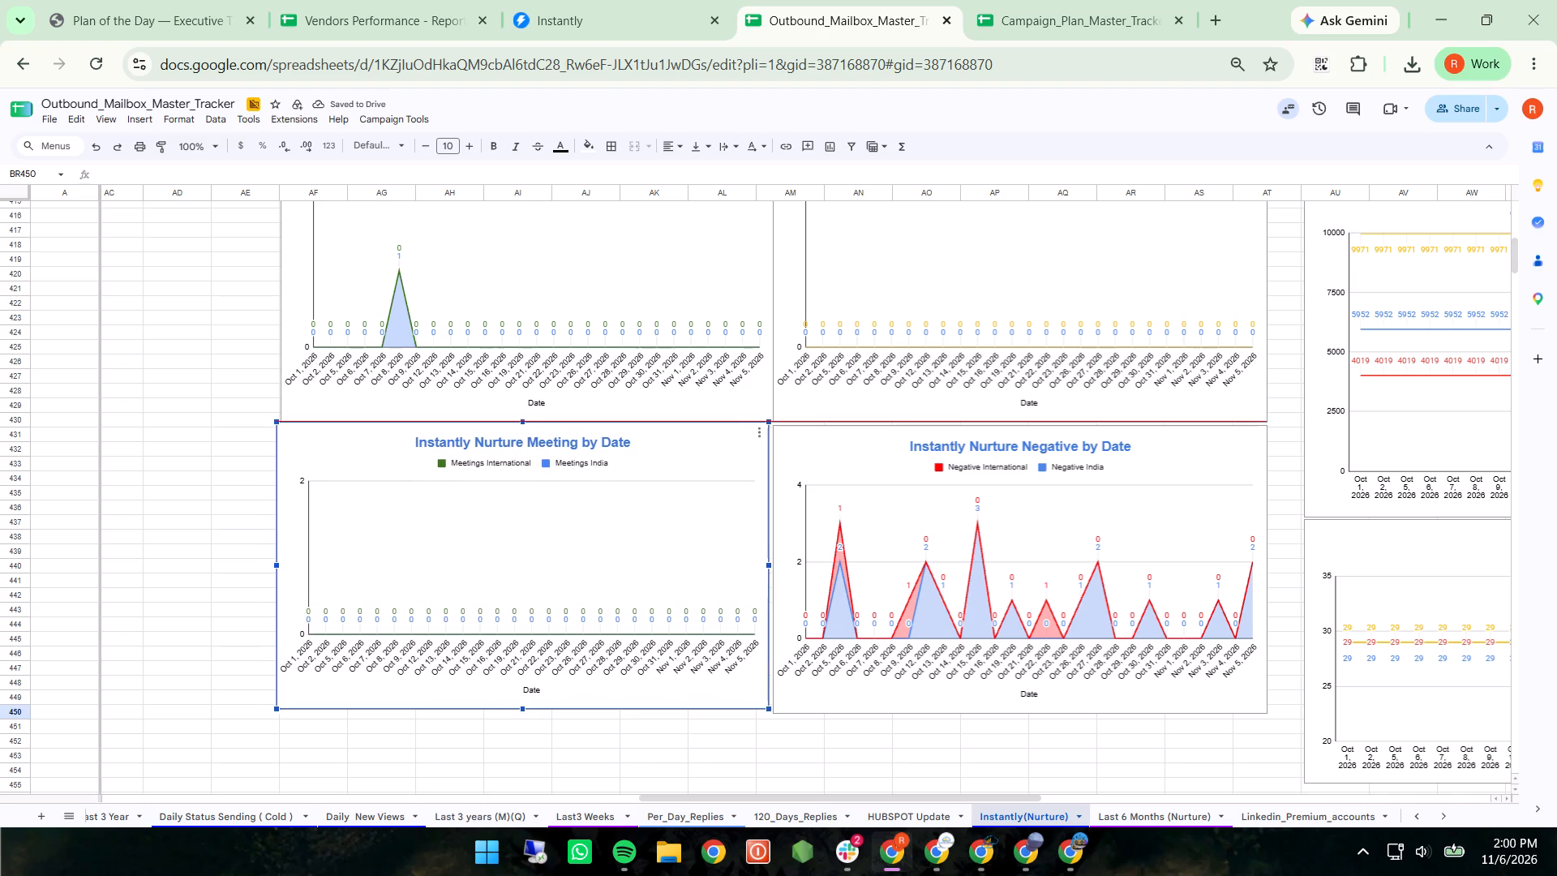
click(861, 508)
click(861, 508)
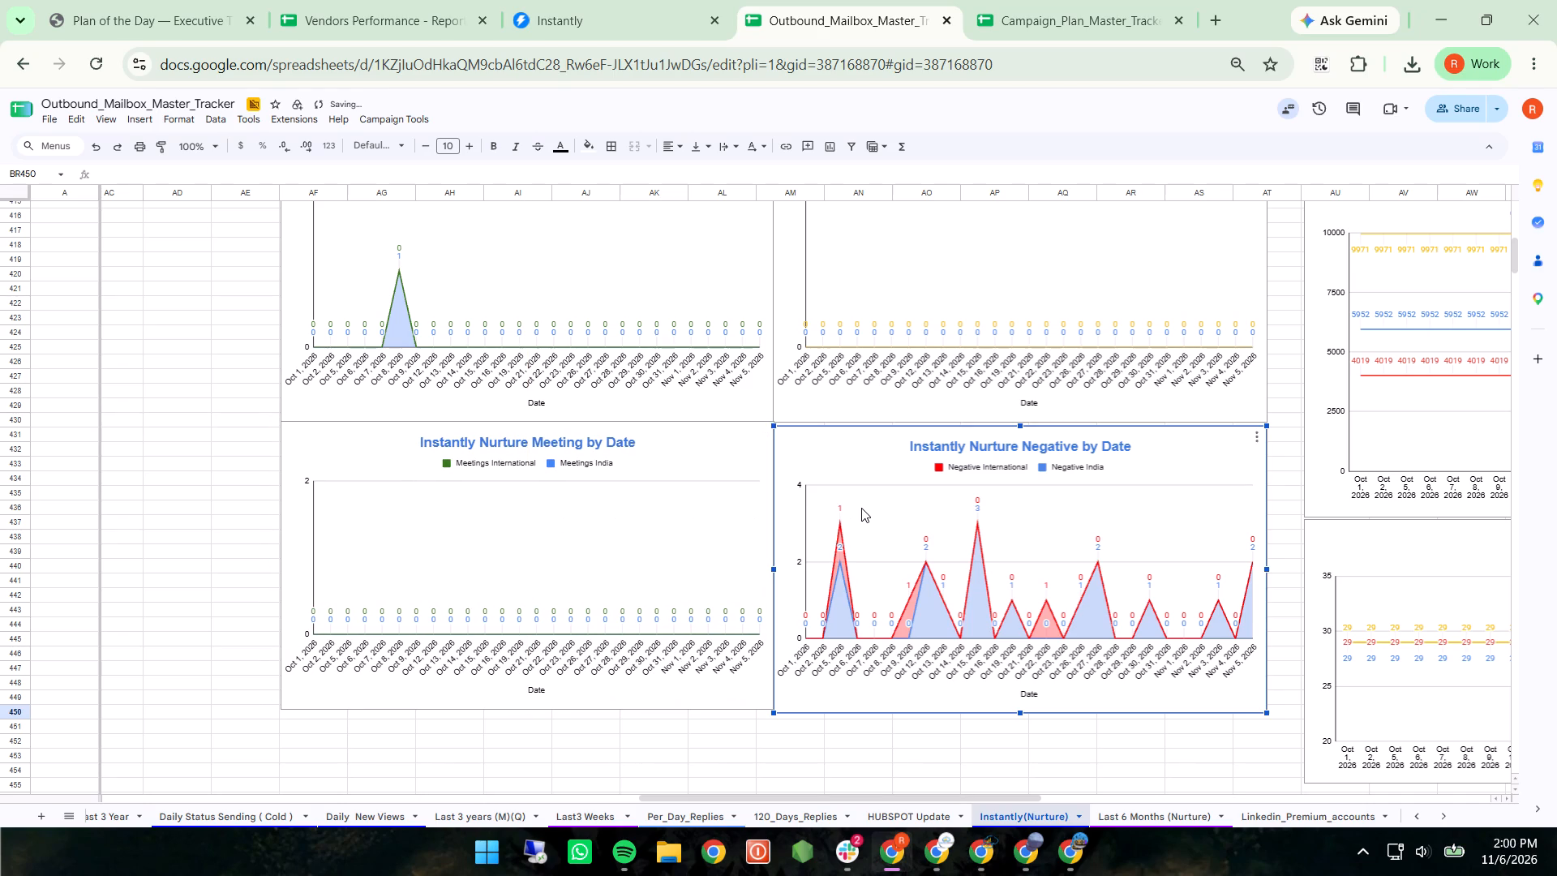
scroll(863, 504, up, 1)
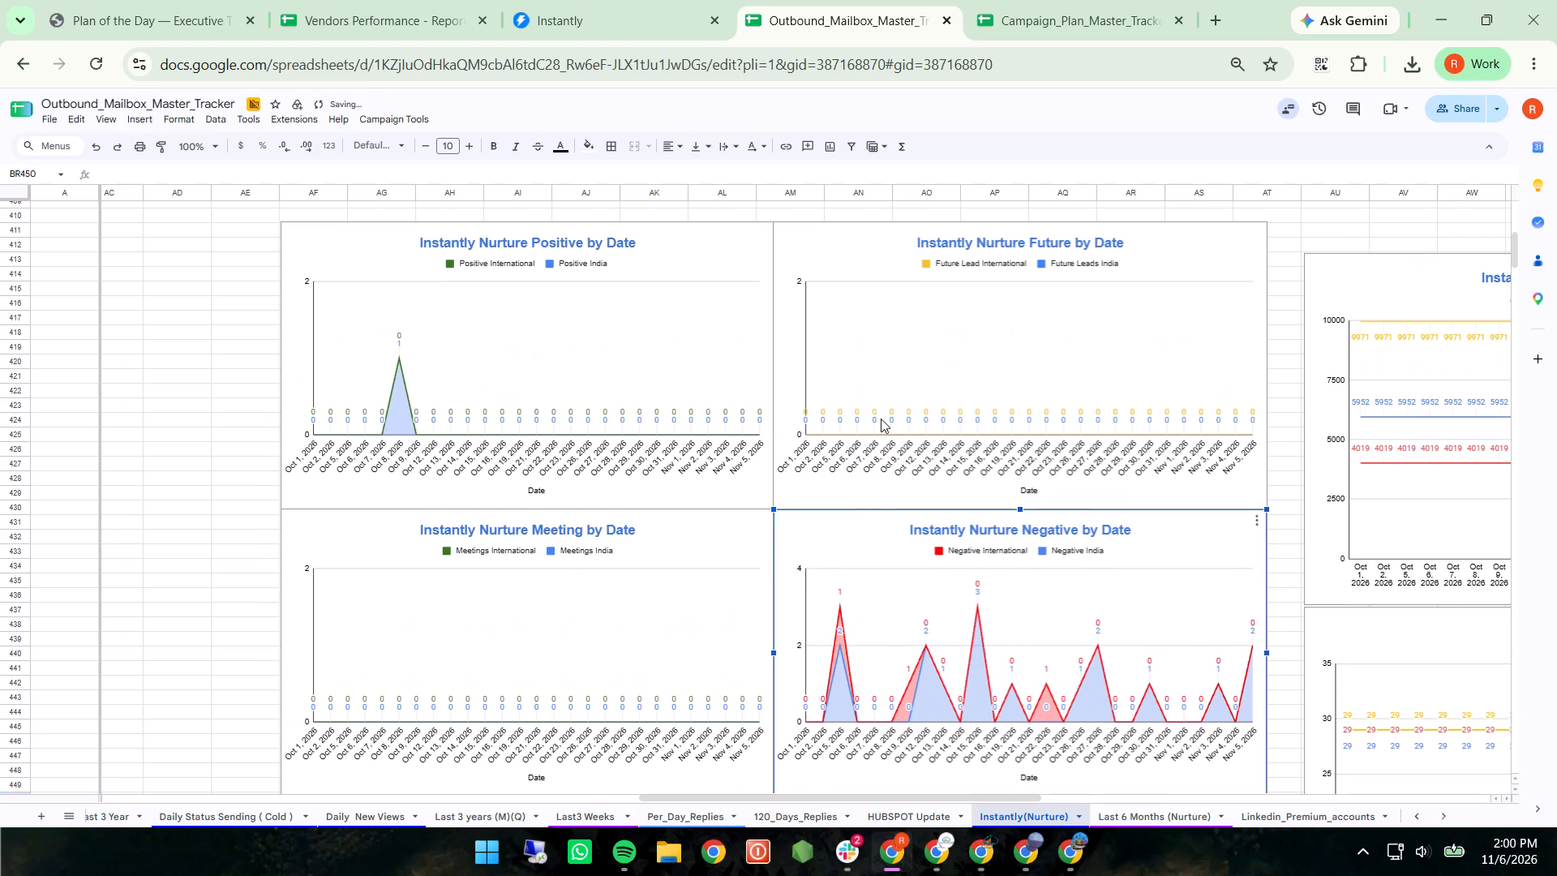
click(881, 419)
click(881, 419)
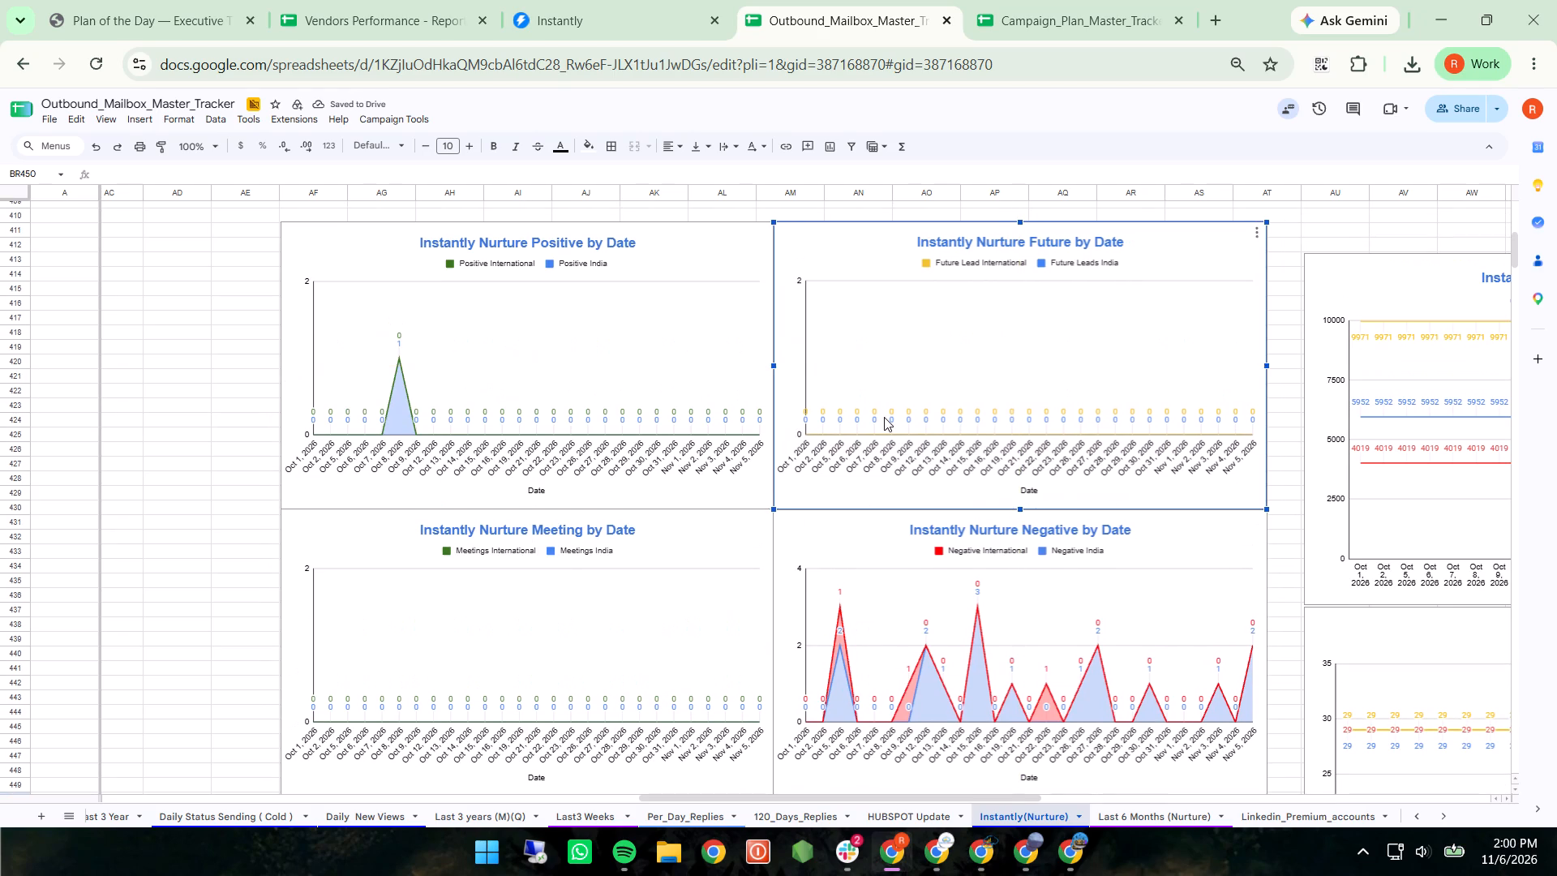
scroll(884, 417, down, 1)
scroll(884, 417, left, 2)
click(905, 693)
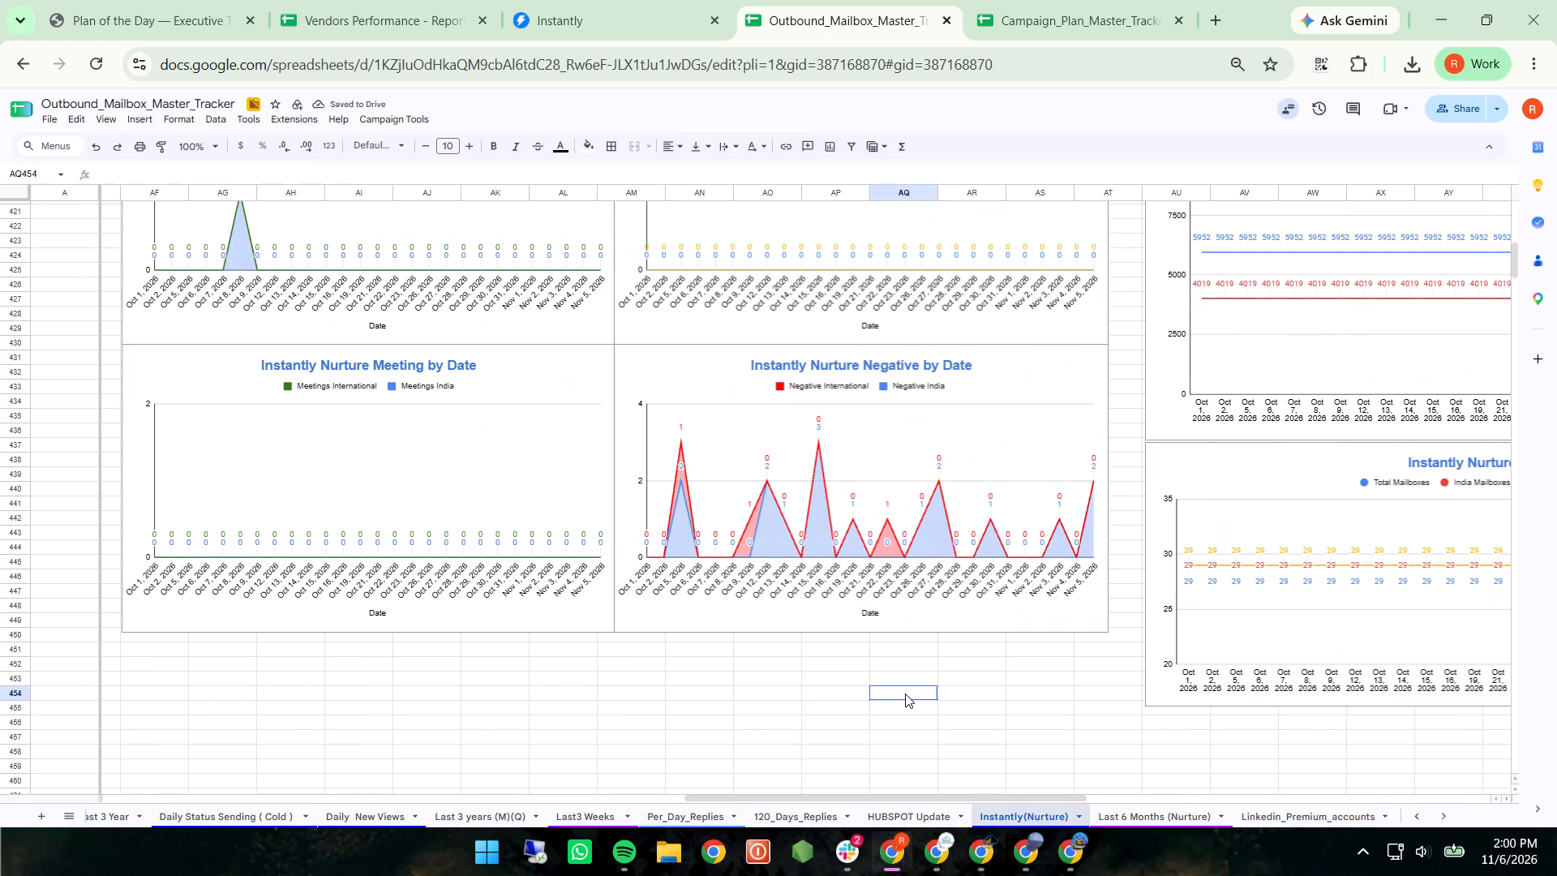
Move the Instantly Nurture Mailbox chart up flush against the bottom of the Instantly Nurture India Leads vs International Leads chart.
scroll(905, 693, up, 1)
scroll(905, 693, right, 1)
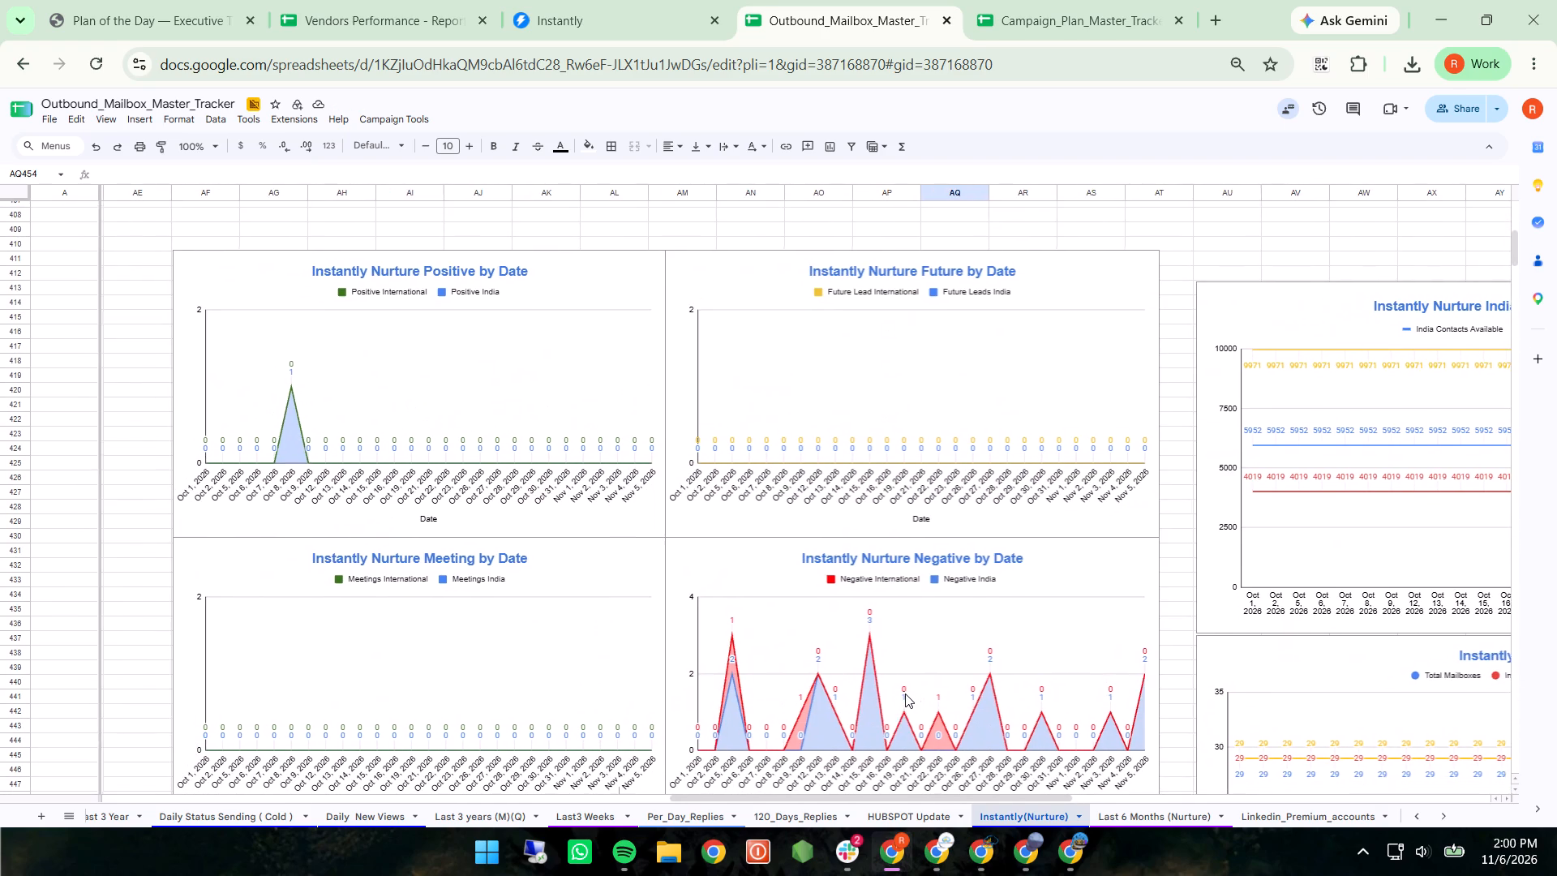
scroll(905, 693, right, 1)
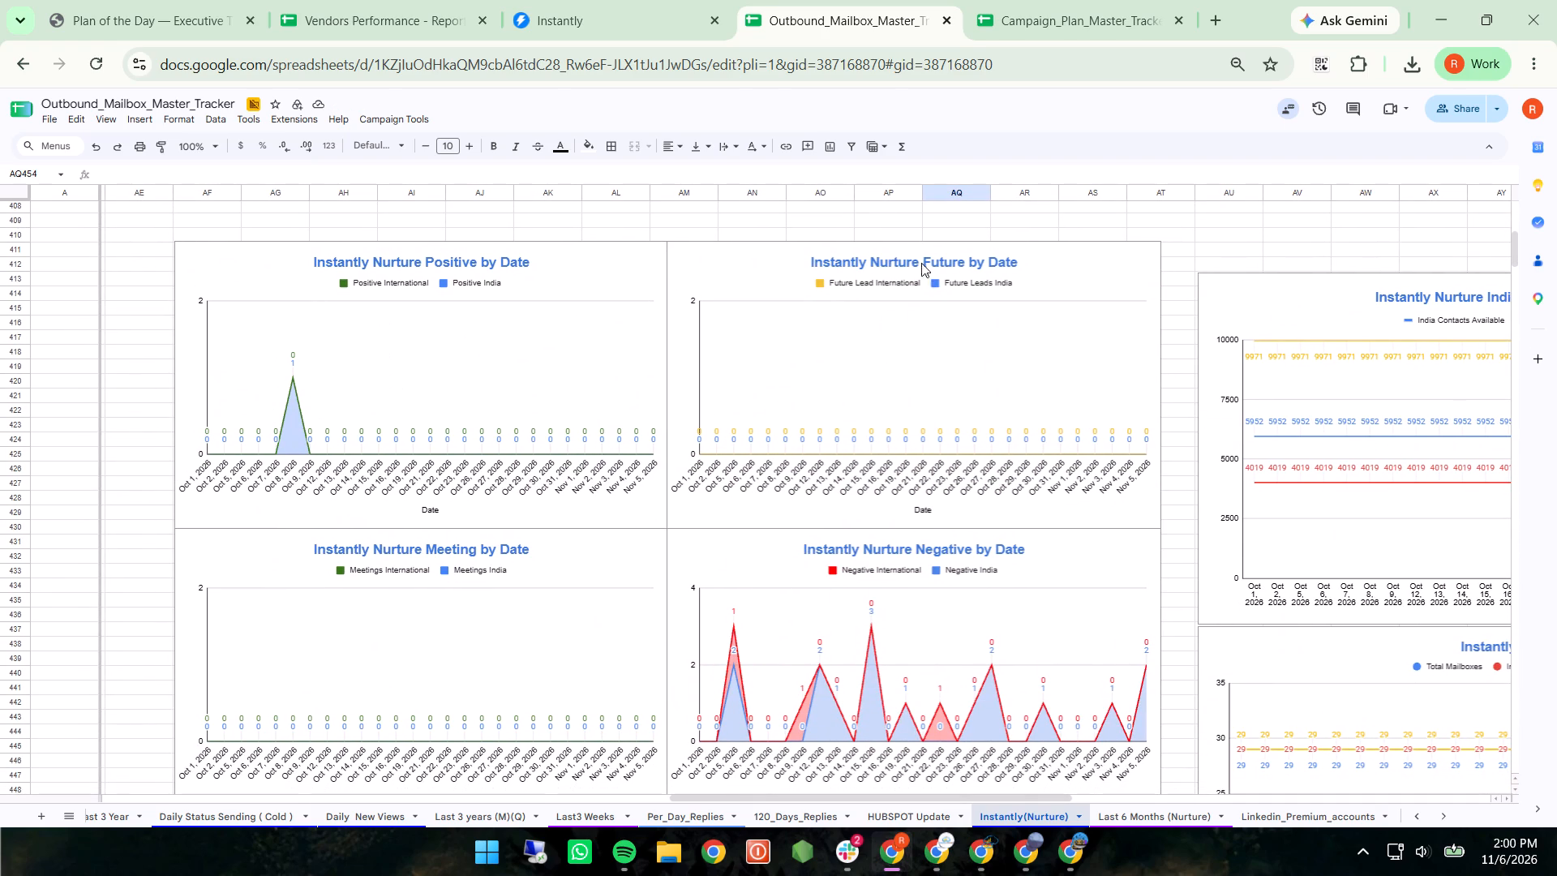
scroll(933, 322, down, 1)
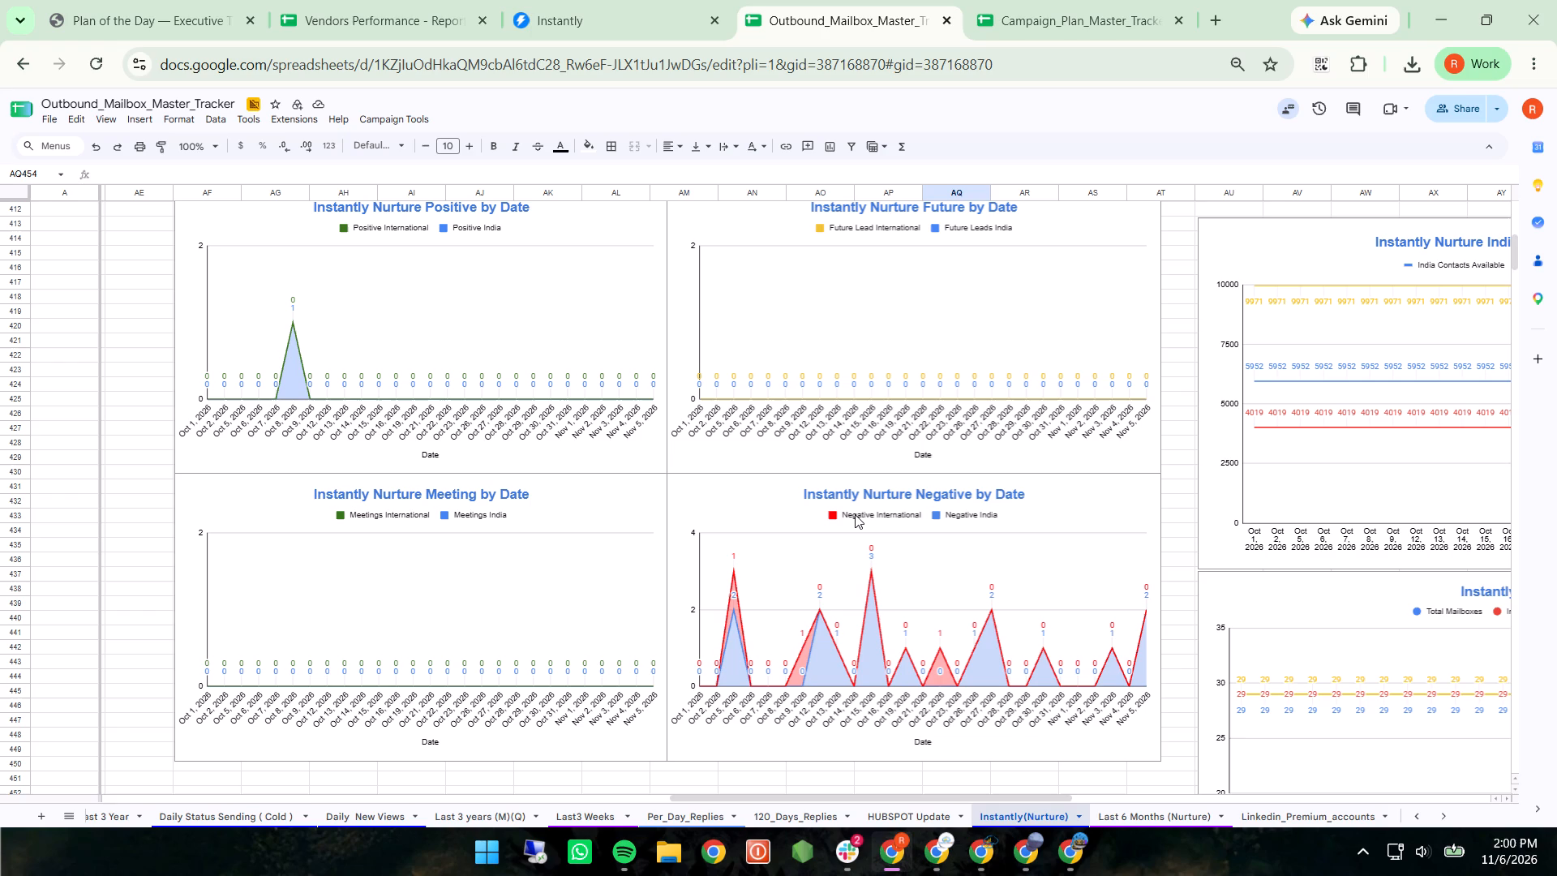
scroll(855, 514, left, 6)
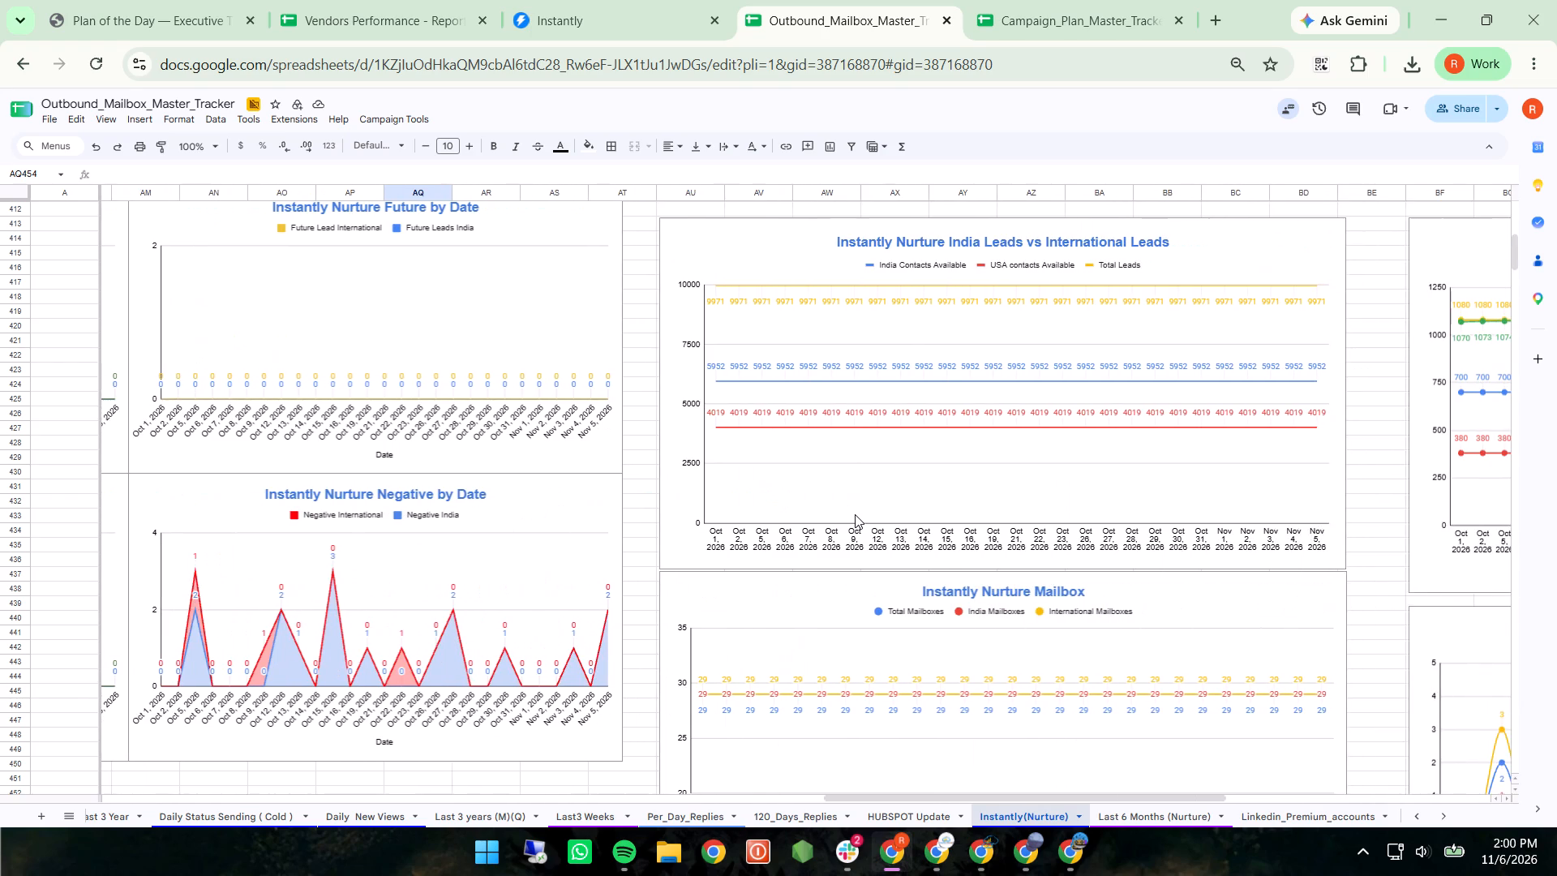
scroll(855, 514, left, 1)
scroll(855, 514, down, 1)
click(897, 483)
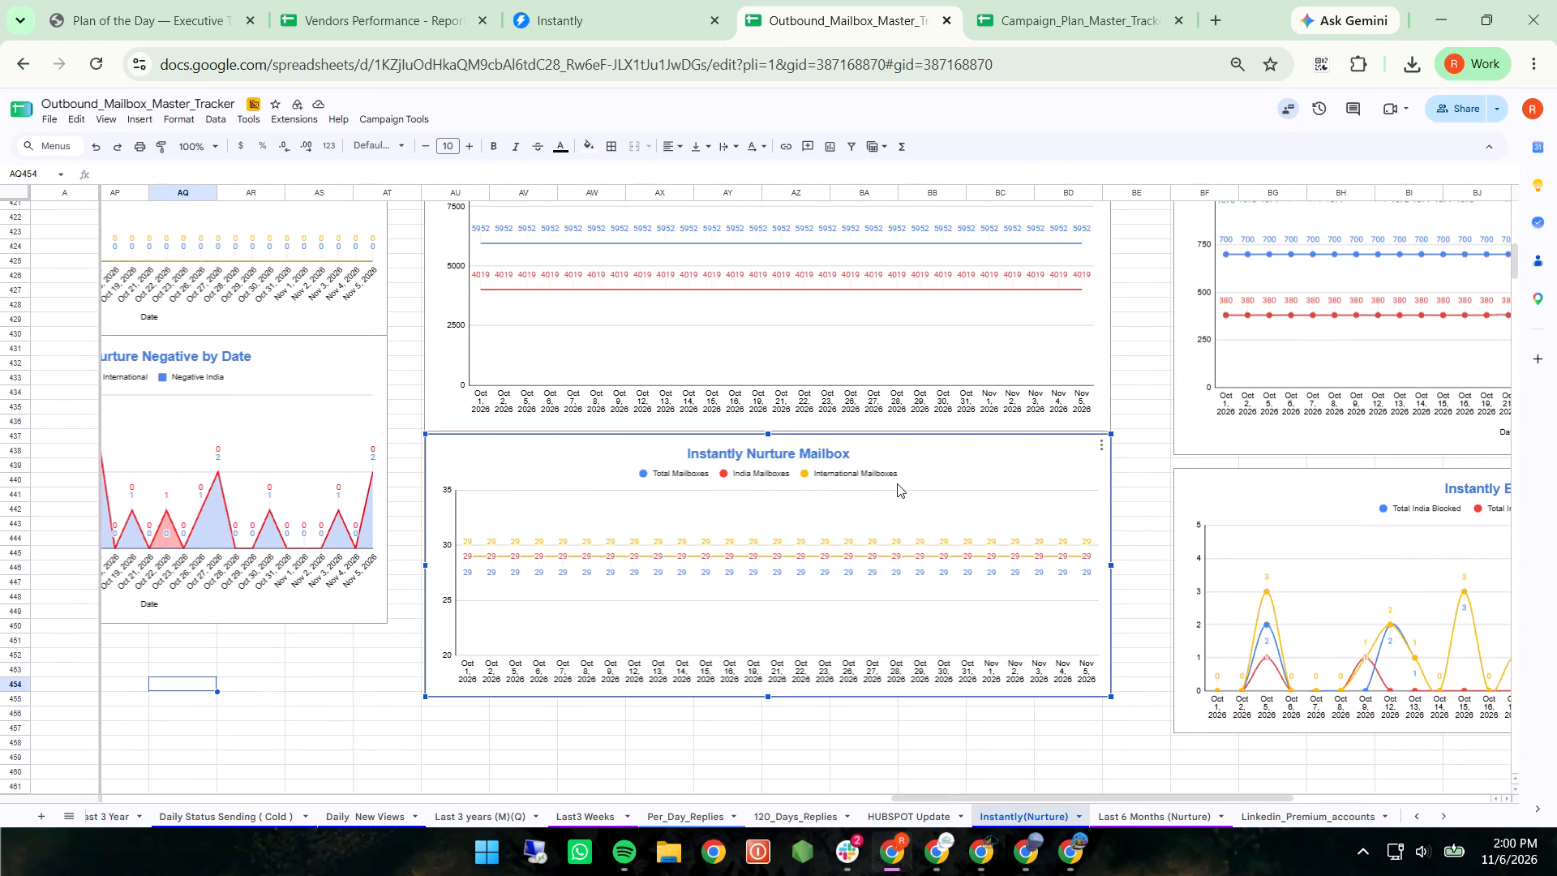
click(897, 483)
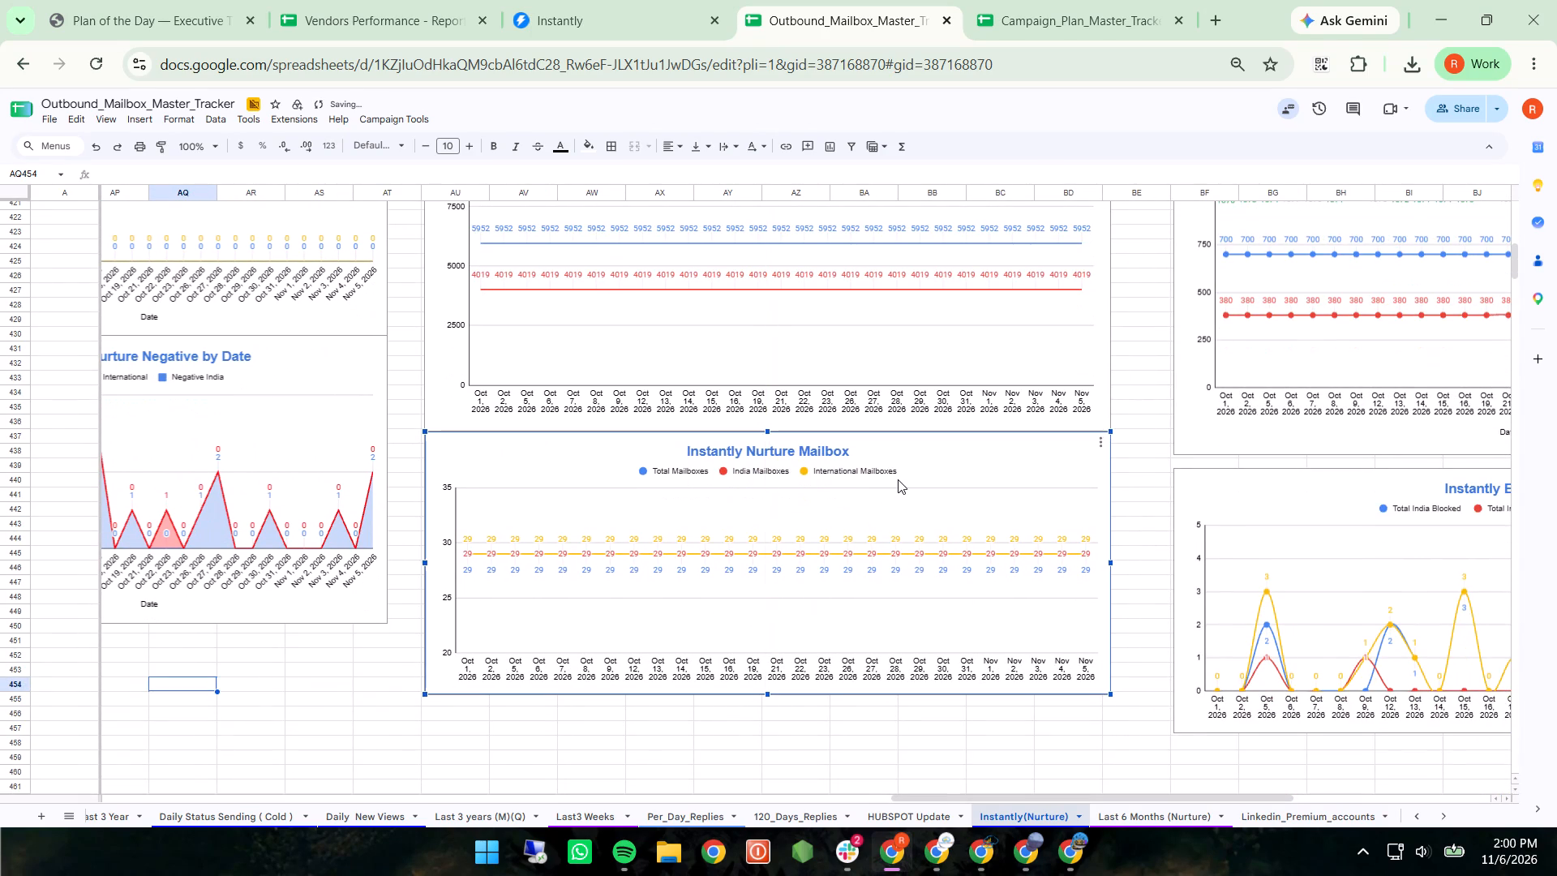
click(1160, 440)
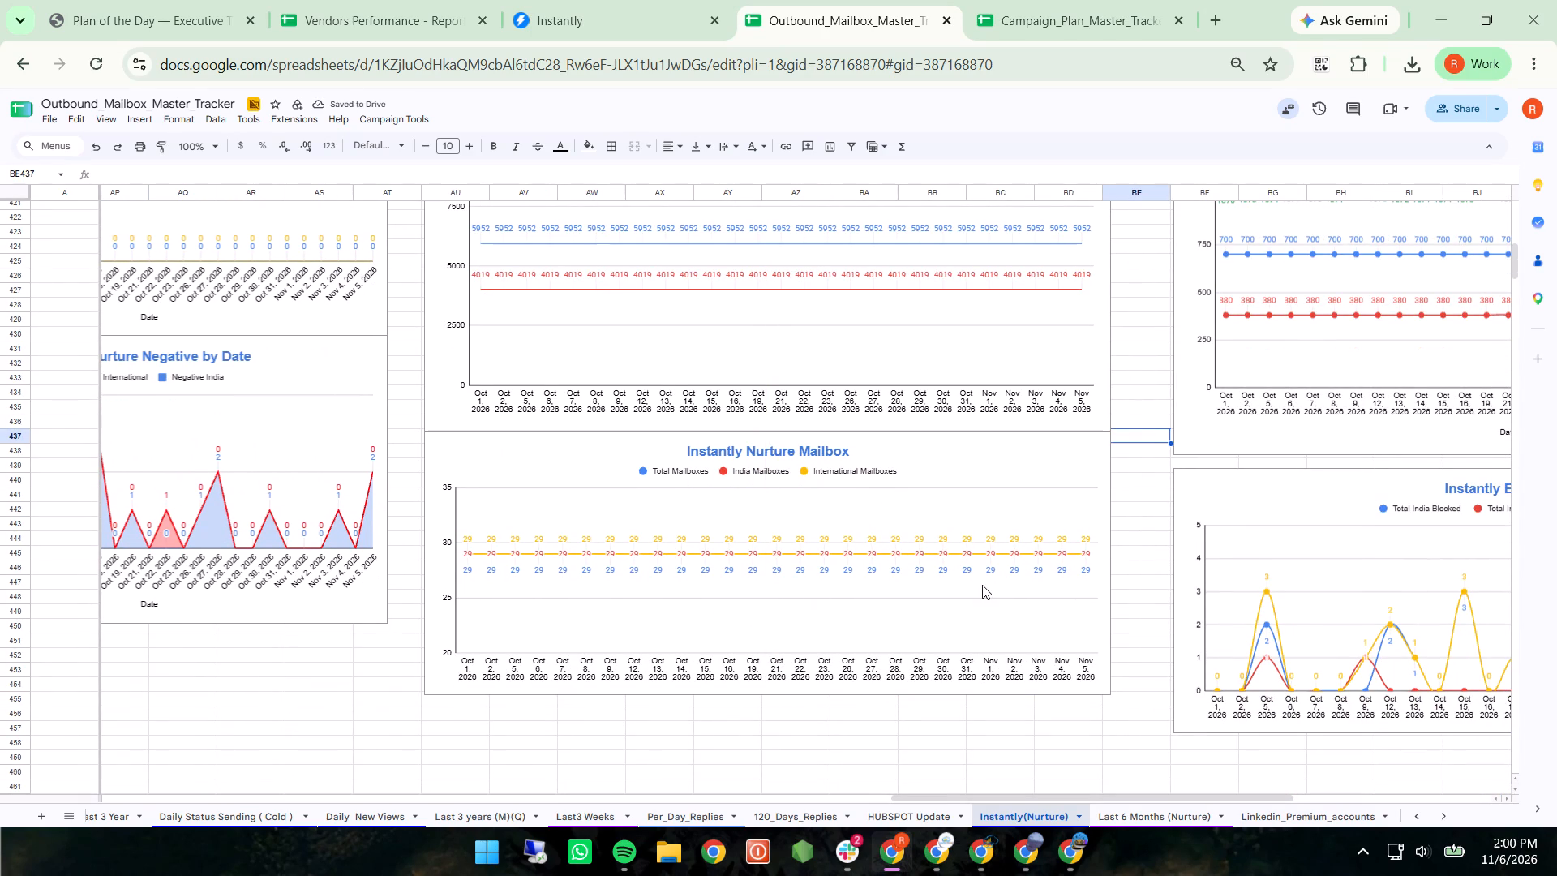
Examine the spacing and alignment of the by-Date, Leads, Mailbox, Contacts Touched and Instantly Blocked Data charts.
scroll(982, 585, up, 1)
scroll(982, 585, left, 4)
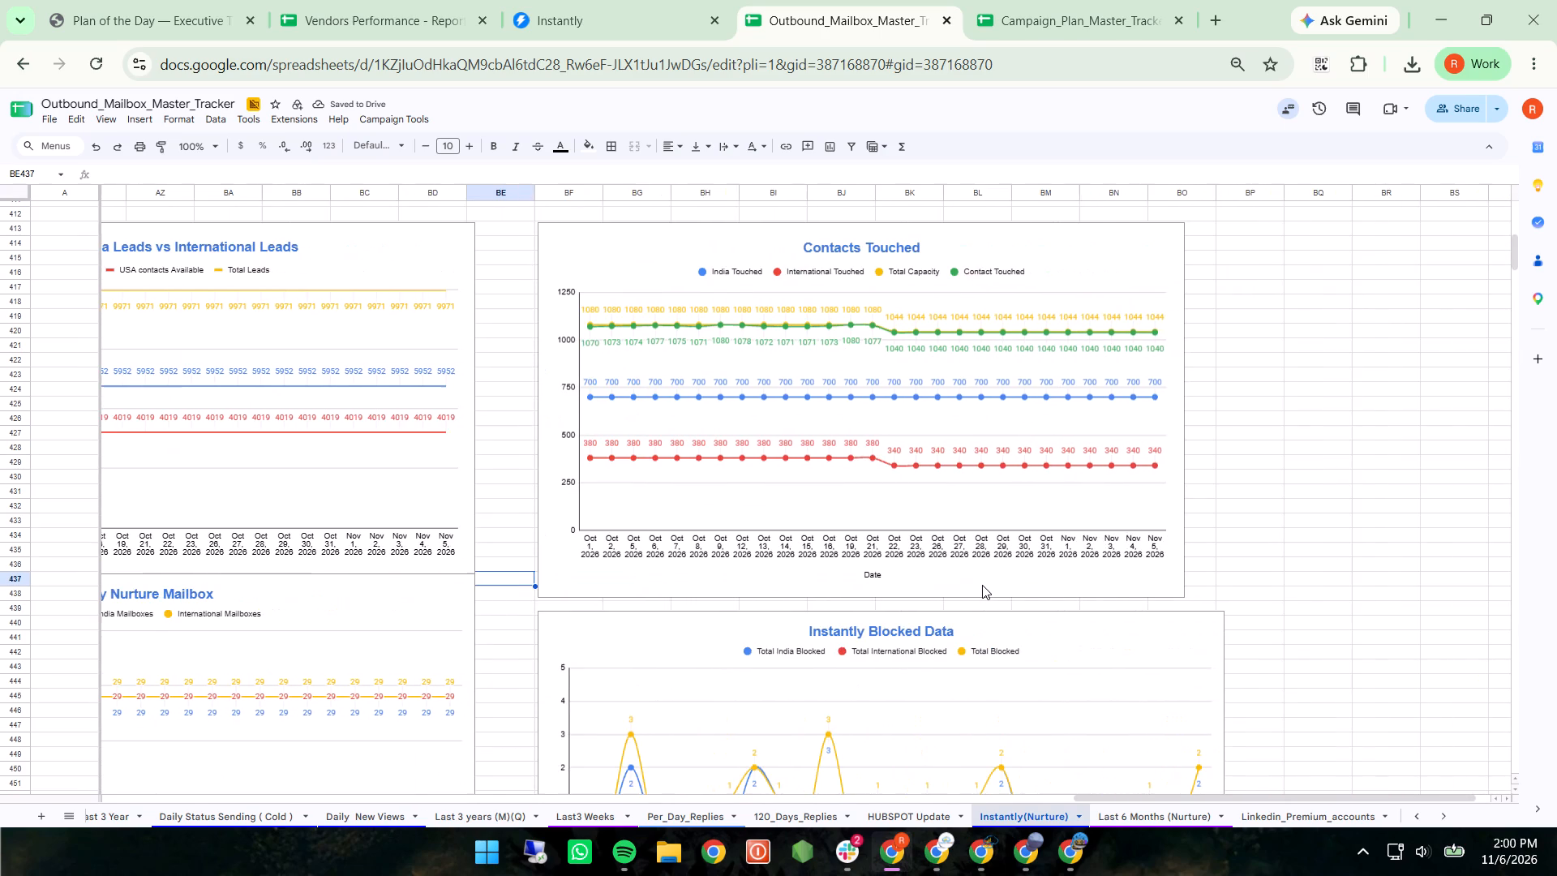
scroll(982, 585, down, 1)
scroll(982, 585, right, 8)
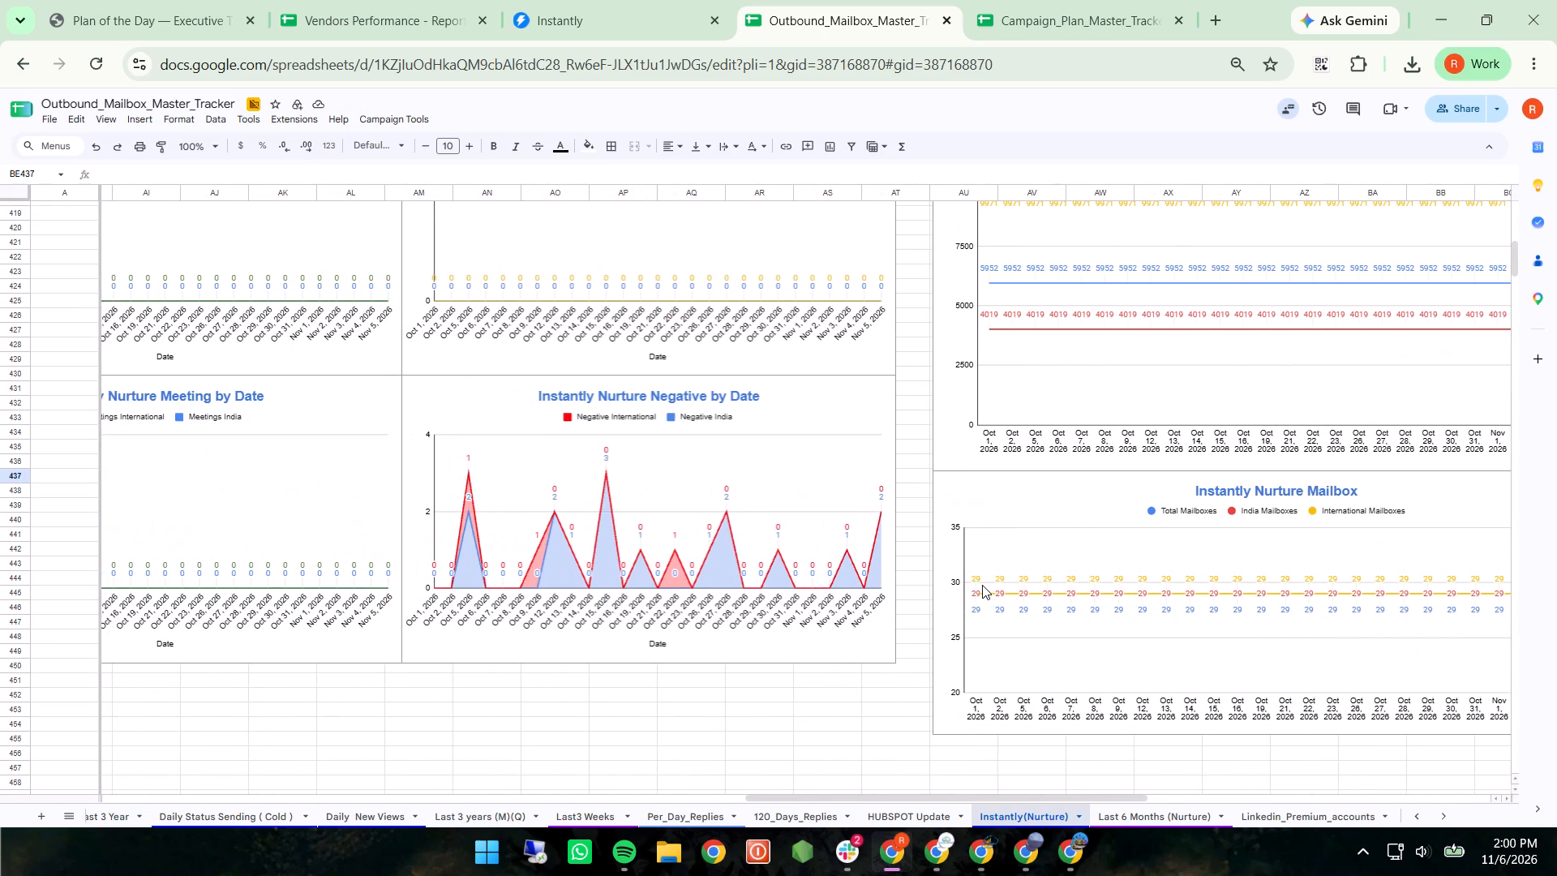
scroll(982, 585, up, 1)
scroll(982, 585, right, 3)
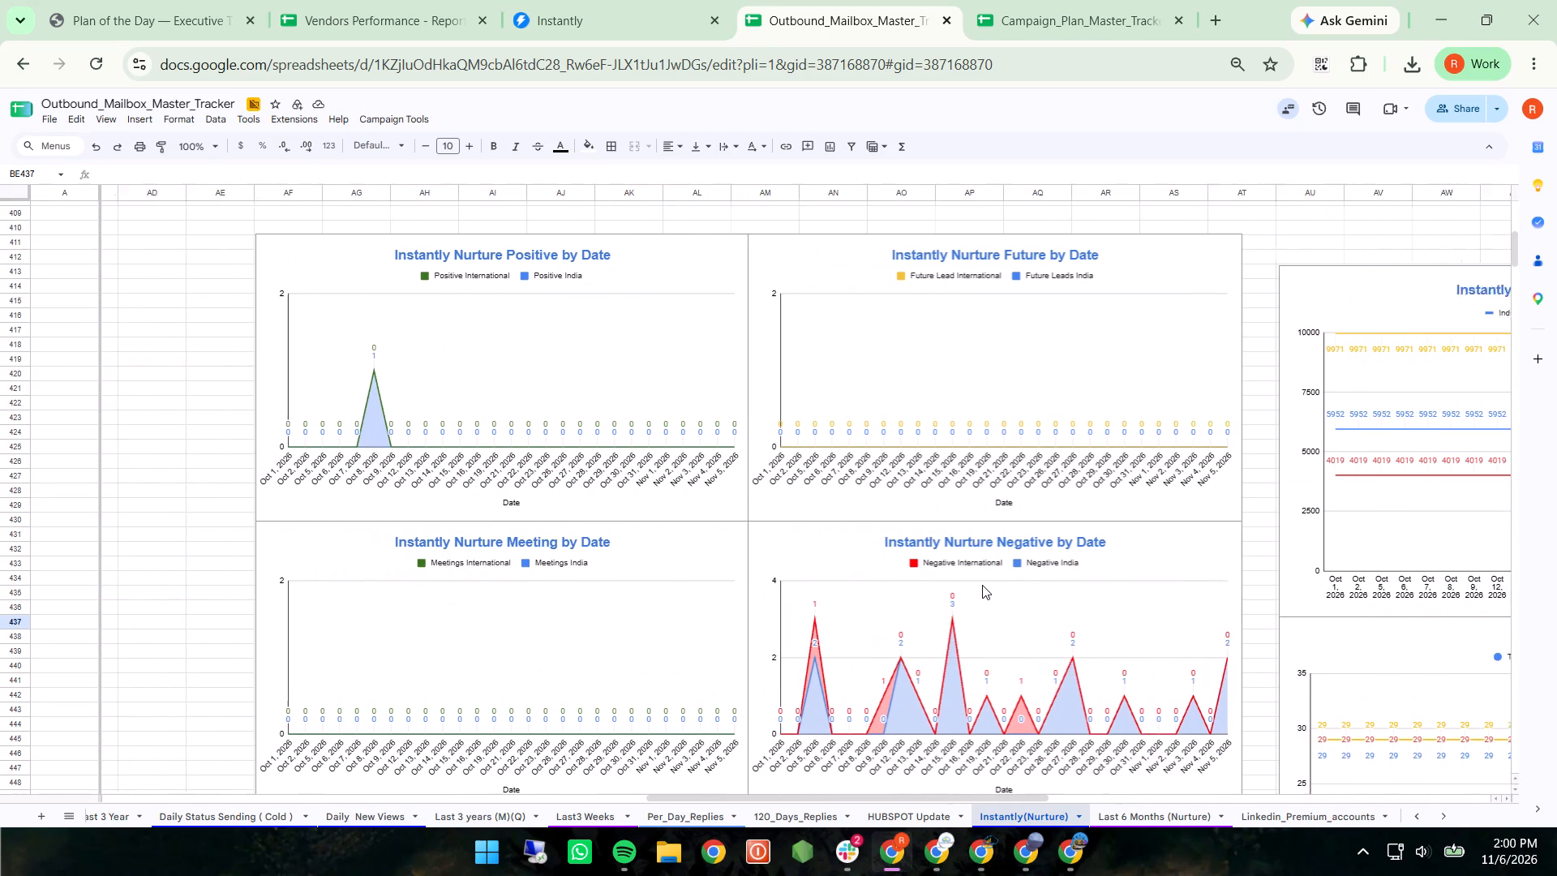
scroll(982, 585, right, 1)
scroll(982, 585, down, 1)
scroll(982, 585, left, 5)
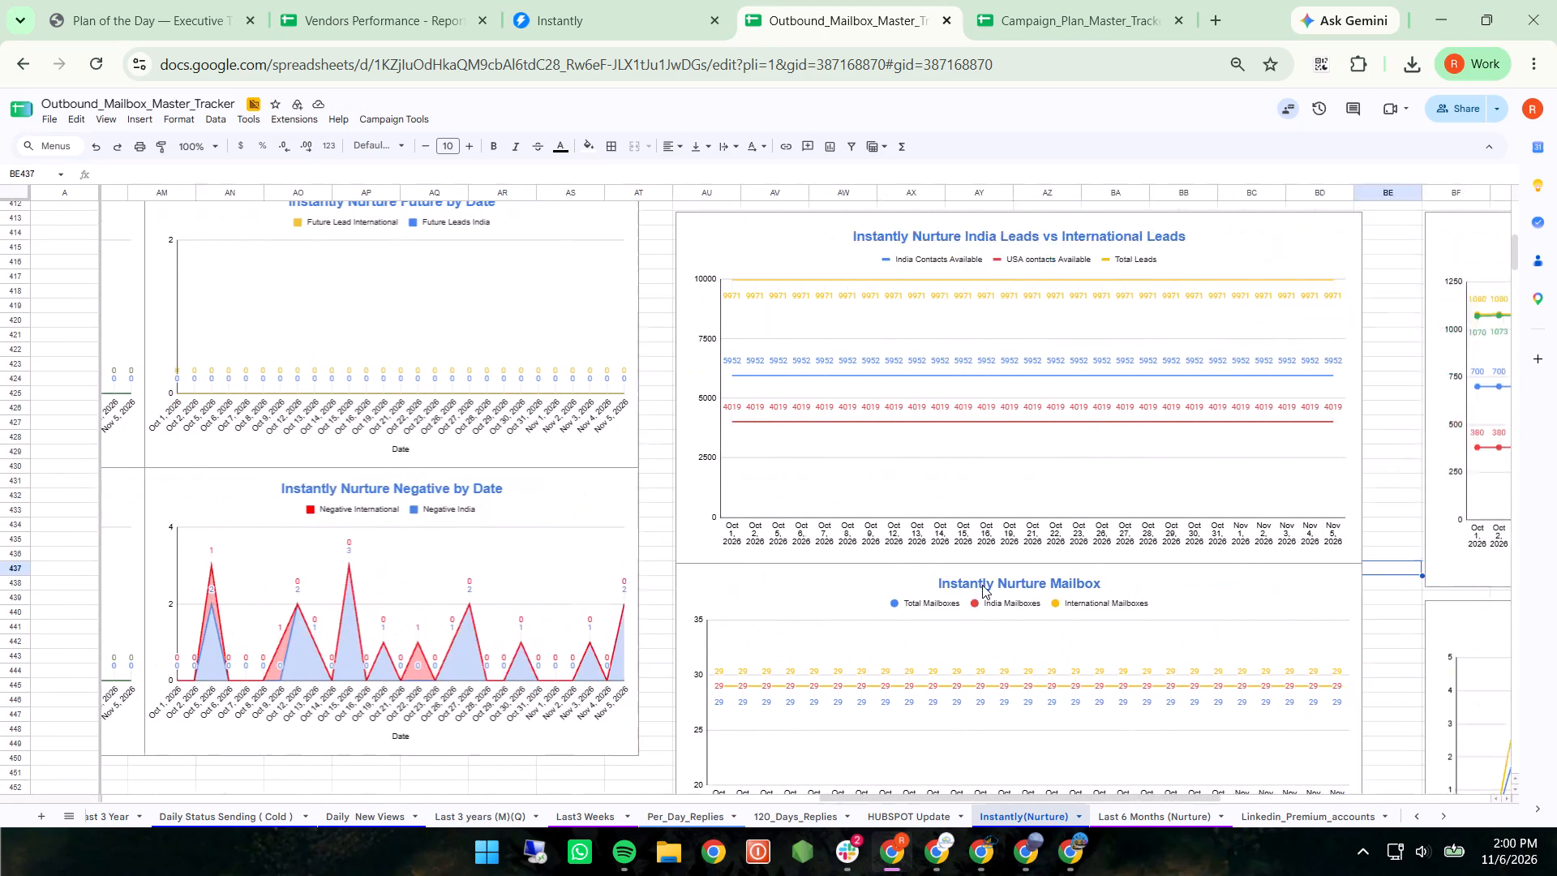
scroll(982, 585, left, 2)
scroll(982, 585, down, 2)
scroll(982, 585, up, 1)
scroll(982, 585, left, 2)
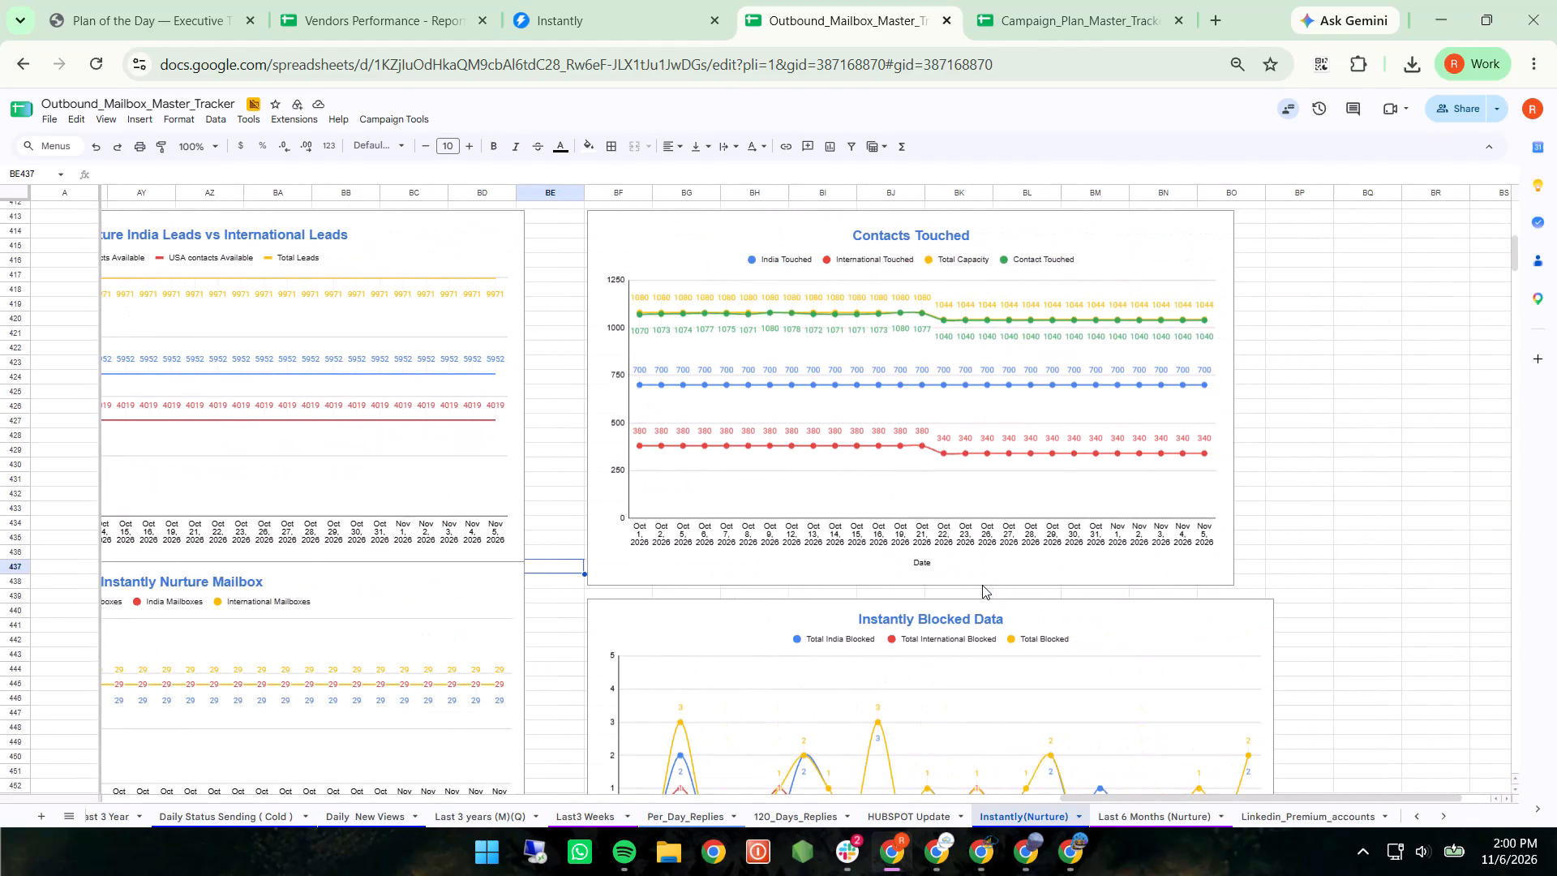
Move the Instantly Blocked Data chart up close beneath the Contacts Touched chart, keeping their left edges aligned.
scroll(982, 585, down, 2)
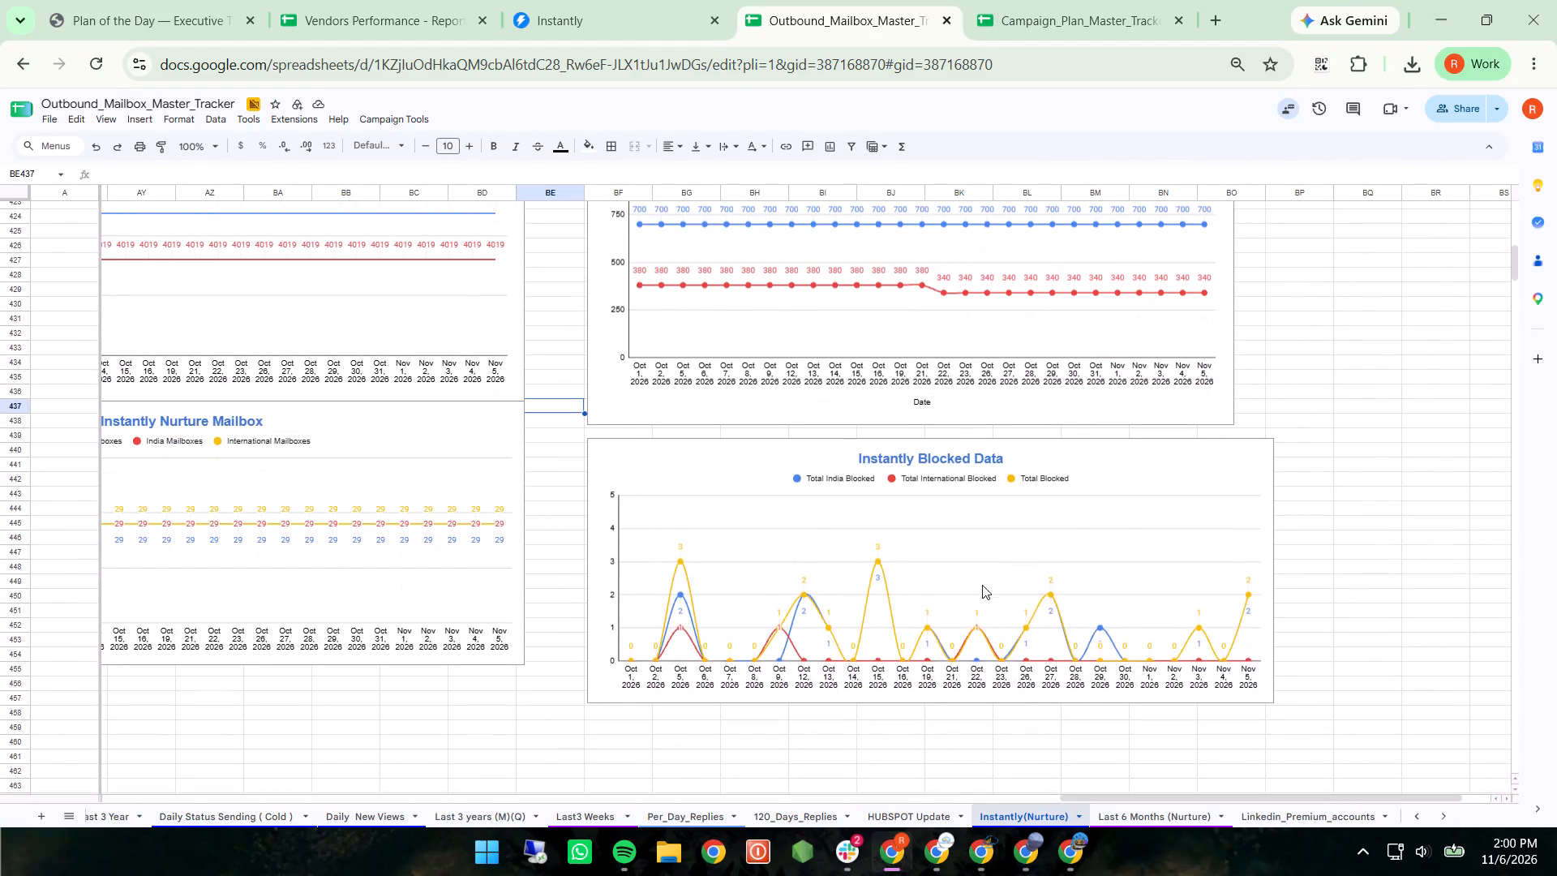
click(879, 546)
drag(879, 546, 880, 537)
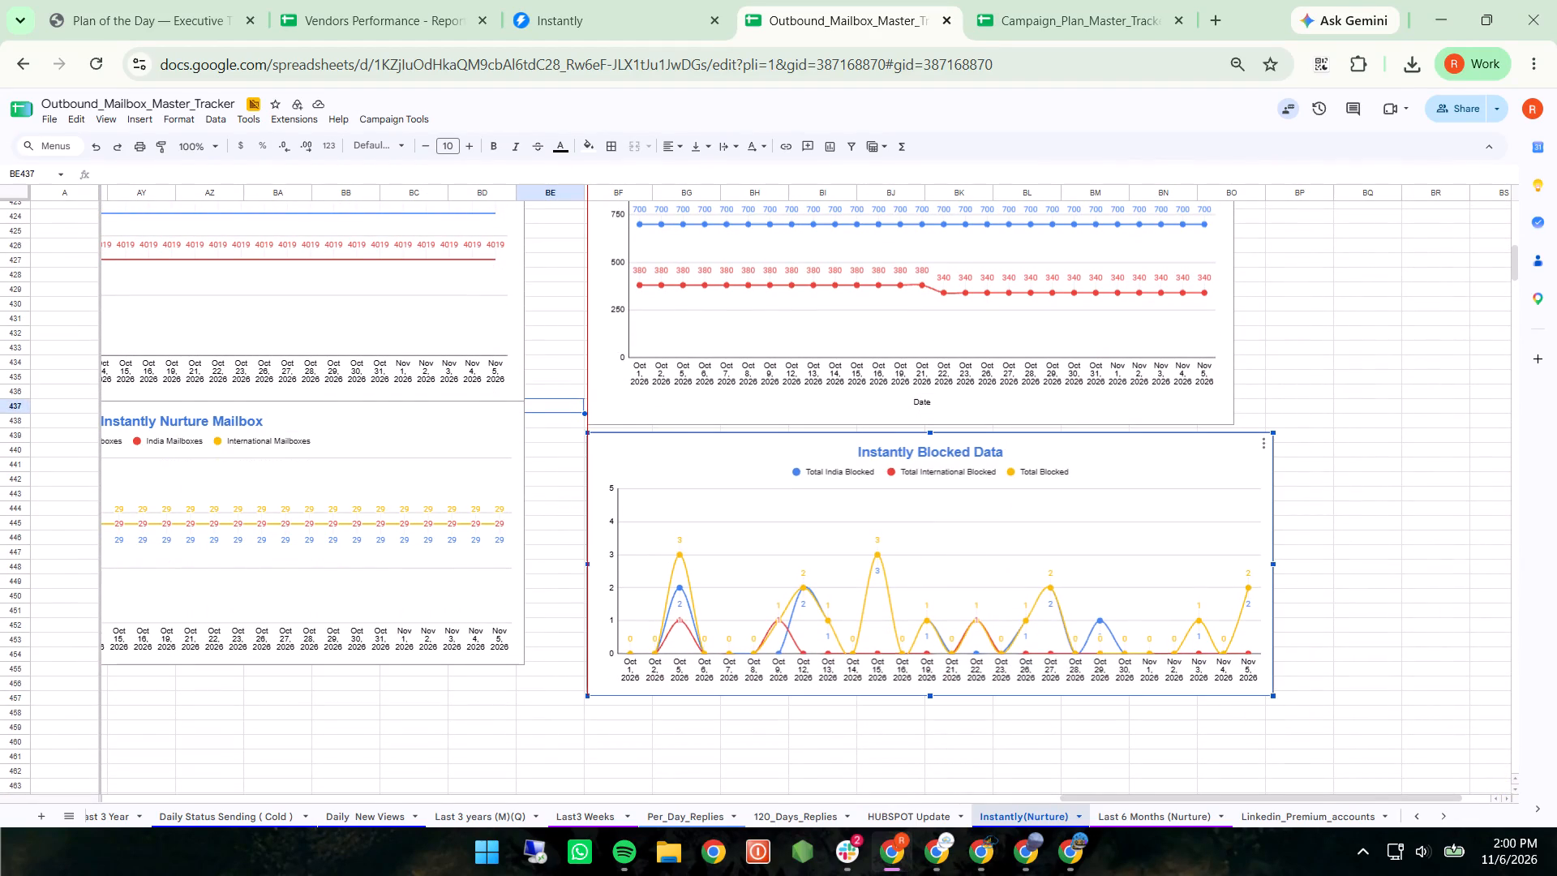
drag(880, 537, 880, 533)
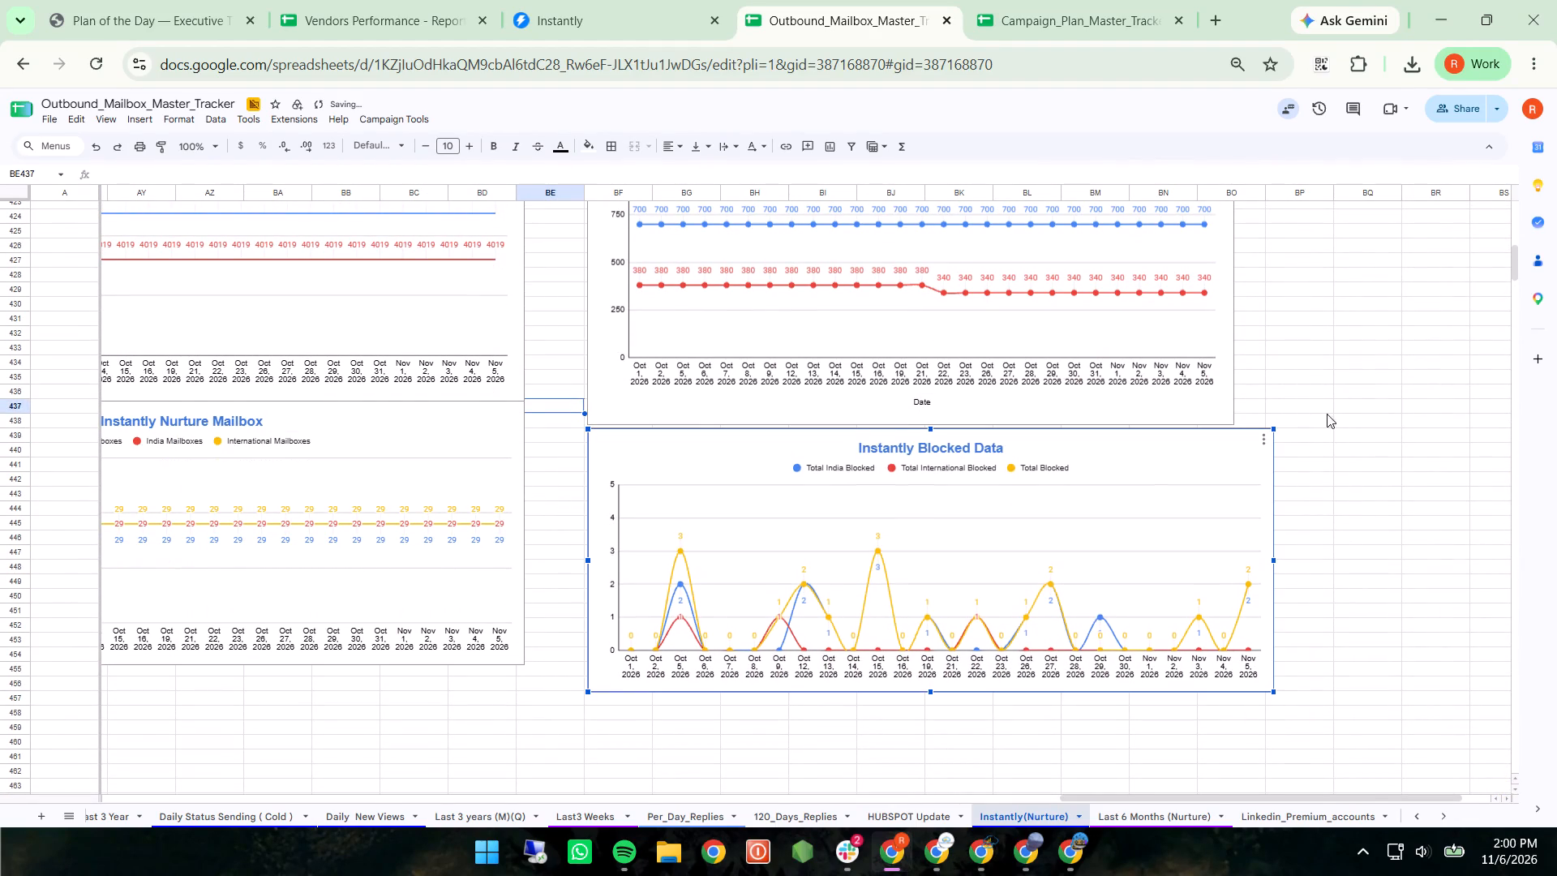
click(1375, 388)
Check how the Contacts Touched and Instantly Blocked Data charts line up with the neighbouring Leads, Mailbox and by-Date charts.
scroll(1375, 388, up, 1)
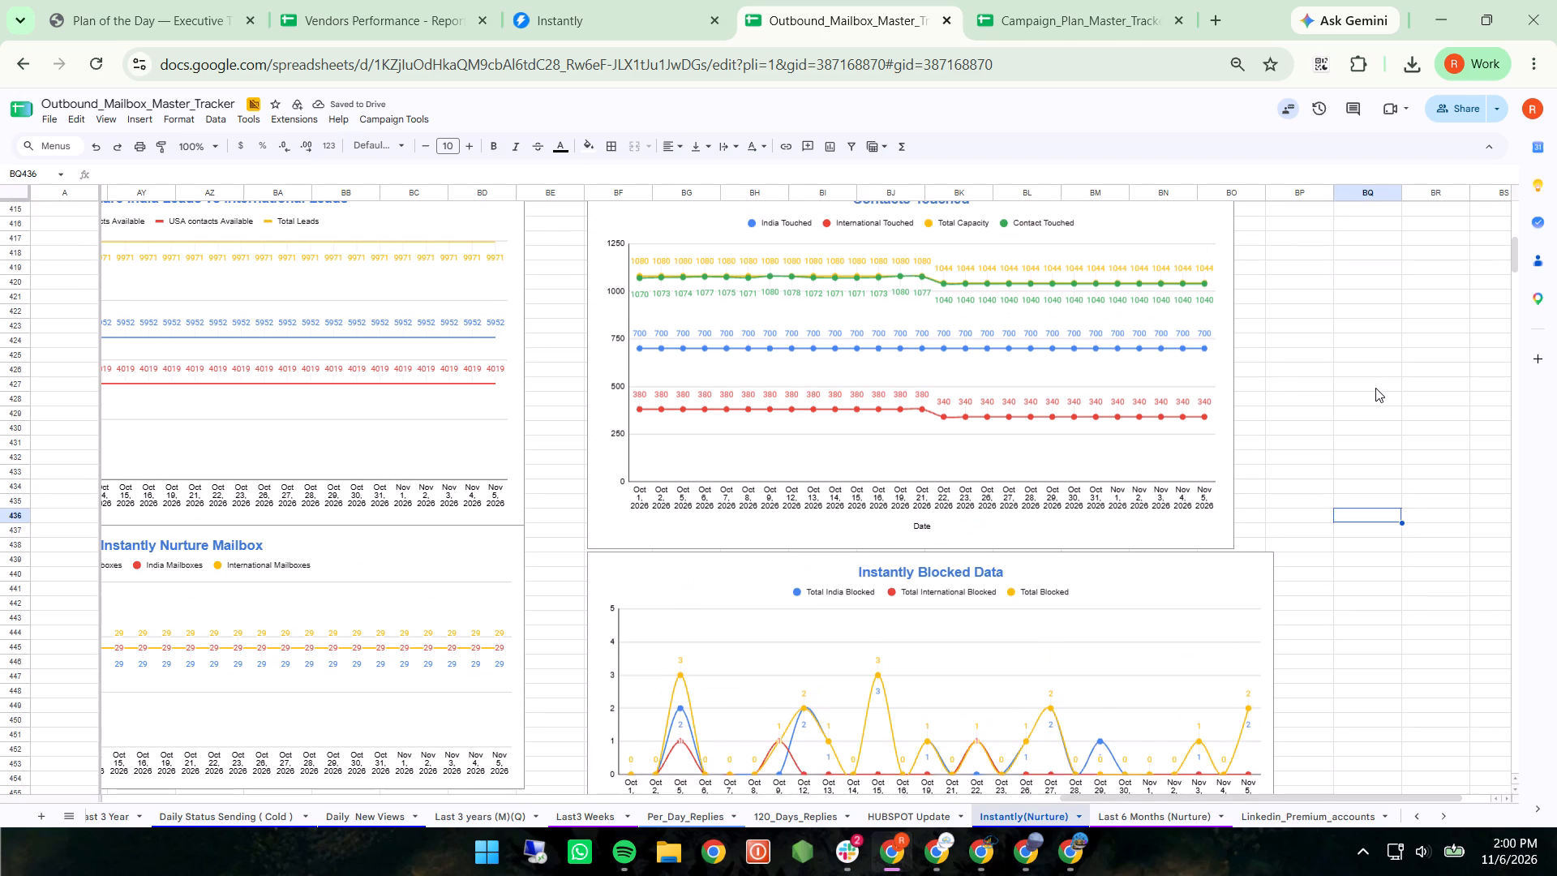
scroll(1375, 388, right, 1)
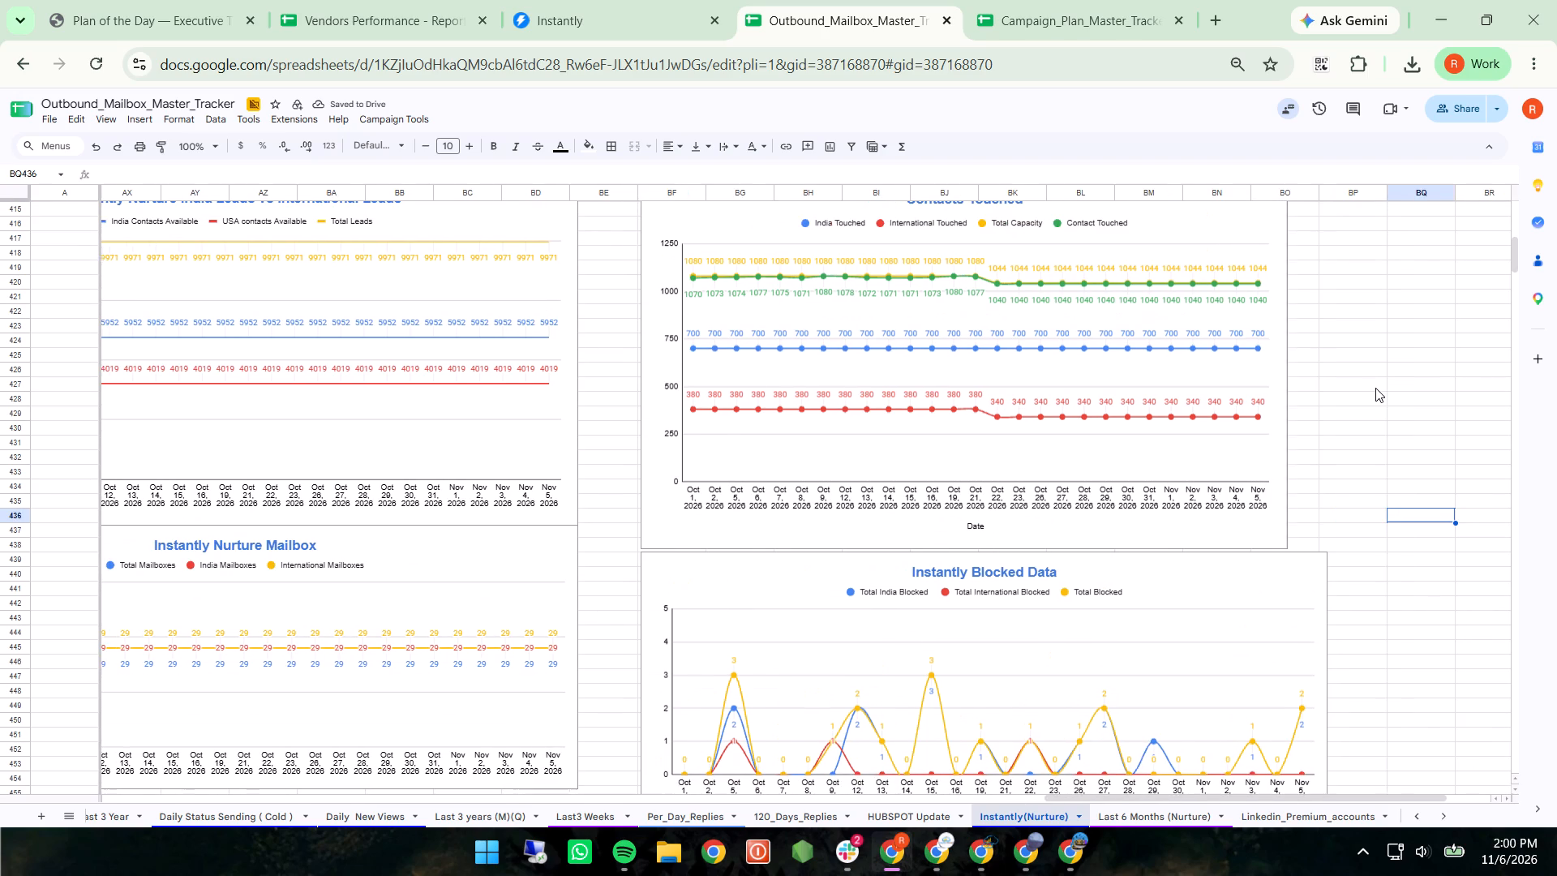
scroll(1375, 388, right, 2)
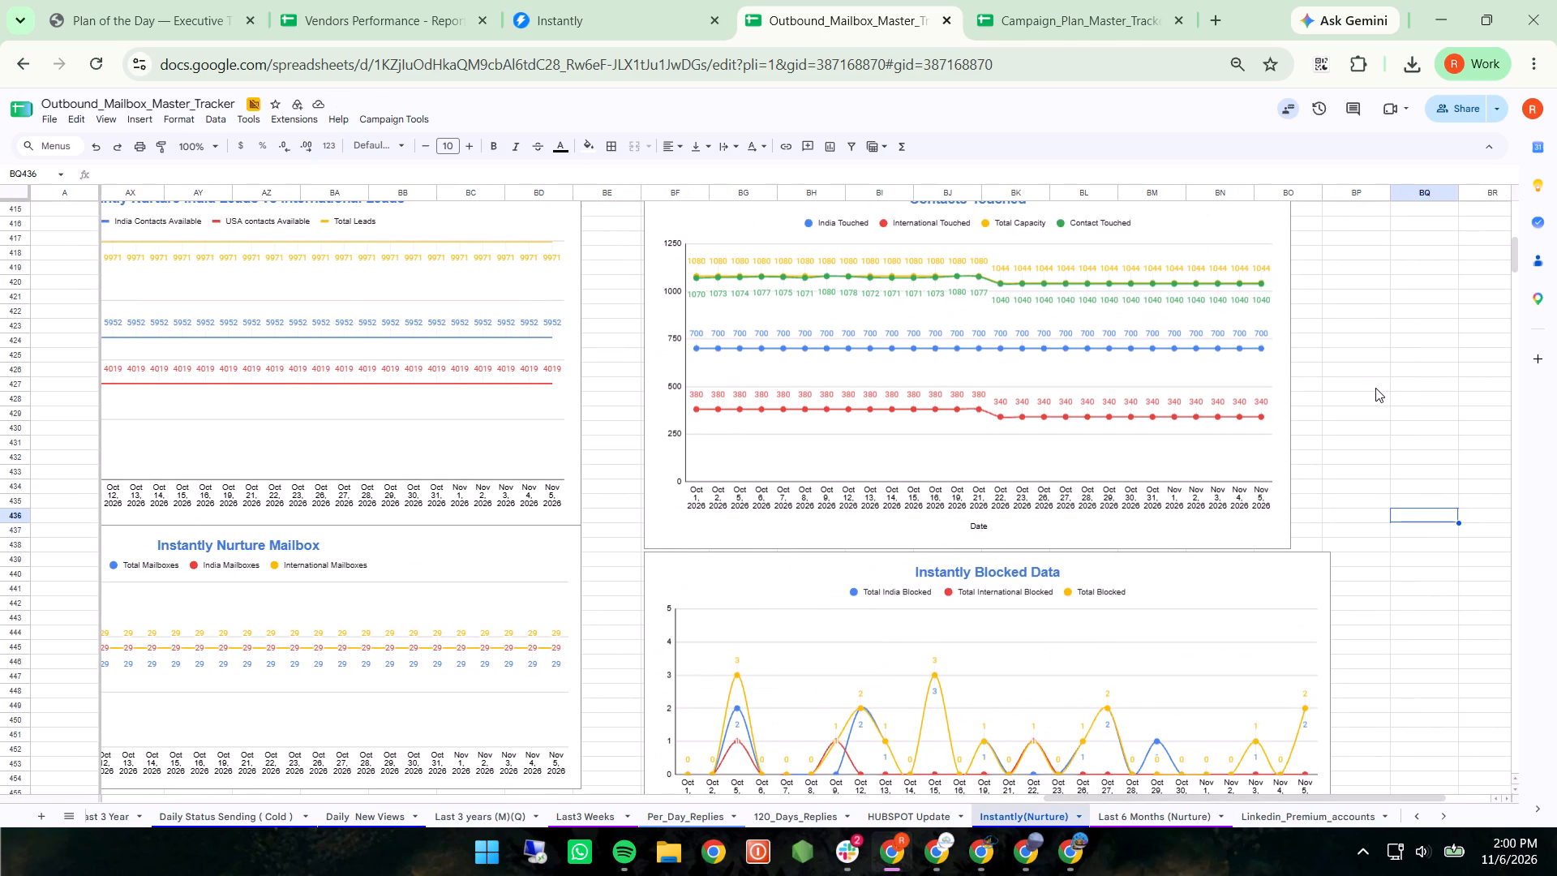
scroll(1375, 388, right, 3)
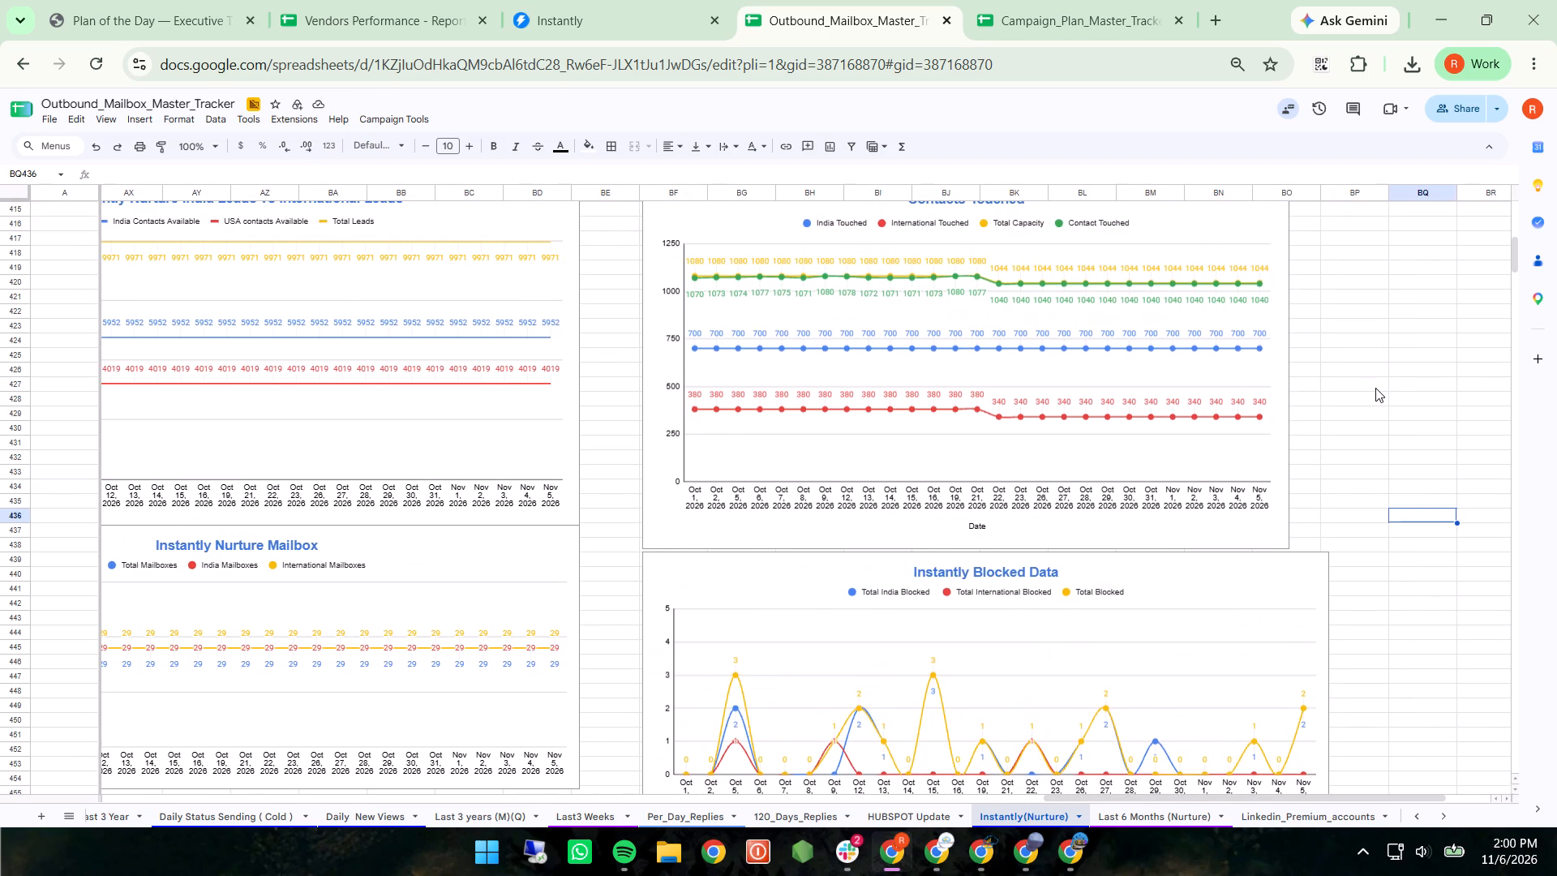
scroll(1375, 388, right, 4)
scroll(1375, 388, up, 1)
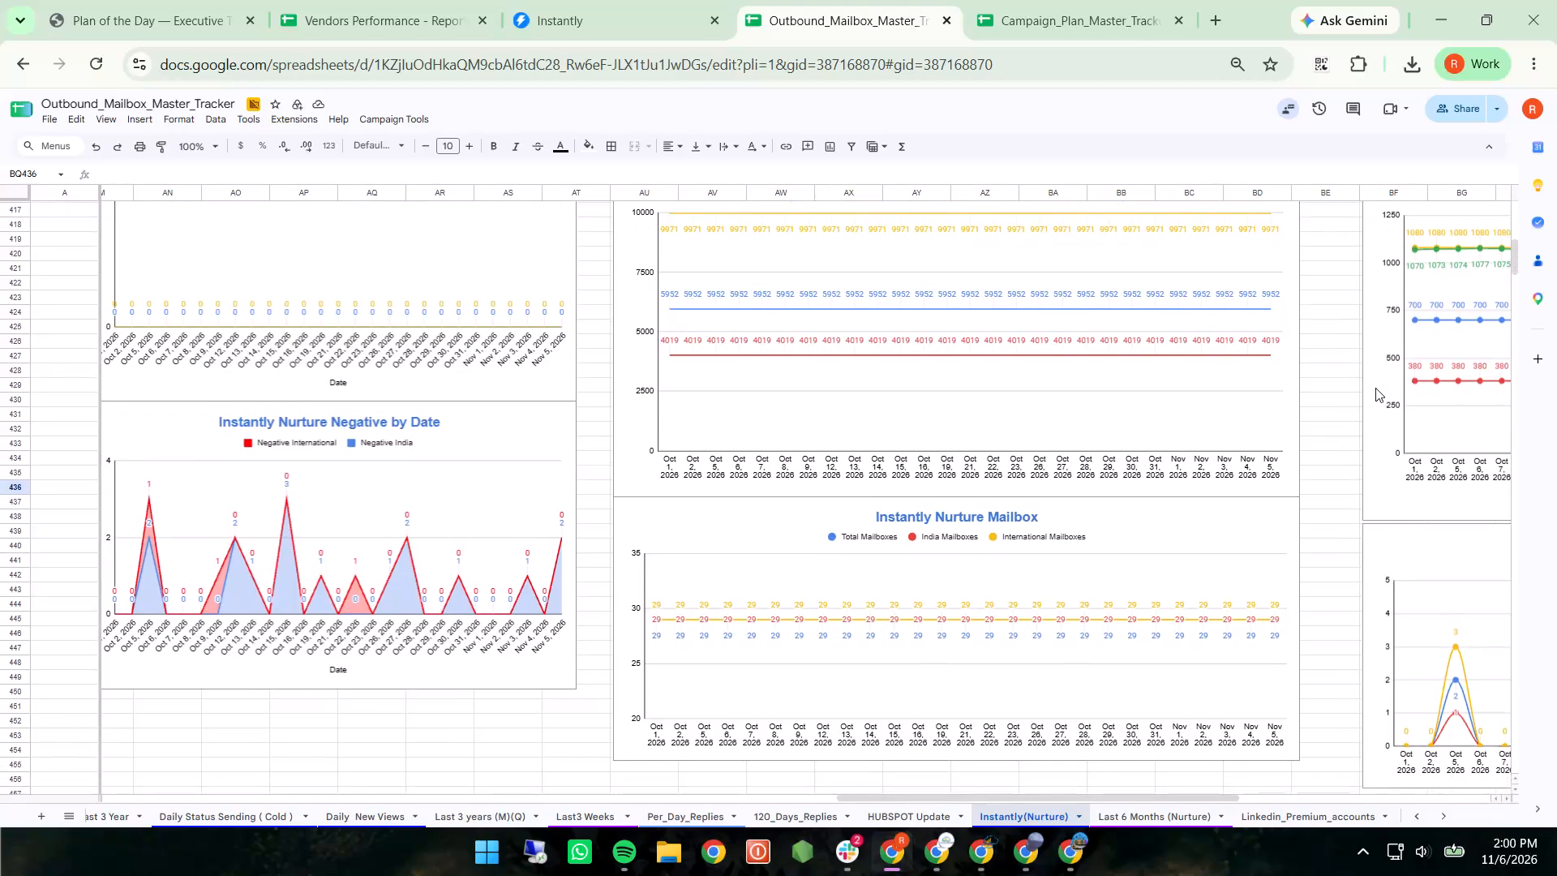
scroll(1375, 388, up, 1)
scroll(1375, 388, right, 2)
Move the Instantly Nurture India Leads vs International Leads chart up to match the top edge of the Future by Date chart.
scroll(1375, 388, left, 1)
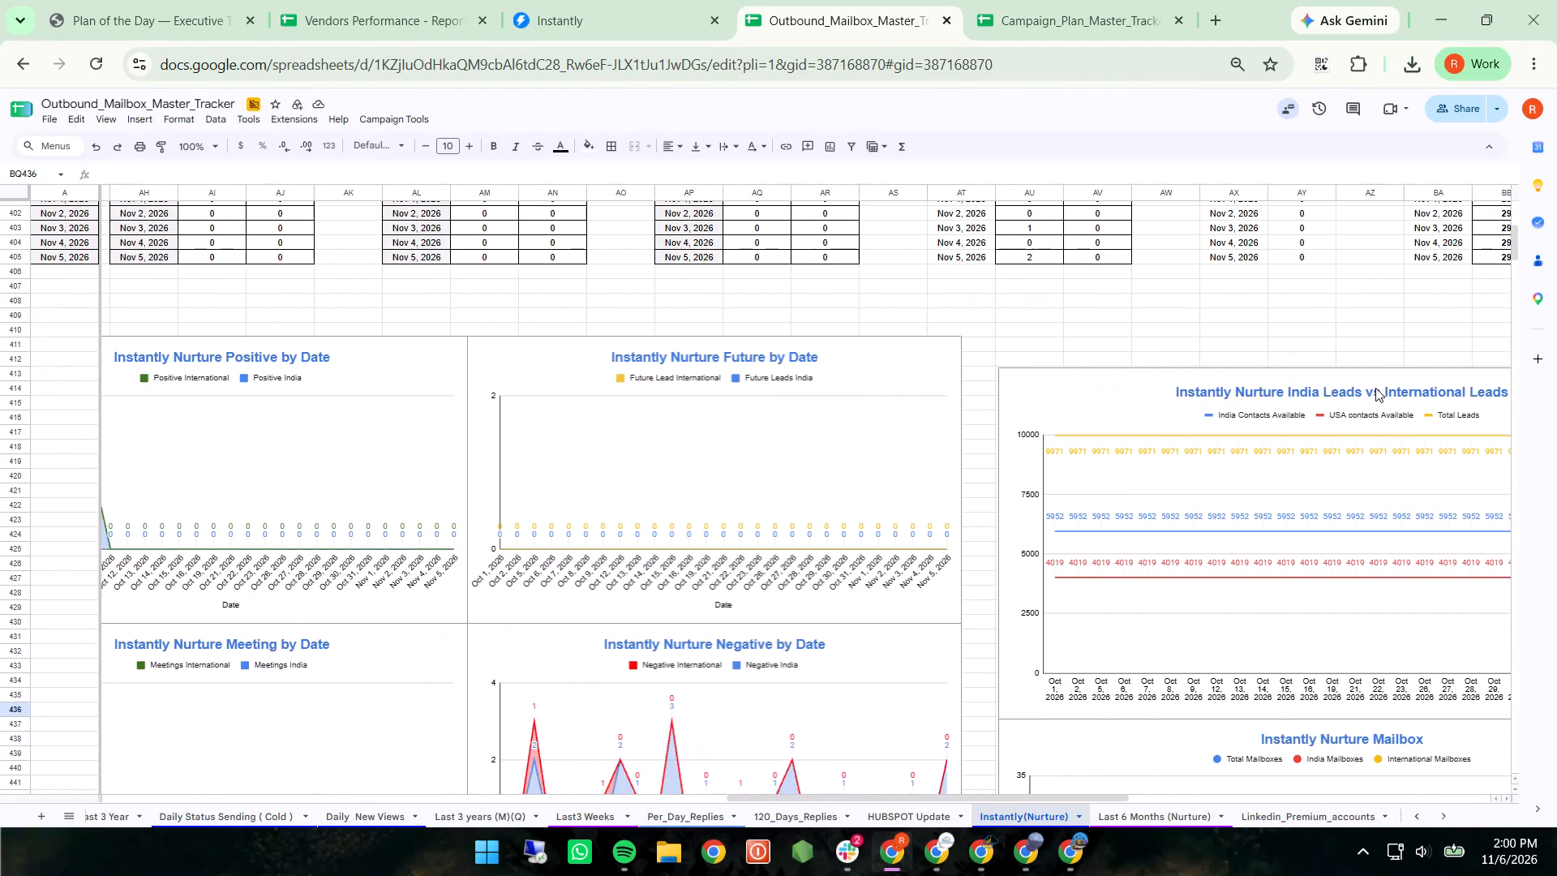
scroll(1375, 388, left, 1)
click(759, 513)
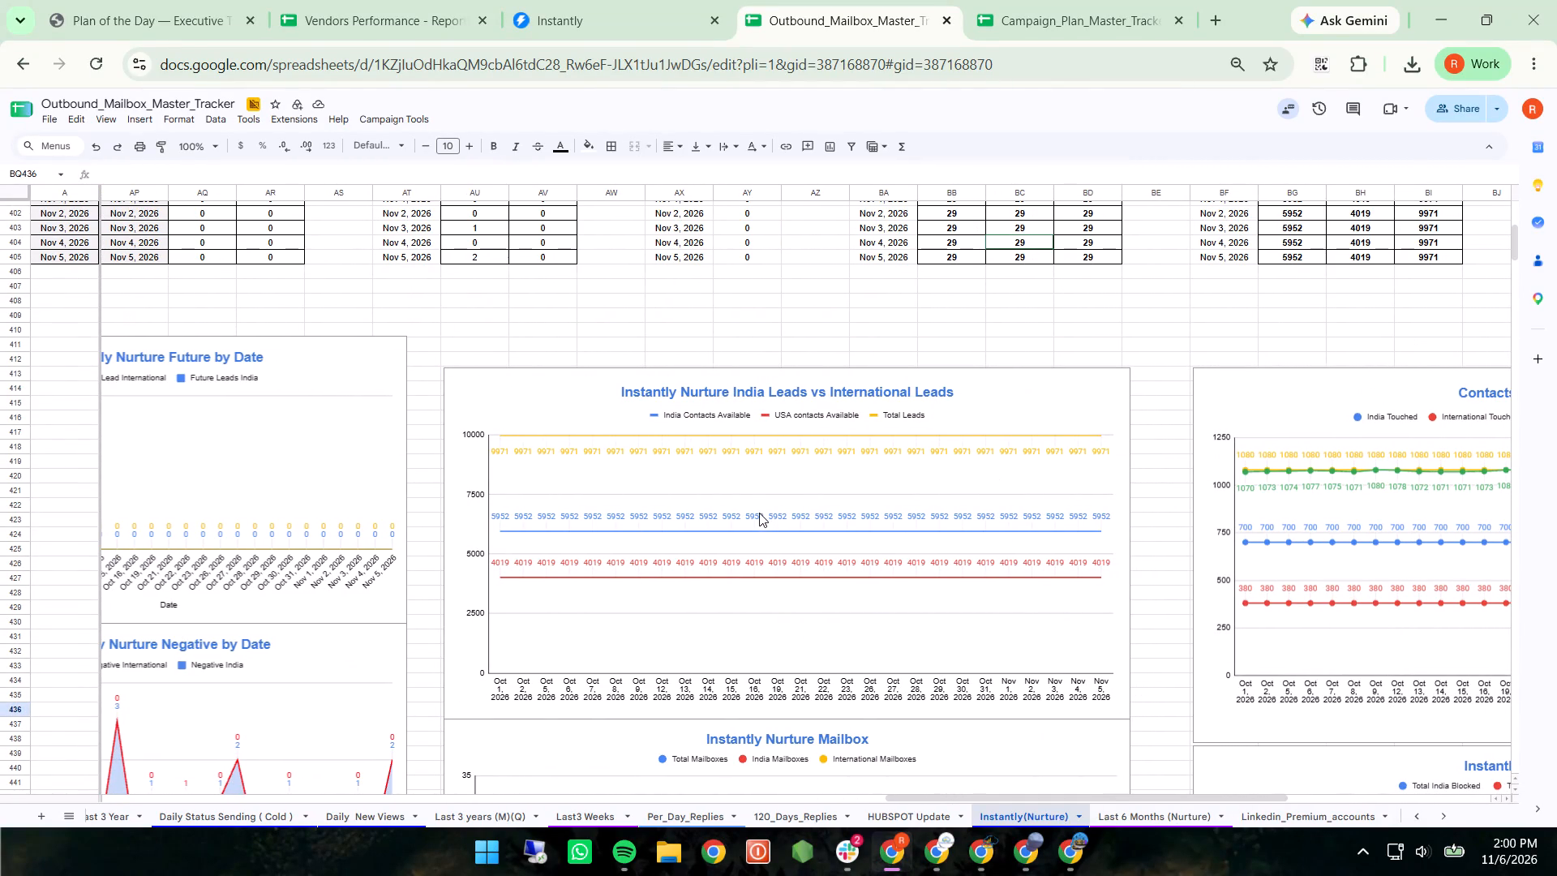
drag(759, 513, 757, 479)
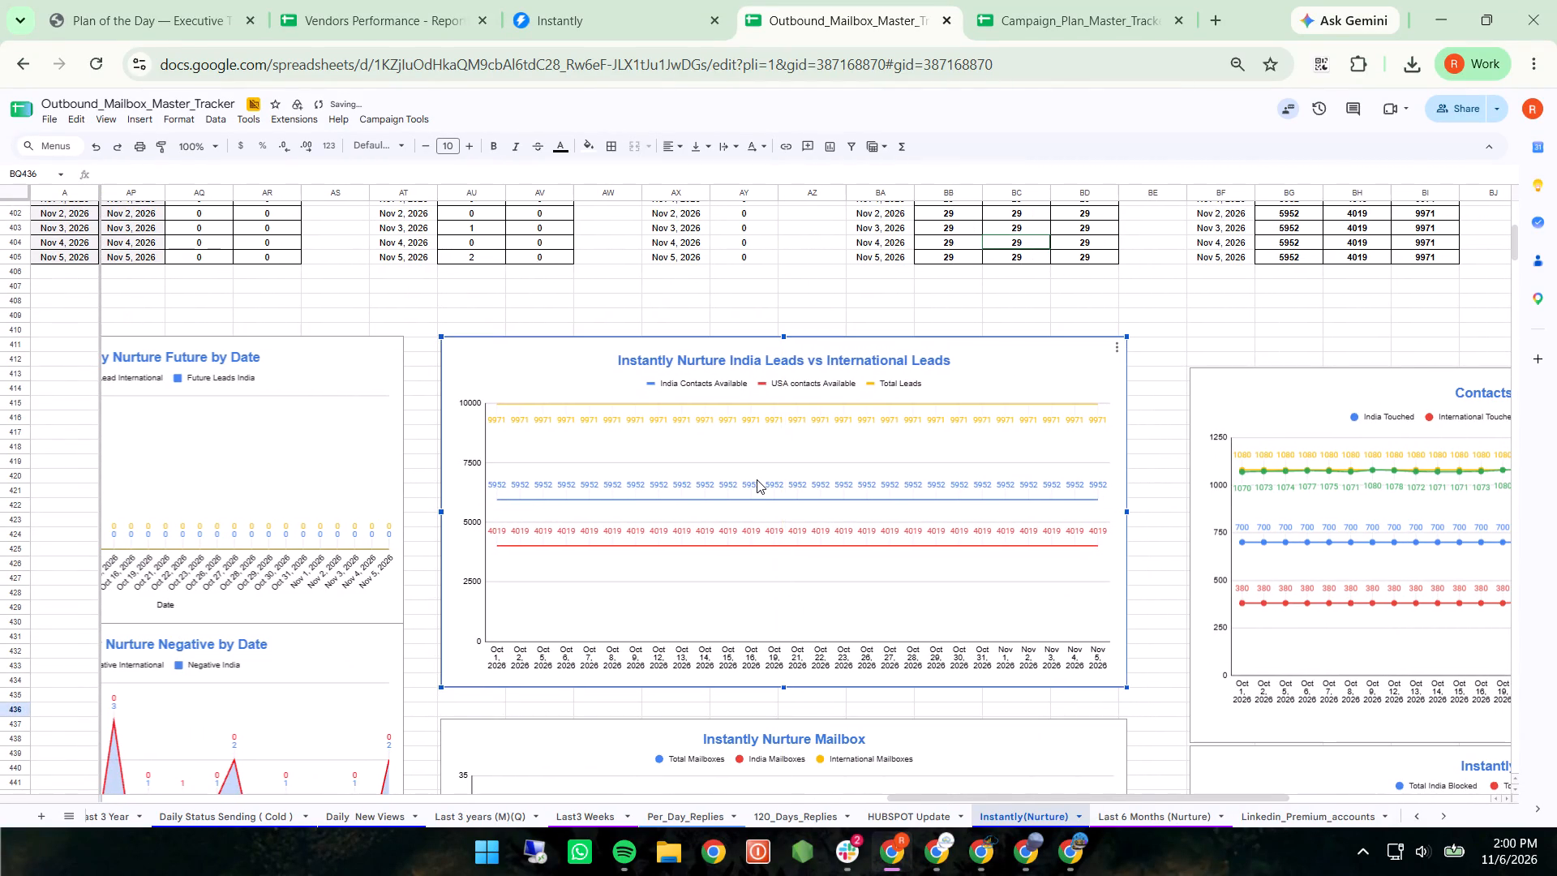
Move the Instantly Nurture Mailbox chart up just beneath the India Leads vs International Leads chart and align their side edges.
scroll(757, 479, down, 1)
click(705, 697)
drag(705, 697, 710, 672)
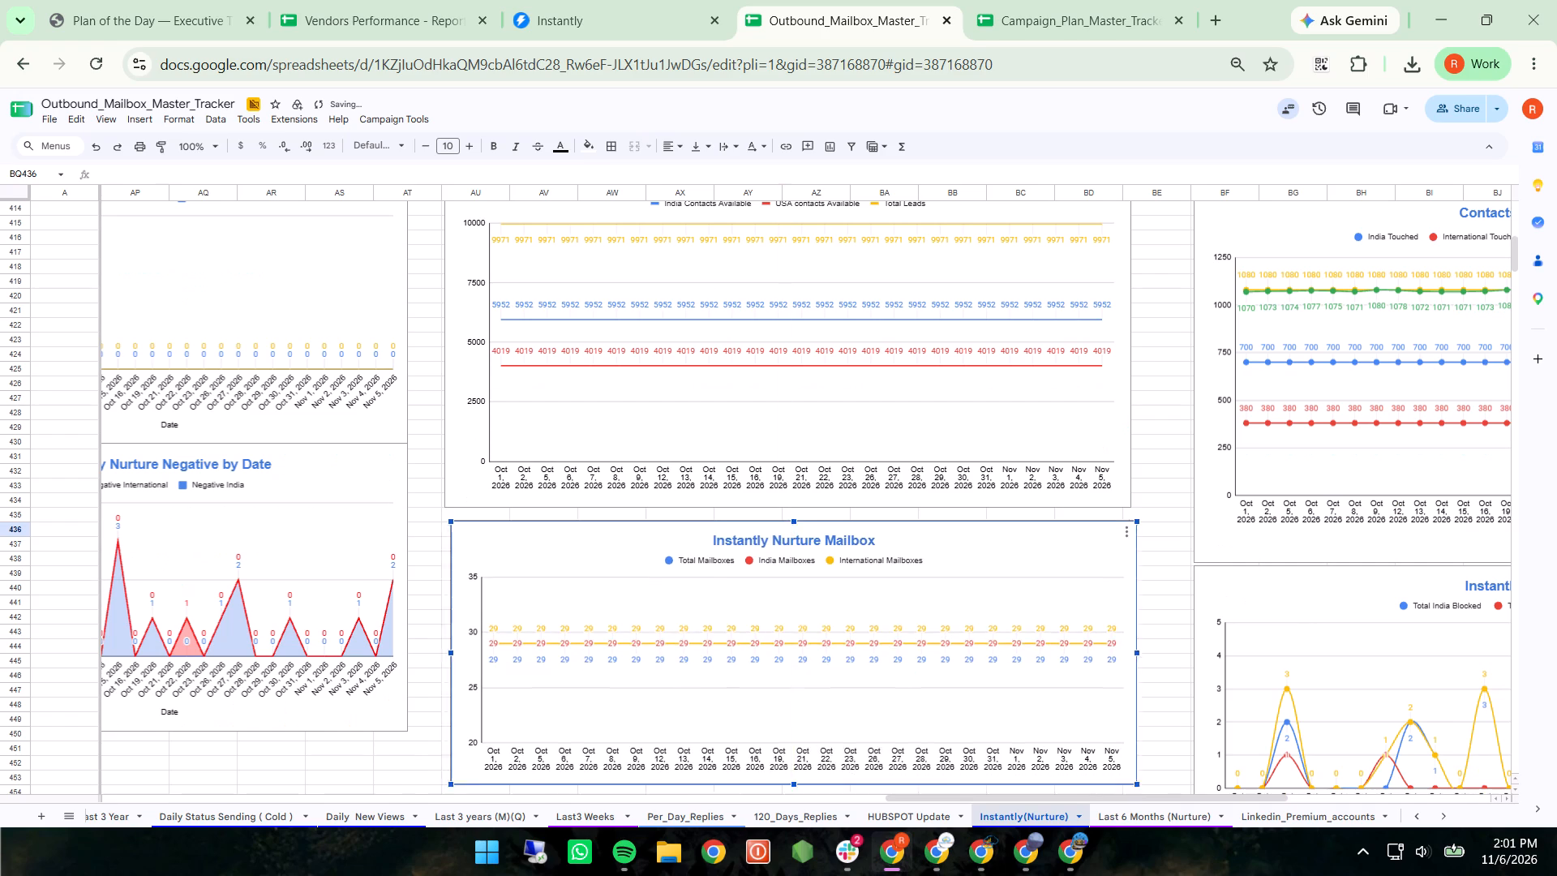
drag(710, 672, 706, 671)
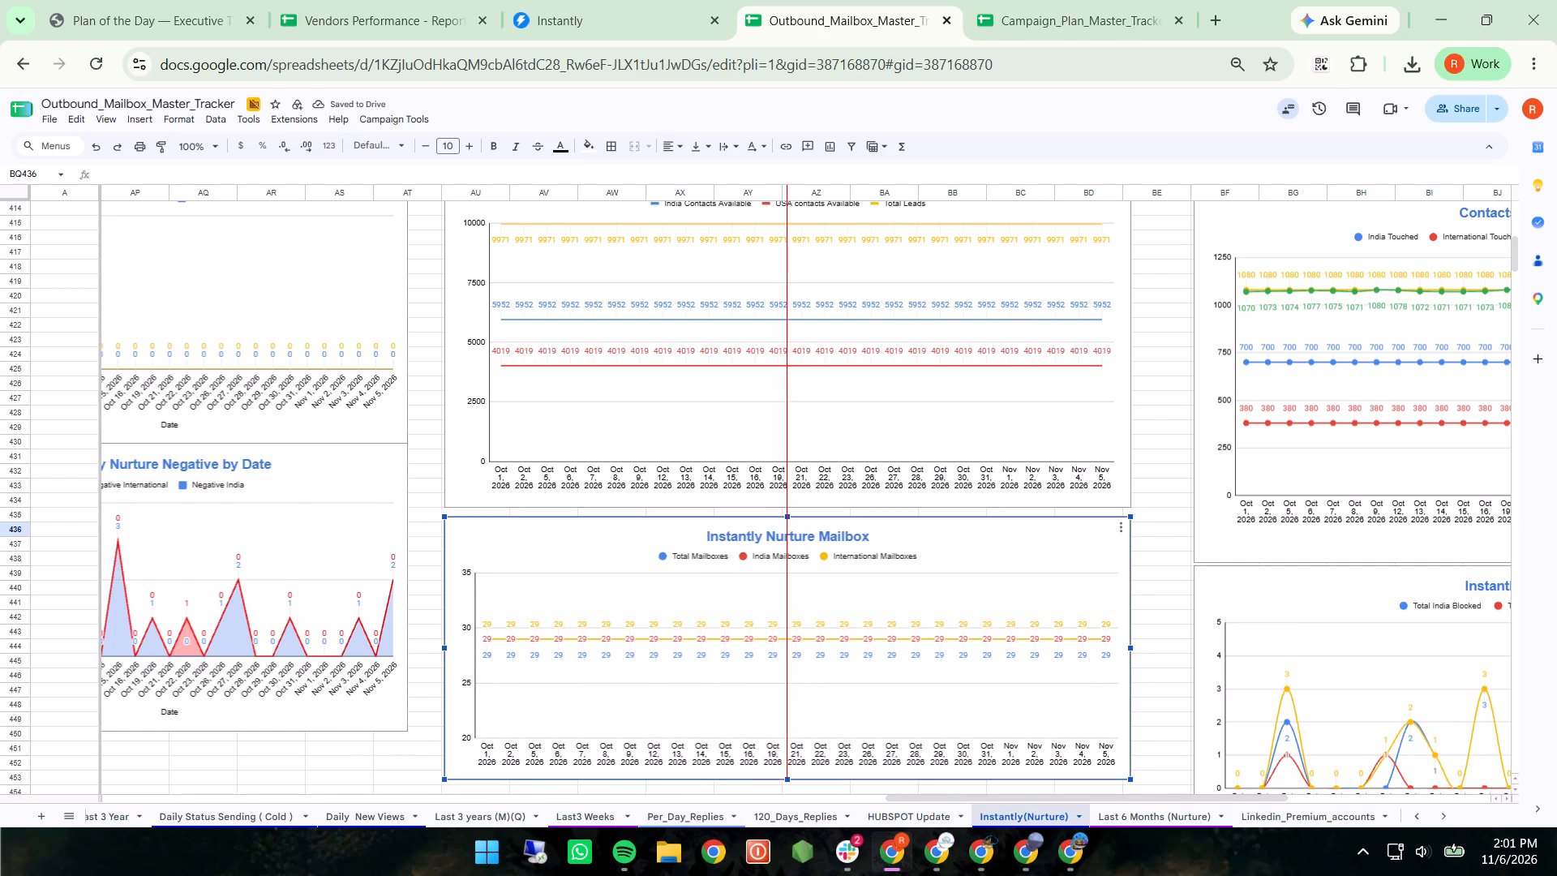
drag(706, 671, 709, 665)
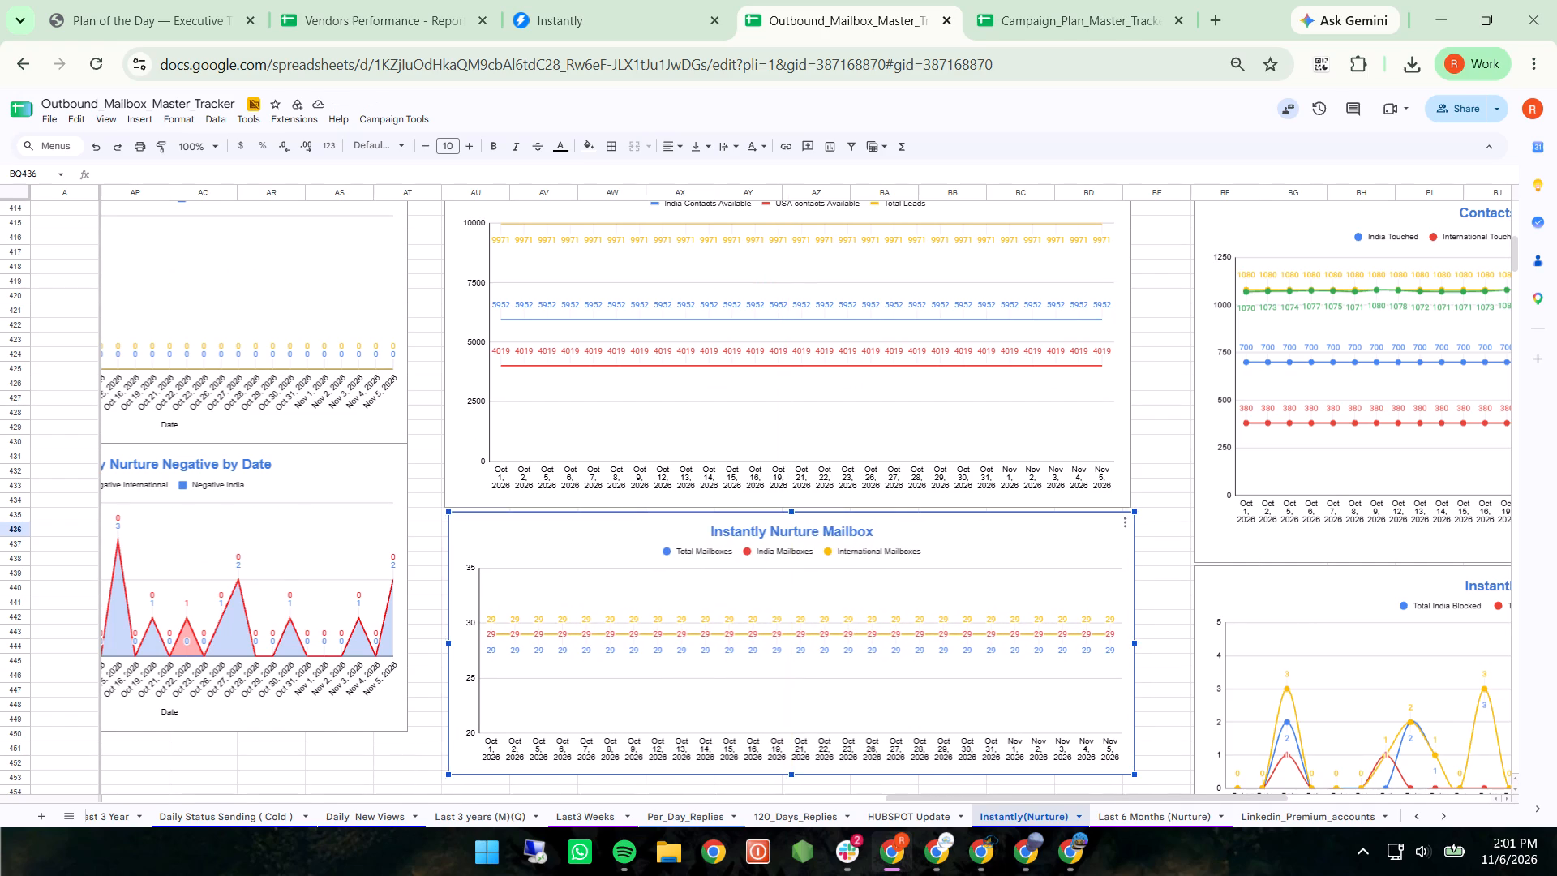
drag(709, 665, 707, 664)
scroll(707, 664, up, 1)
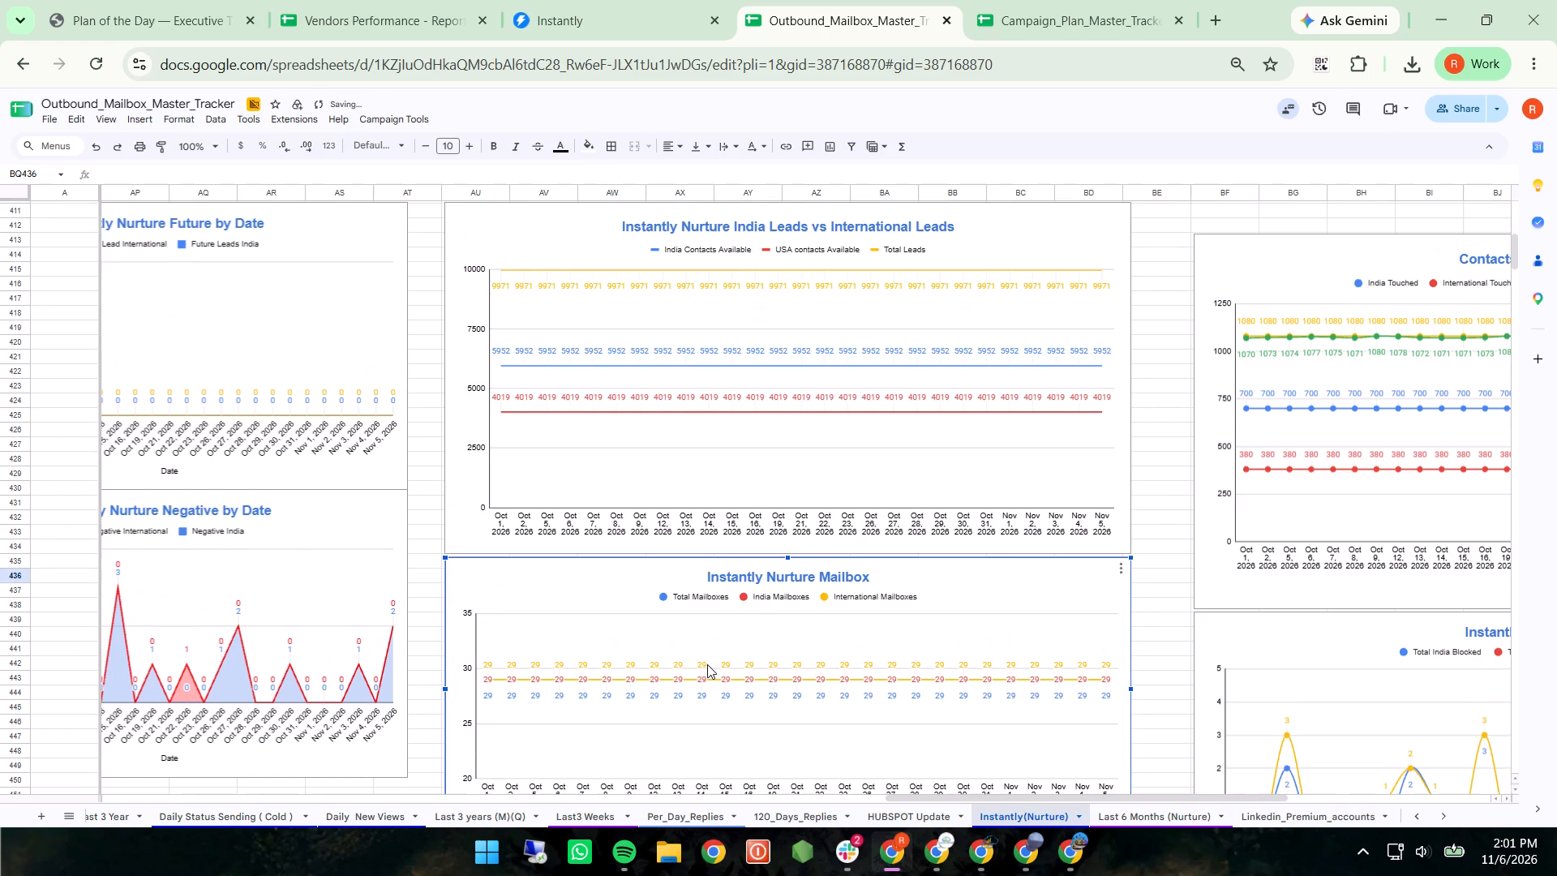
click(1141, 483)
Move the Contacts Touched chart up to match the top edge of the India Leads vs International Leads chart and slightly closer to it.
scroll(1141, 483, left, 1)
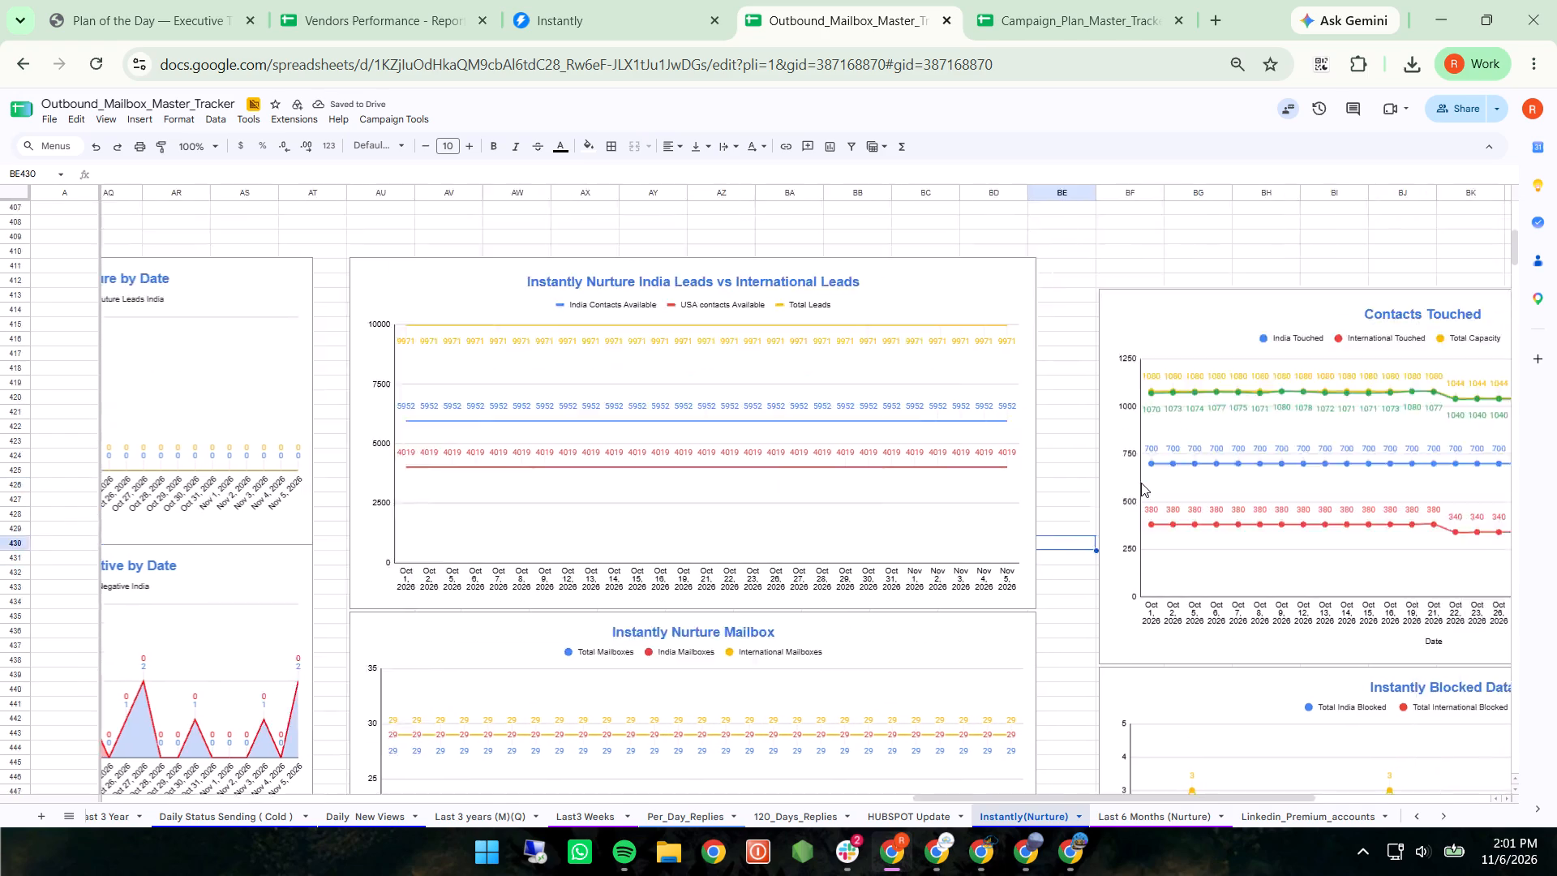
scroll(1141, 483, left, 1)
click(1087, 500)
drag(1087, 500, 1068, 478)
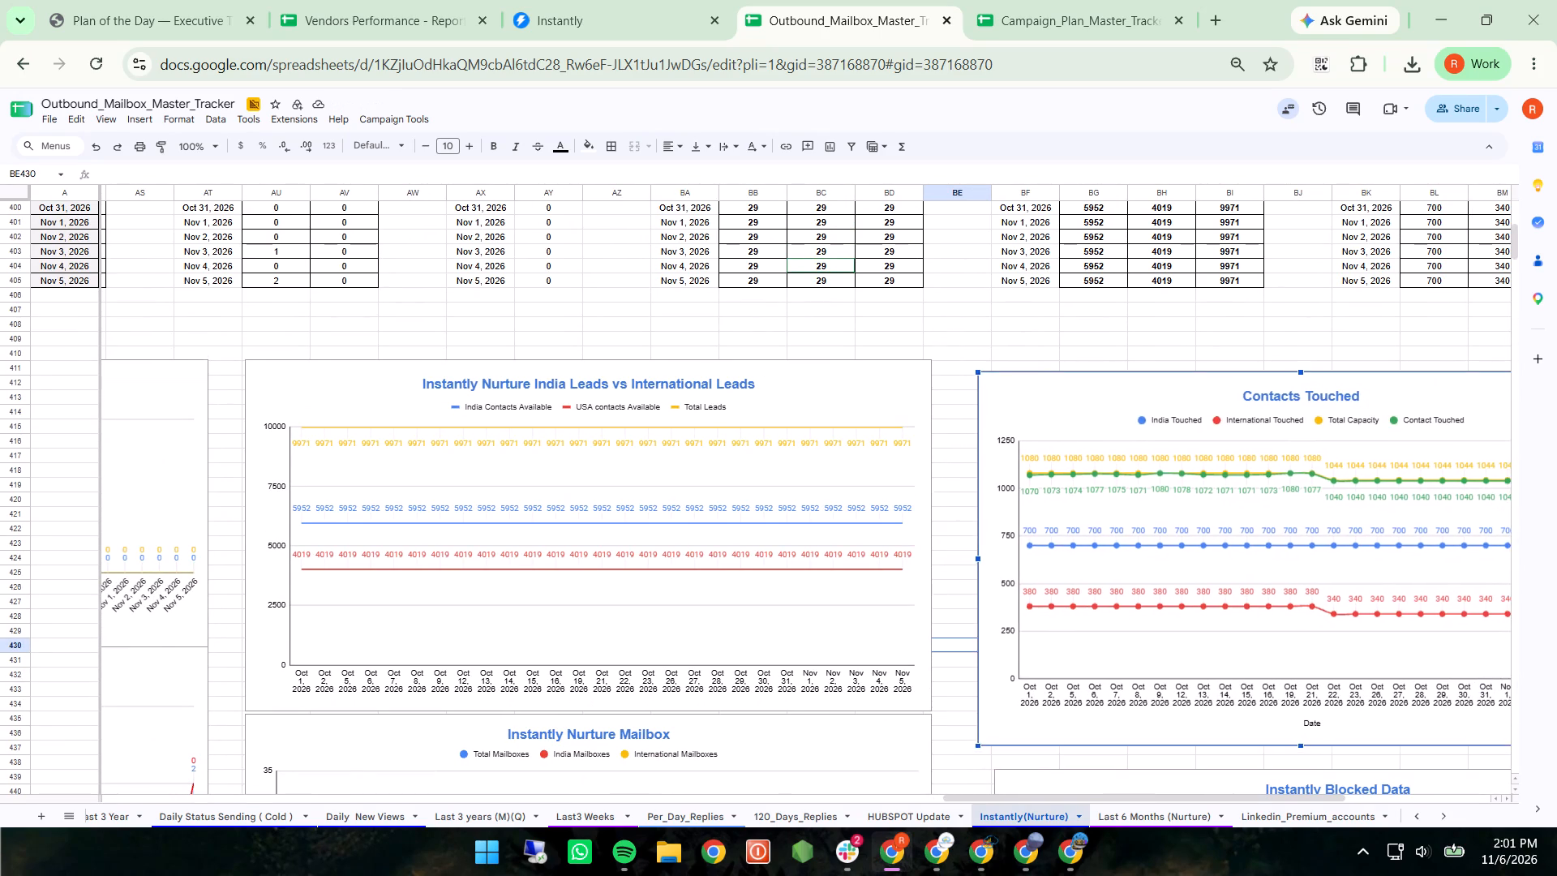
drag(1068, 478, 1079, 468)
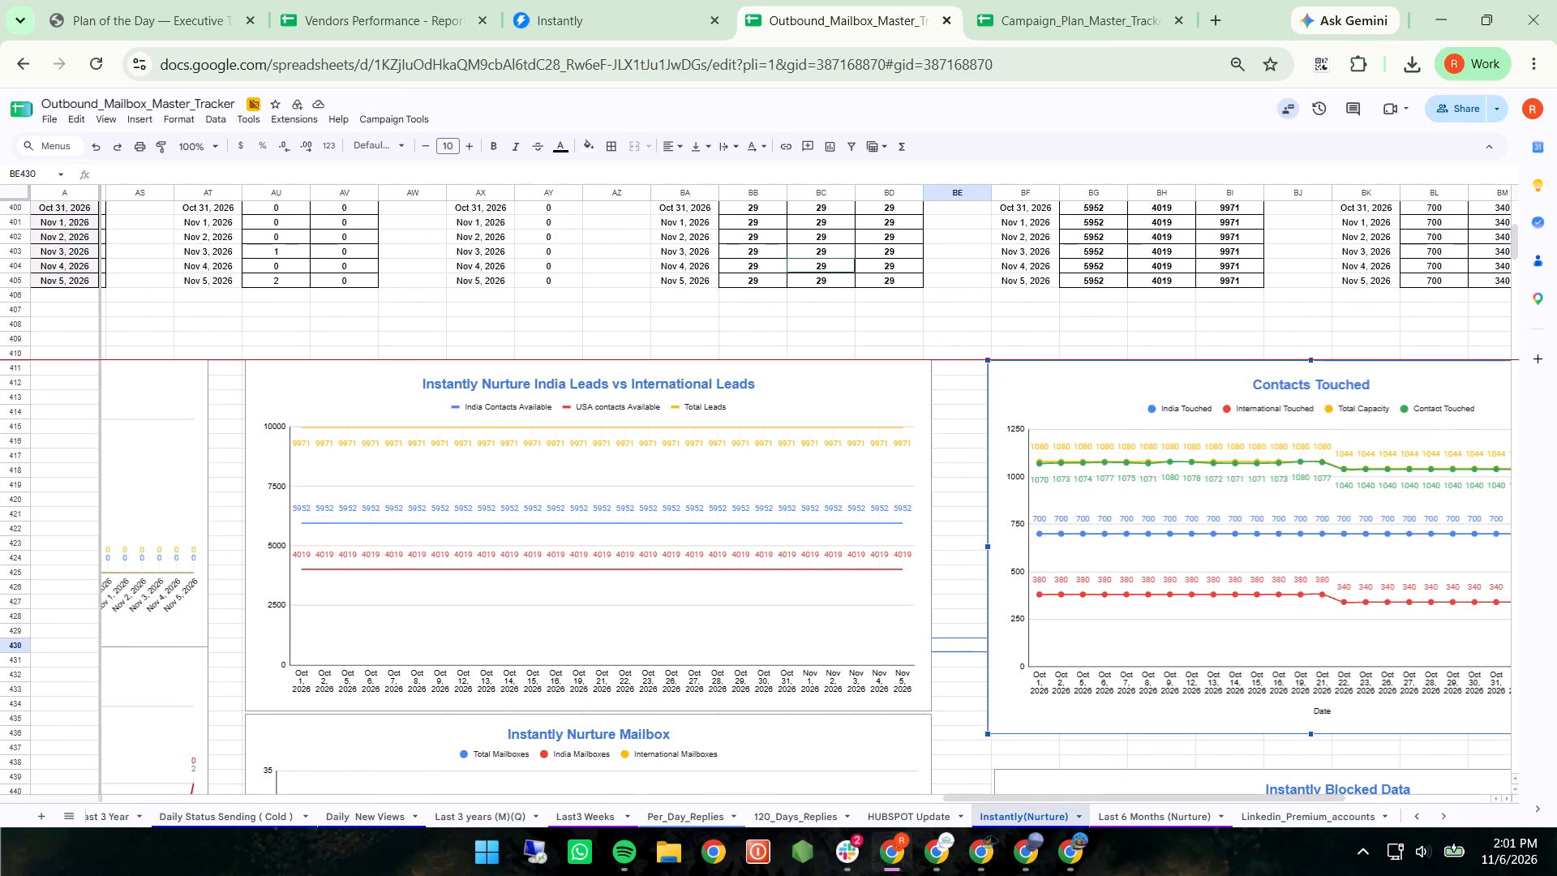
drag(1079, 468, 1079, 469)
Move the Instantly Blocked Data chart up just beneath the Contacts Touched chart with their left edges aligned.
scroll(1079, 469, down, 2)
click(1115, 624)
drag(1115, 624, 1109, 594)
scroll(1109, 594, left, 2)
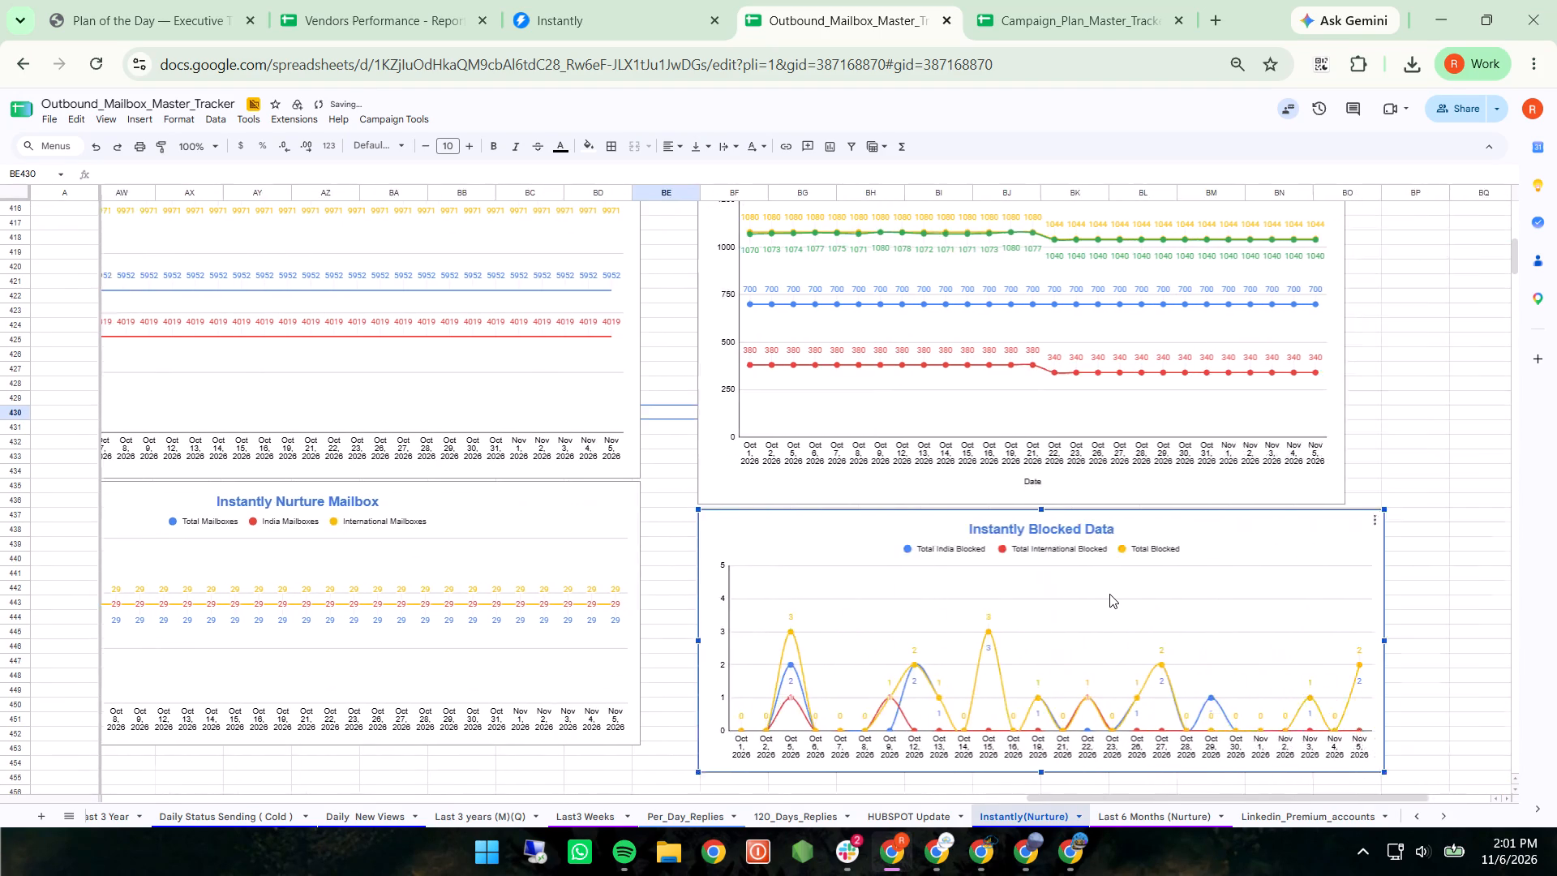
scroll(1109, 594, left, 2)
click(1256, 426)
Review the alignment of the repositioned charts from Contacts Touched across to the Instantly Nurture Positive by Date chart.
scroll(1256, 426, up, 1)
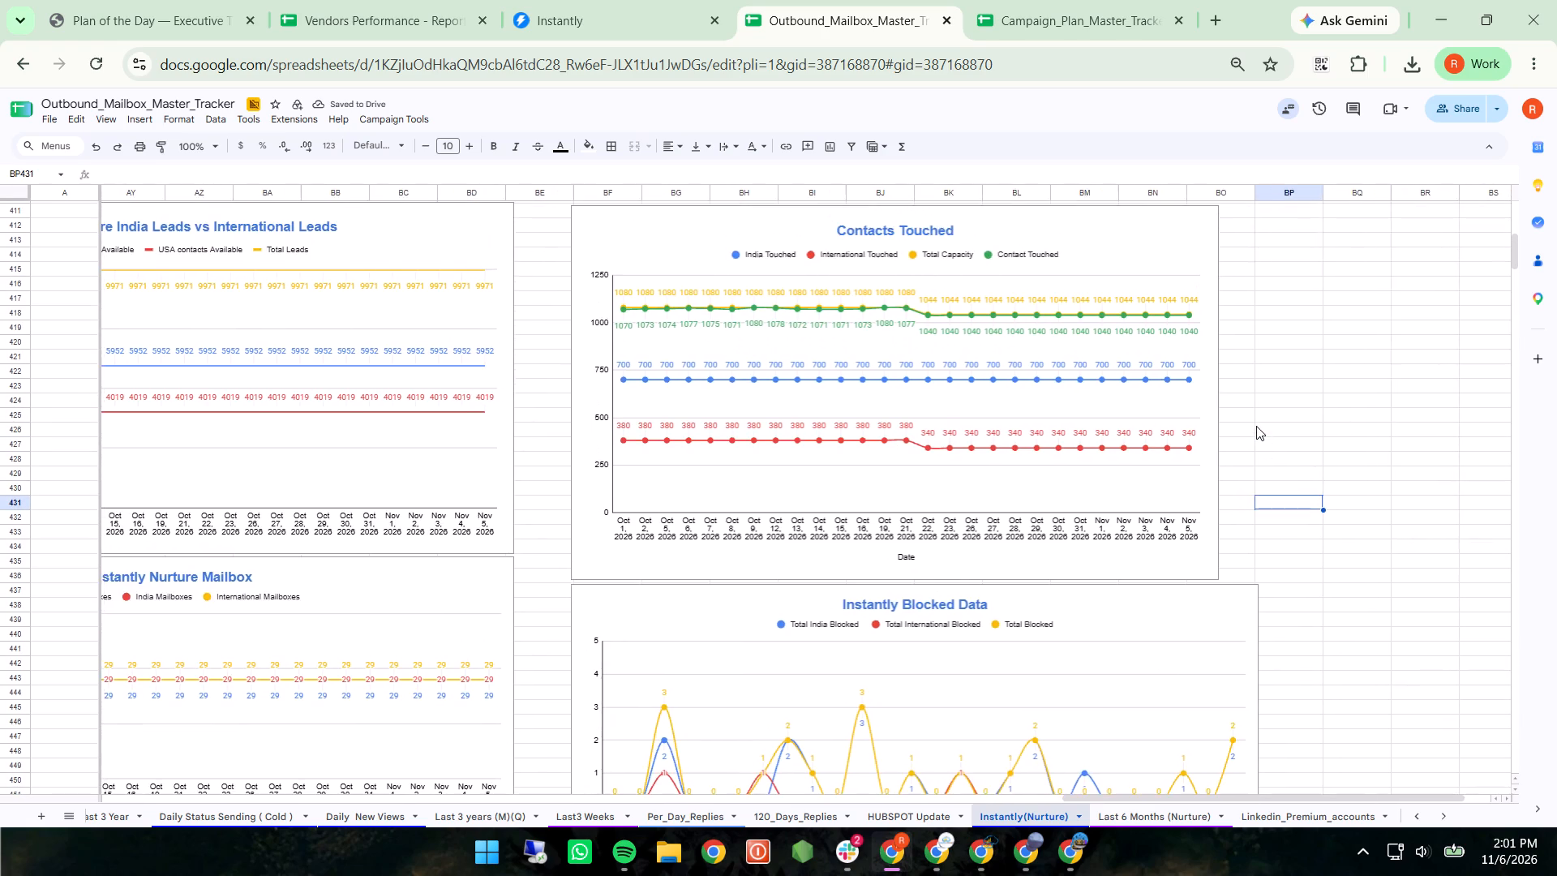
scroll(1256, 426, right, 10)
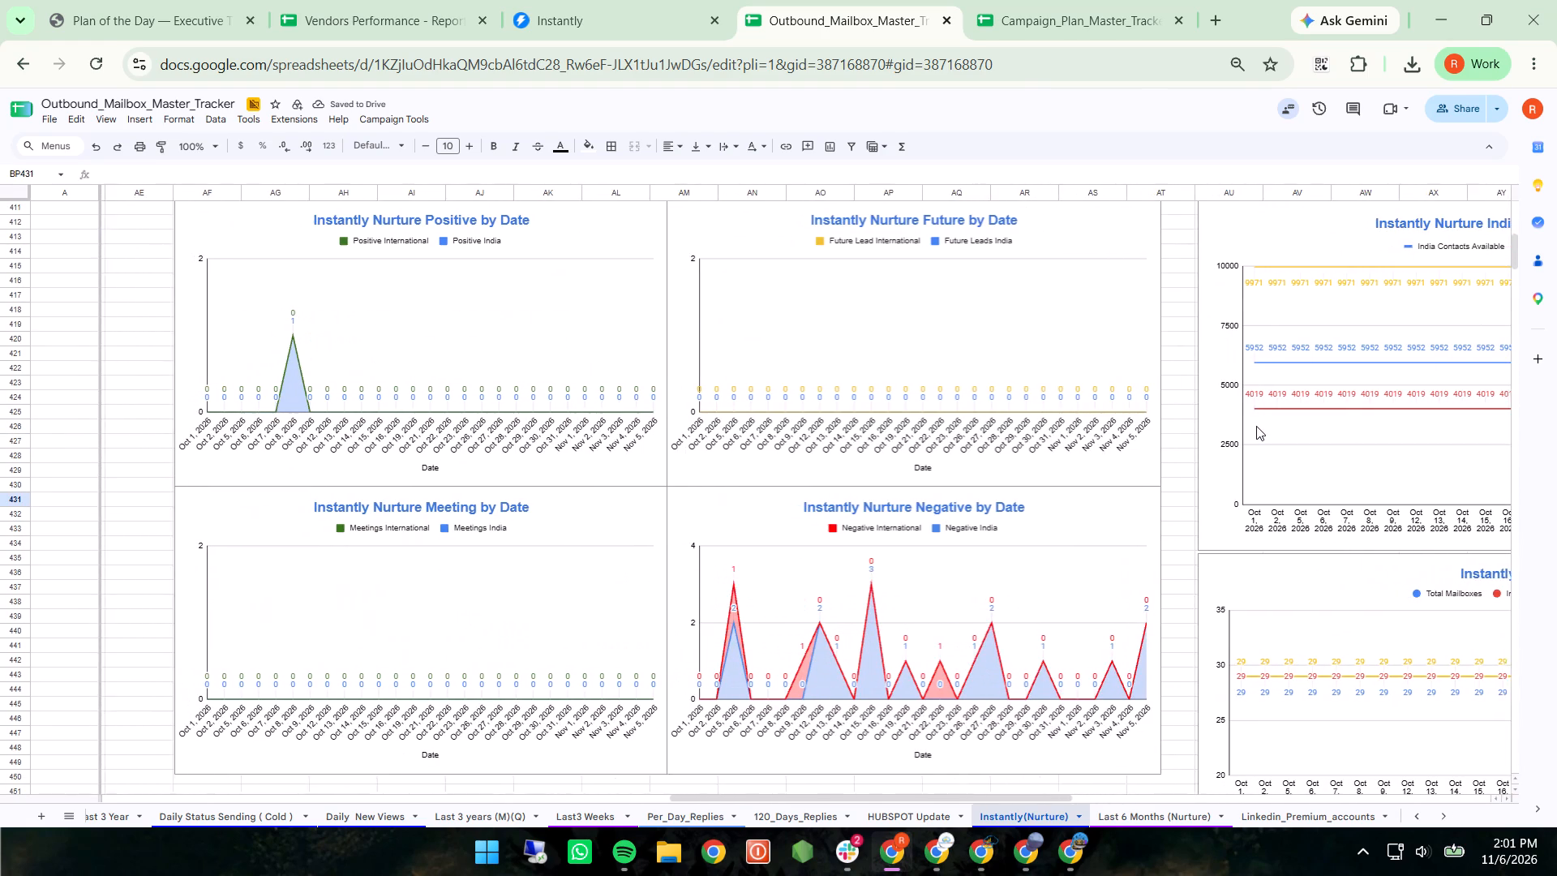
scroll(1256, 426, right, 1)
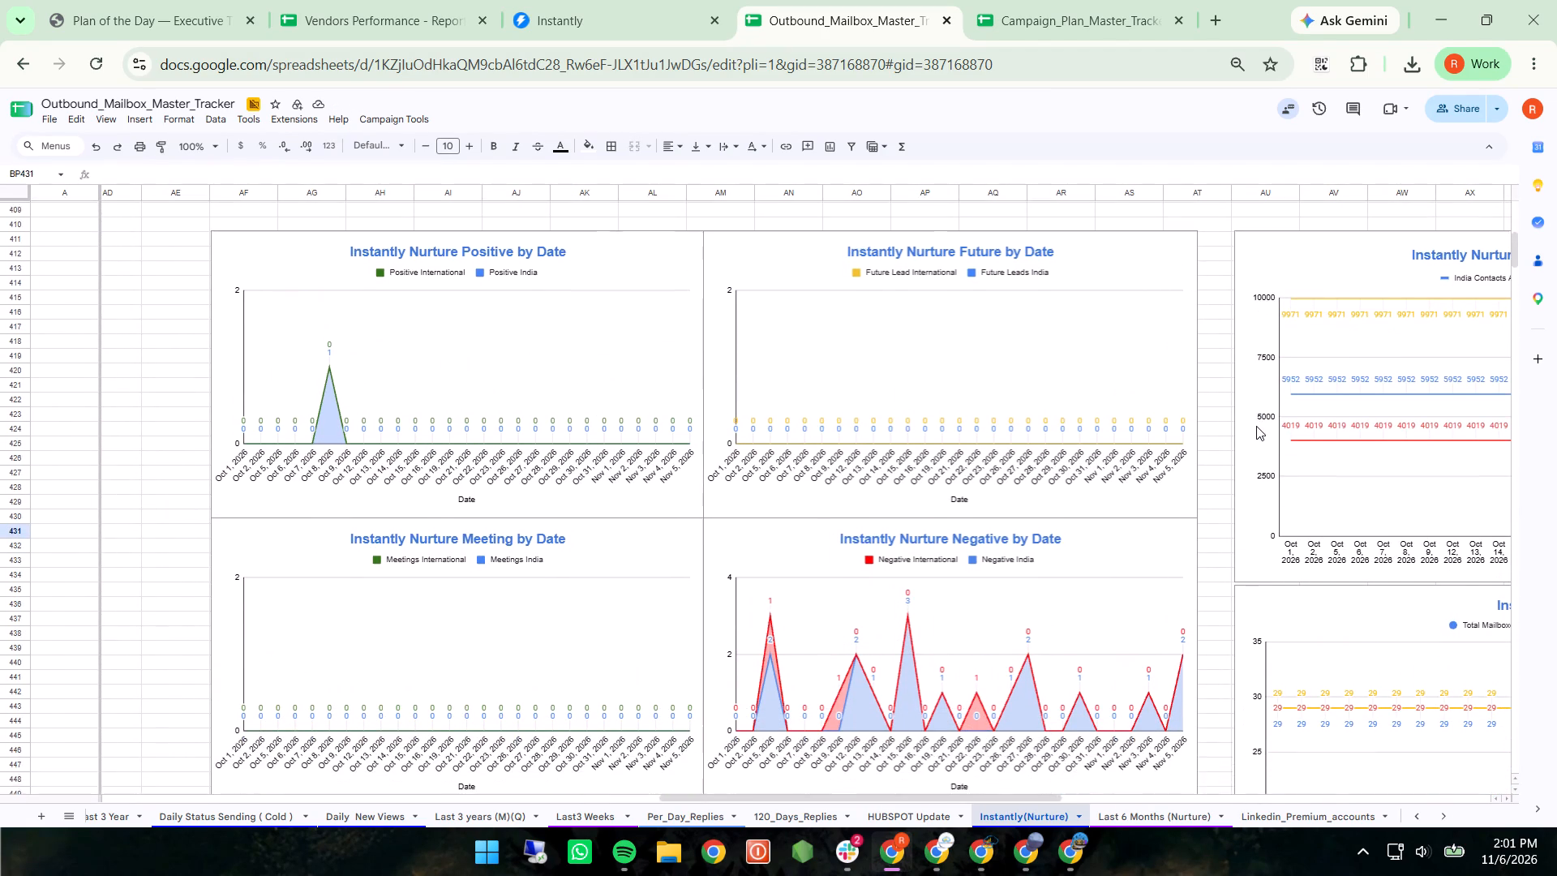